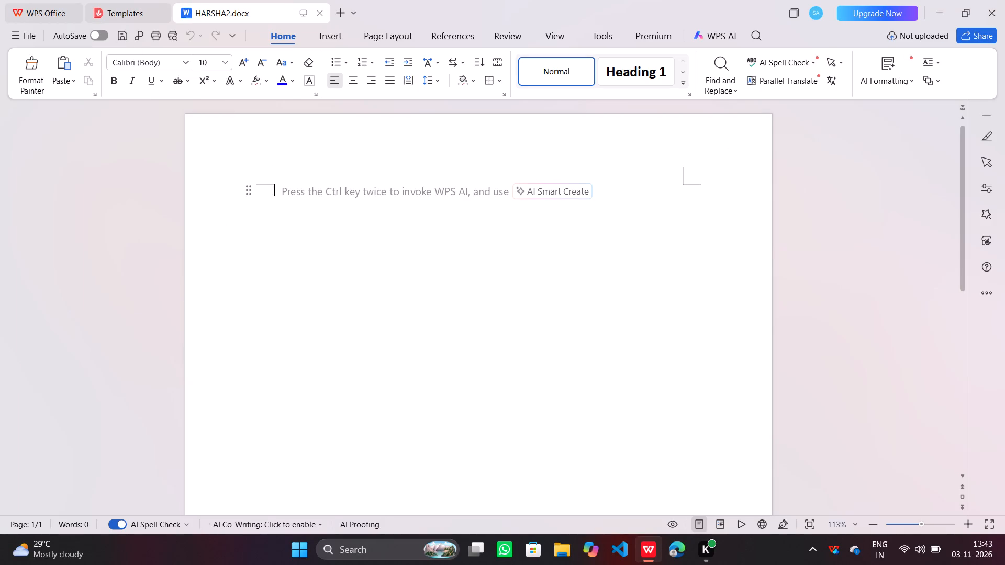
Set the font to Algerian at size 28 for the empty first line.
{"action": "left_click", "coordinate": [206, 64]}
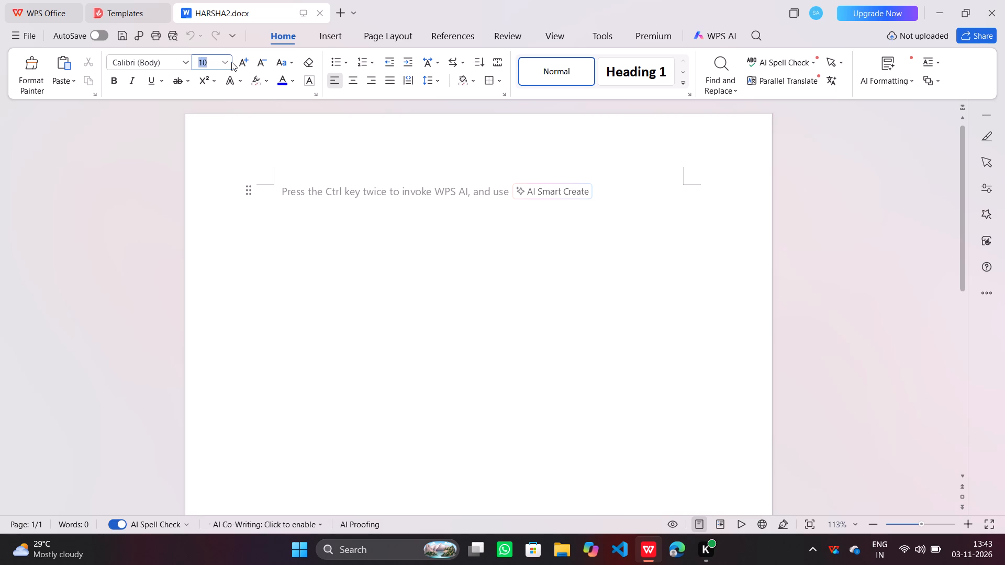
{"action": "left_click", "coordinate": [222, 62]}
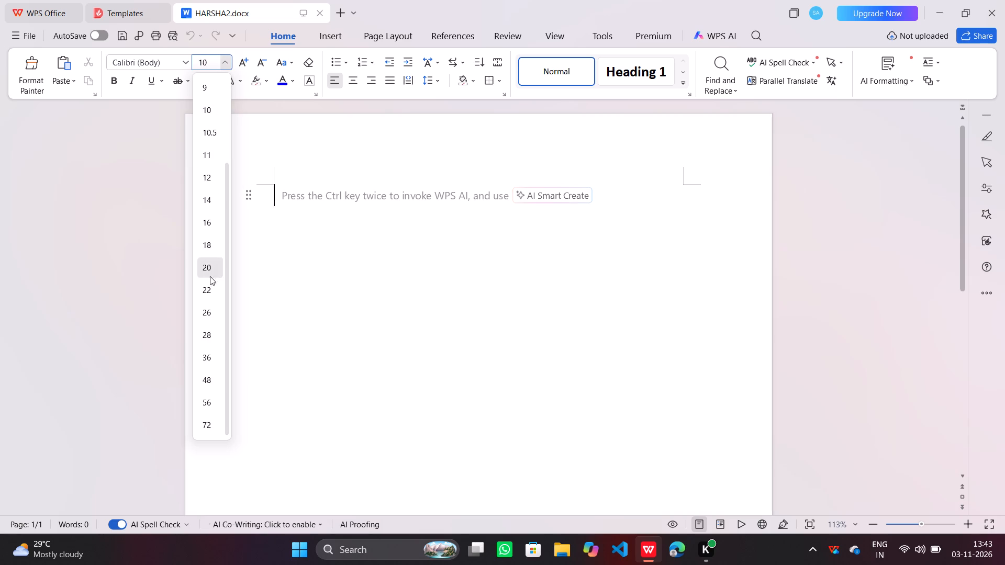
{"action": "left_click", "coordinate": [205, 343]}
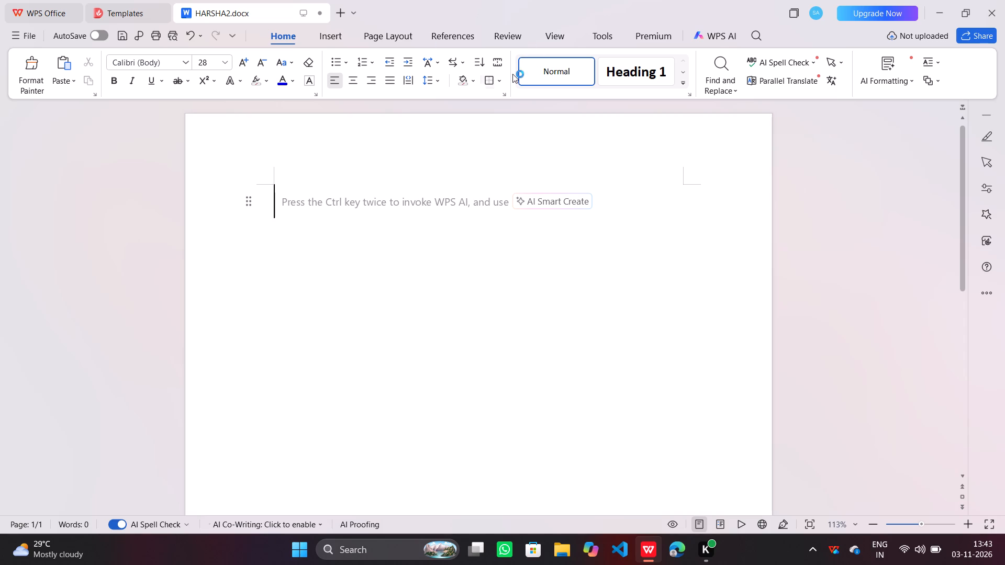
{"action": "left_click", "coordinate": [187, 67]}
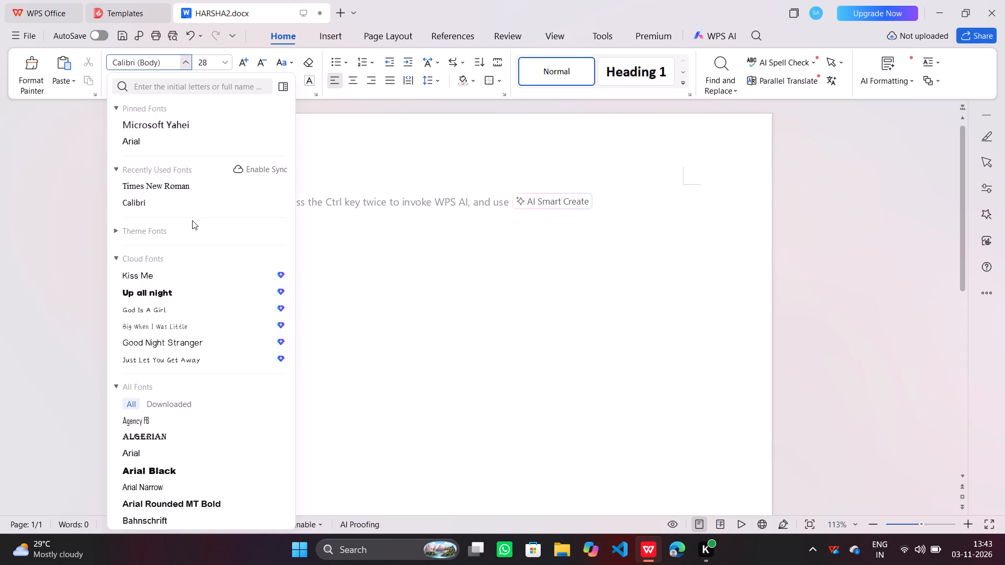
{"action": "scroll", "coordinate": [192, 220], "scroll_direction": "down", "scroll_amount": 1}
{"action": "scroll", "coordinate": [185, 369], "scroll_direction": "down", "scroll_amount": 1}
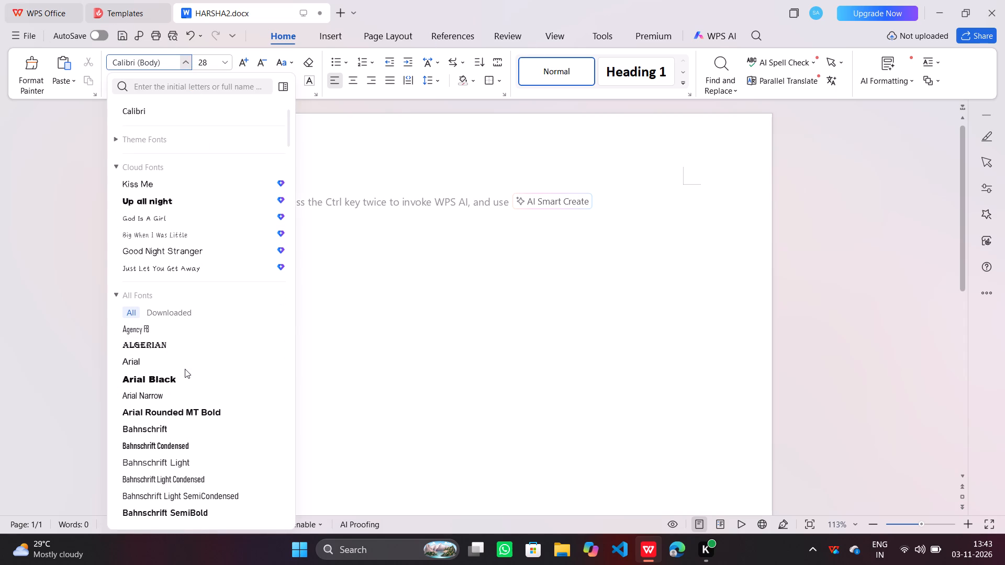
{"action": "scroll", "coordinate": [185, 369], "scroll_direction": "down", "scroll_amount": 1}
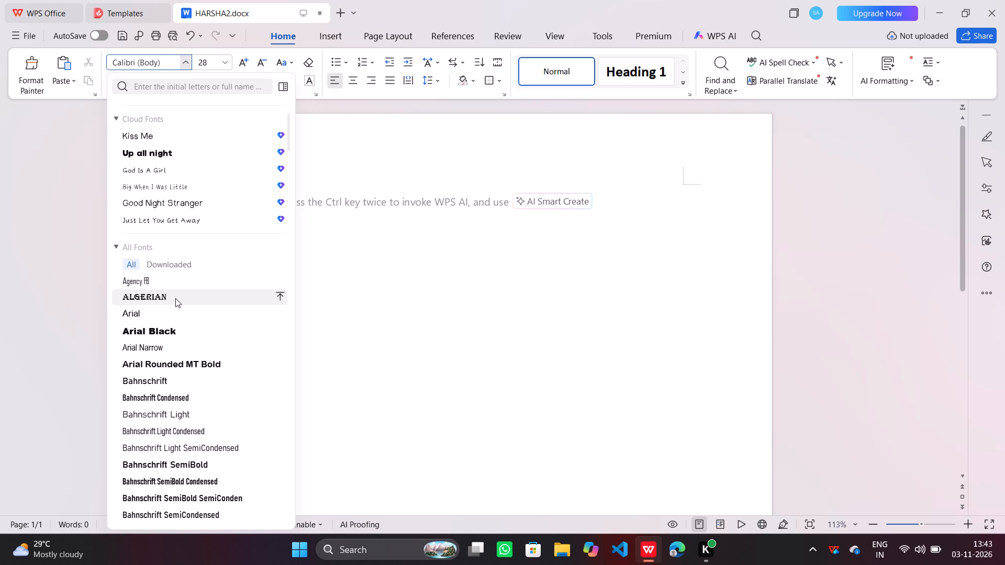
{"action": "left_click", "coordinate": [175, 298]}
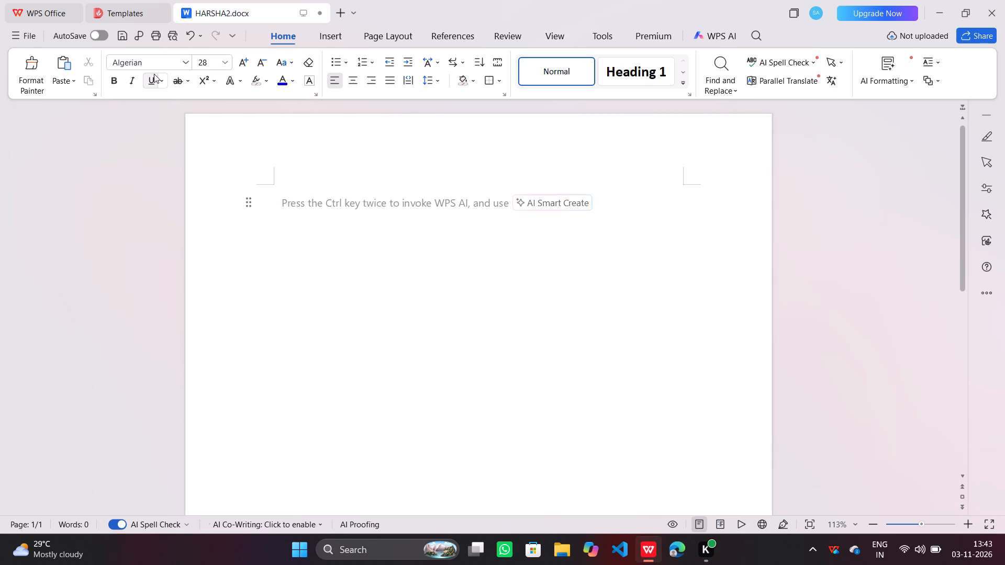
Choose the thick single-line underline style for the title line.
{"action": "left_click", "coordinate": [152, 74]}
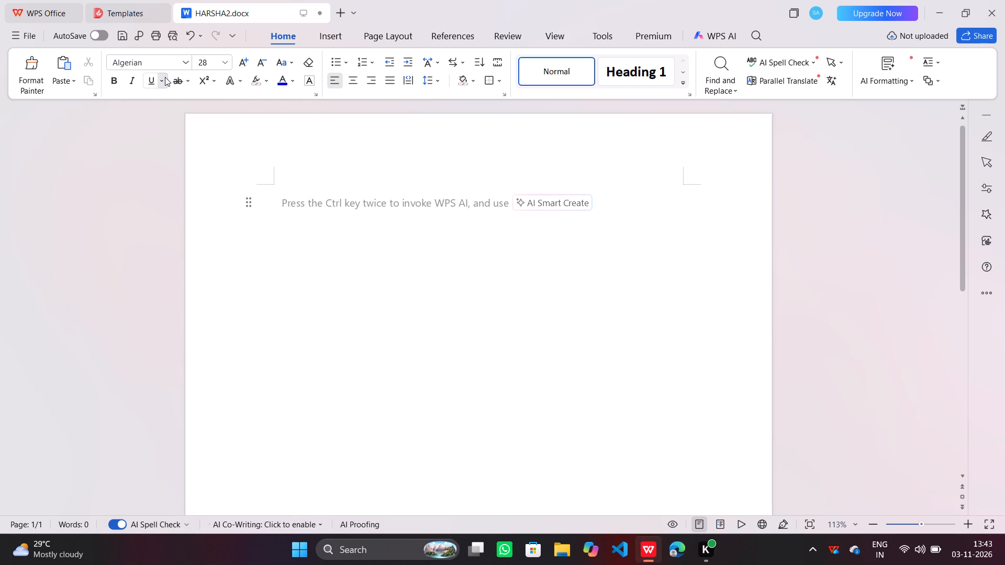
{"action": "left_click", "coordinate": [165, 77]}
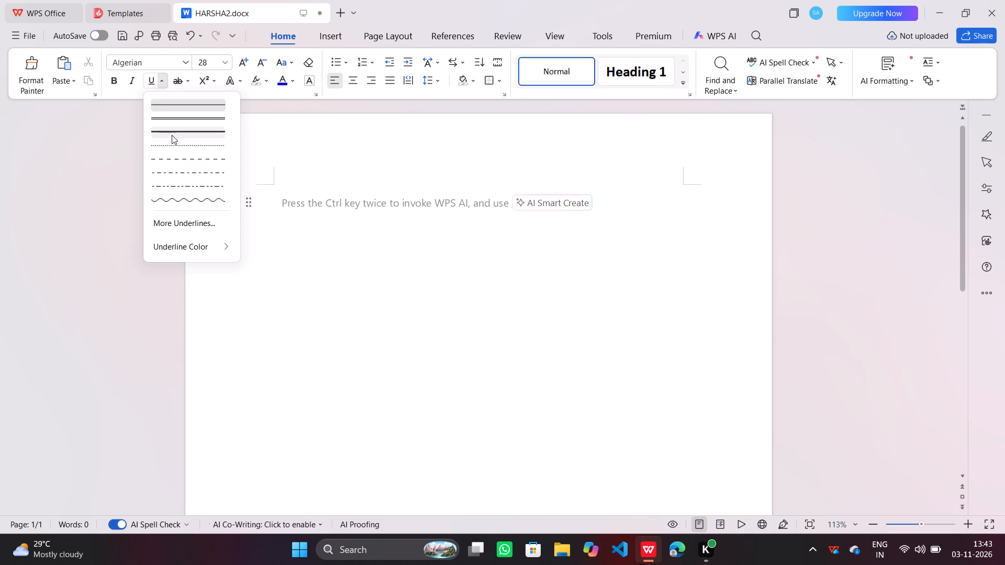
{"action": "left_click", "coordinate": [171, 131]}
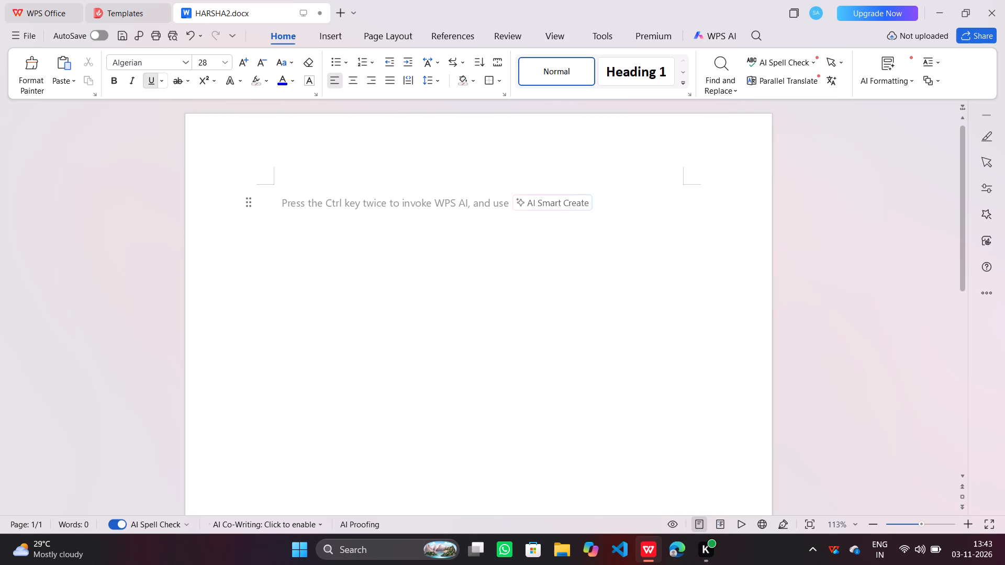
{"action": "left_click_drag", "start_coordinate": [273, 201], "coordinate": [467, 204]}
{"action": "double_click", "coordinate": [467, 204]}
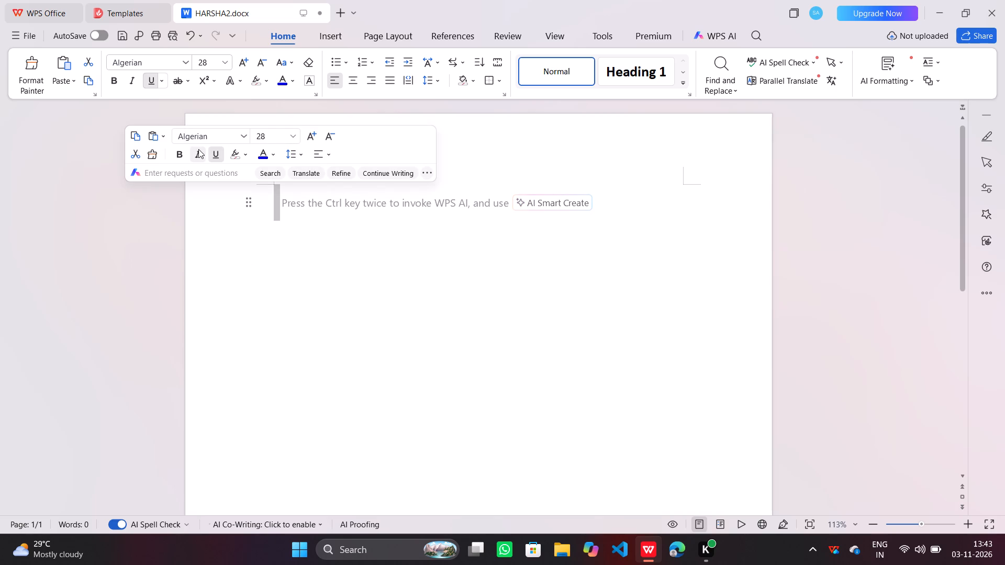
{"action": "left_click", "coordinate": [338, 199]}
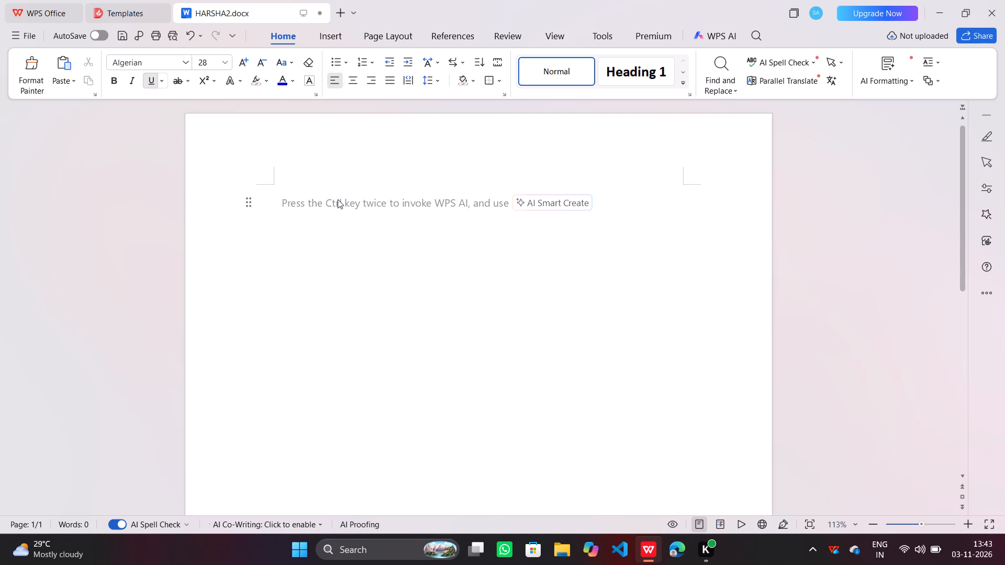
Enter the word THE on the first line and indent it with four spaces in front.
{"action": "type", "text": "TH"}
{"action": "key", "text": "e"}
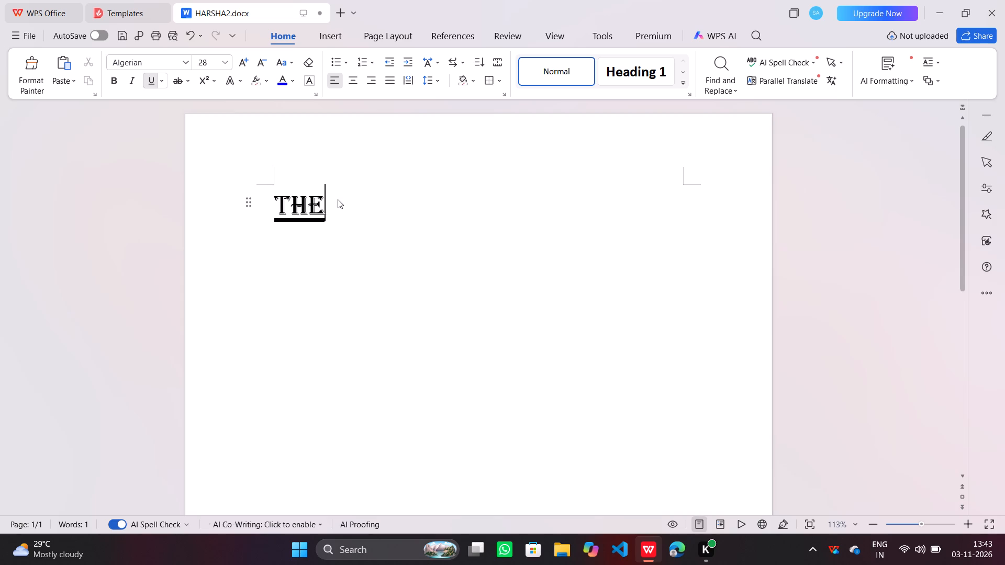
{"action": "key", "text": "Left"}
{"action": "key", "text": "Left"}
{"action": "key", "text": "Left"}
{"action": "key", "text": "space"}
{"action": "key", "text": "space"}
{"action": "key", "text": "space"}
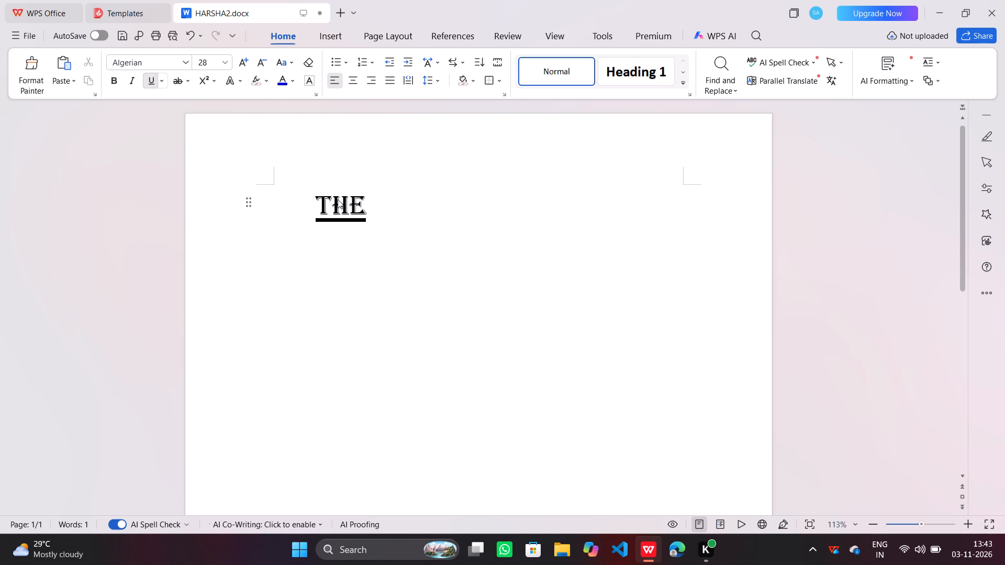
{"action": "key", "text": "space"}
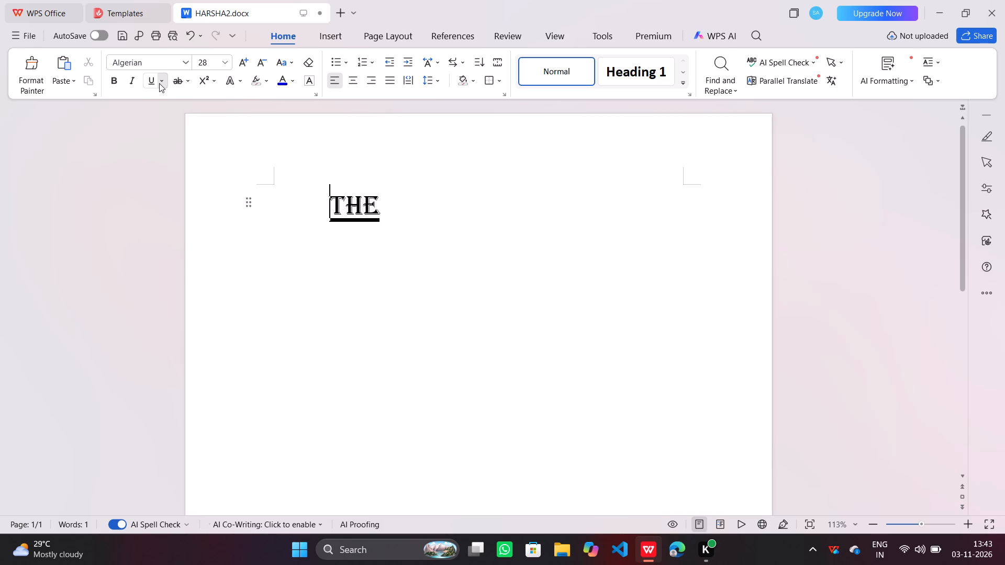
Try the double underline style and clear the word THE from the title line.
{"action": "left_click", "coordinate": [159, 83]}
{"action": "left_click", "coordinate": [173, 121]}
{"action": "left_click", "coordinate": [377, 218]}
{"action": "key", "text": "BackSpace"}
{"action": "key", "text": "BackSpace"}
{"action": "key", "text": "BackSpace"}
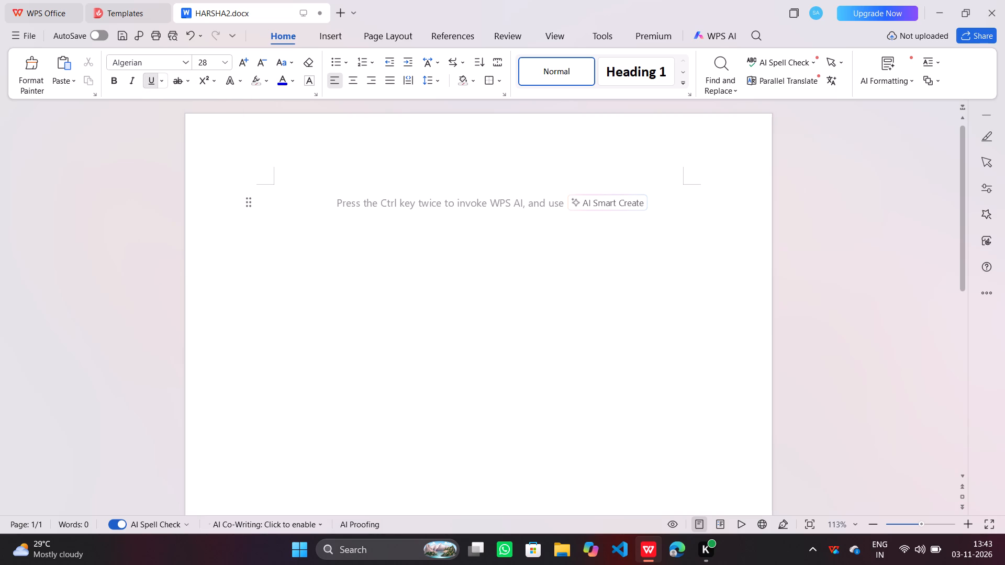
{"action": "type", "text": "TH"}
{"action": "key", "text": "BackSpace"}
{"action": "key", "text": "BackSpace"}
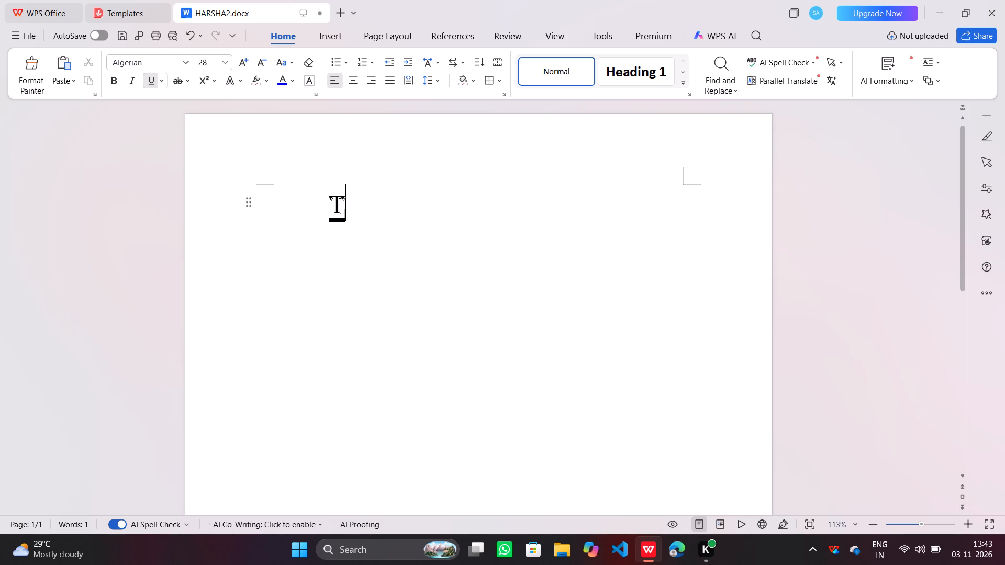
Set the double underline style for the empty title line.
{"action": "left_click", "coordinate": [166, 77]}
{"action": "double_click", "coordinate": [181, 121]}
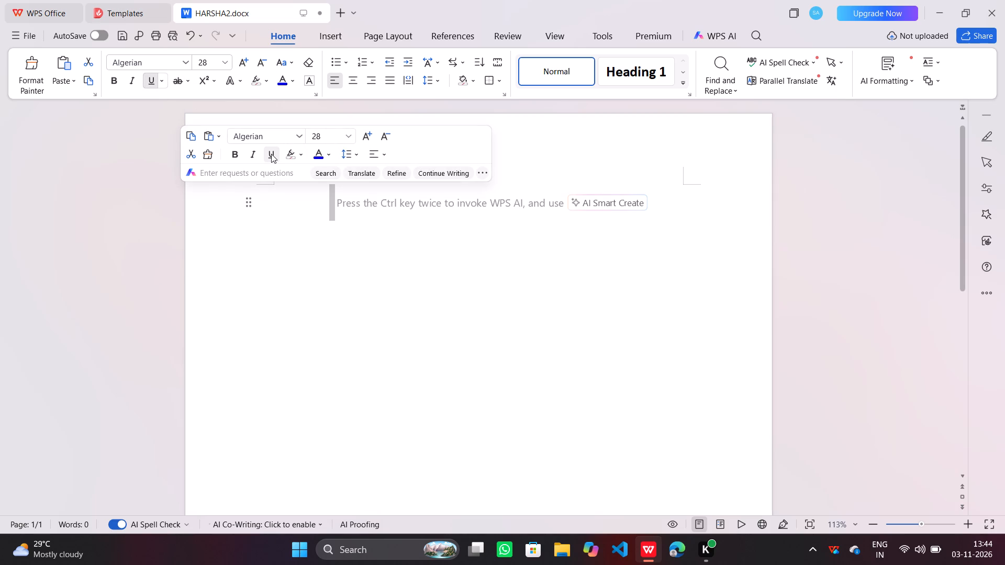
{"action": "left_click", "coordinate": [271, 154]}
{"action": "left_click", "coordinate": [153, 77]}
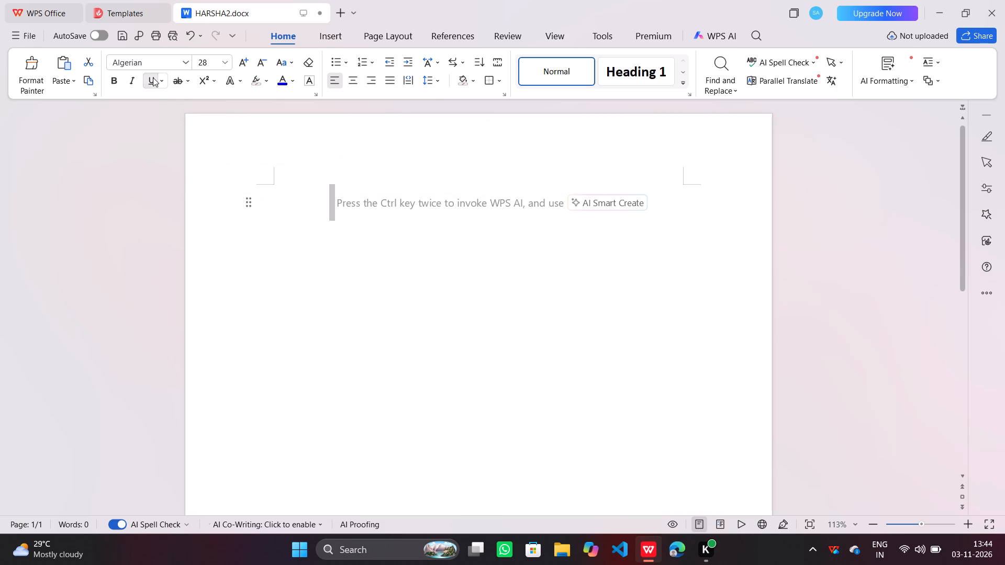
{"action": "left_click", "coordinate": [158, 80]}
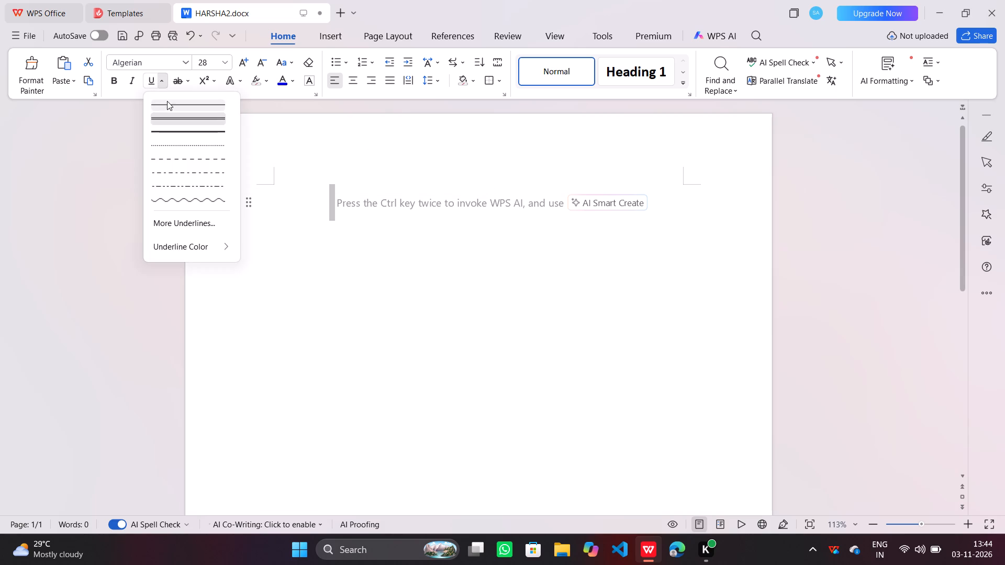
{"action": "left_click_drag", "start_coordinate": [351, 169], "coordinate": [347, 179]}
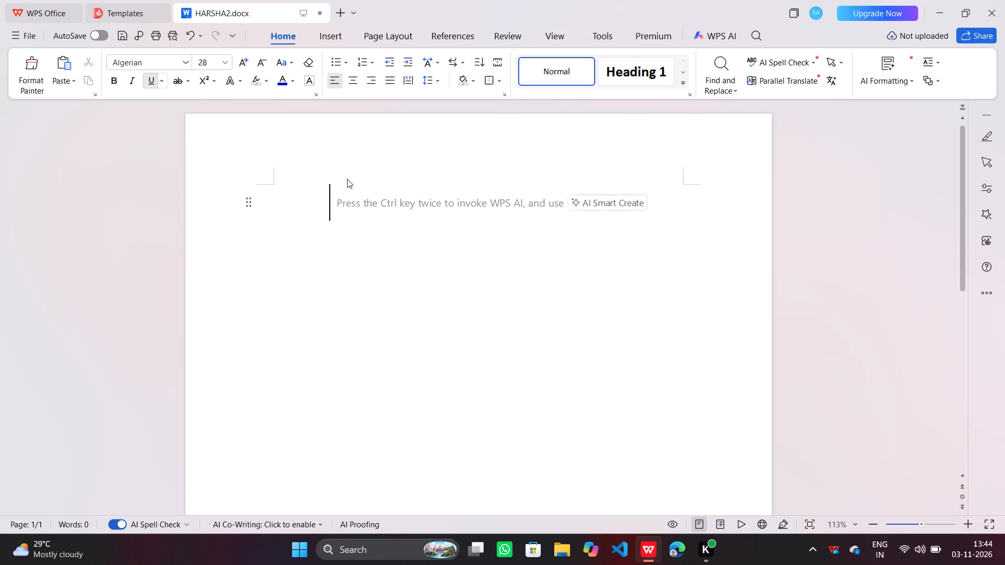
Enter the title "THE LEGENDARY MILKSHAKES" on the first line.
{"action": "type", "text": "TH"}
{"action": "key", "text": "e"}
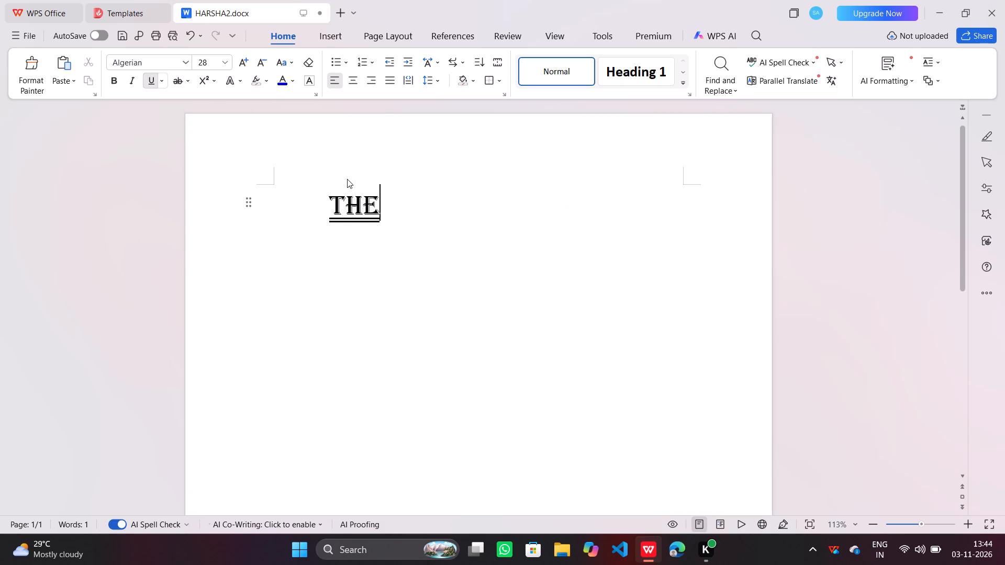
{"action": "key", "text": "space"}
{"action": "key", "text": "space"}
{"action": "key", "text": "l"}
{"action": "key", "text": "e"}
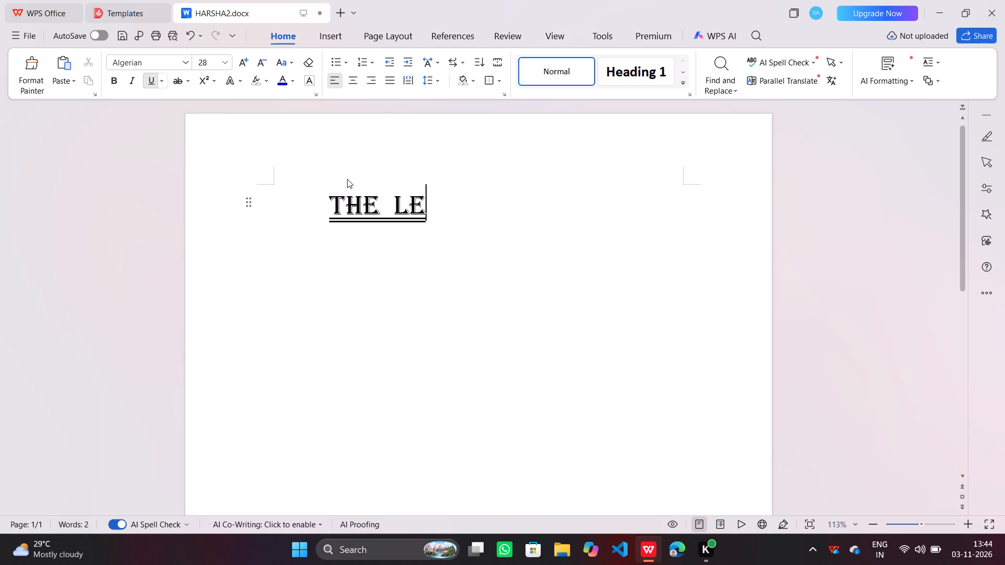
{"action": "type", "text": "GENDARY"}
{"action": "key", "text": "space"}
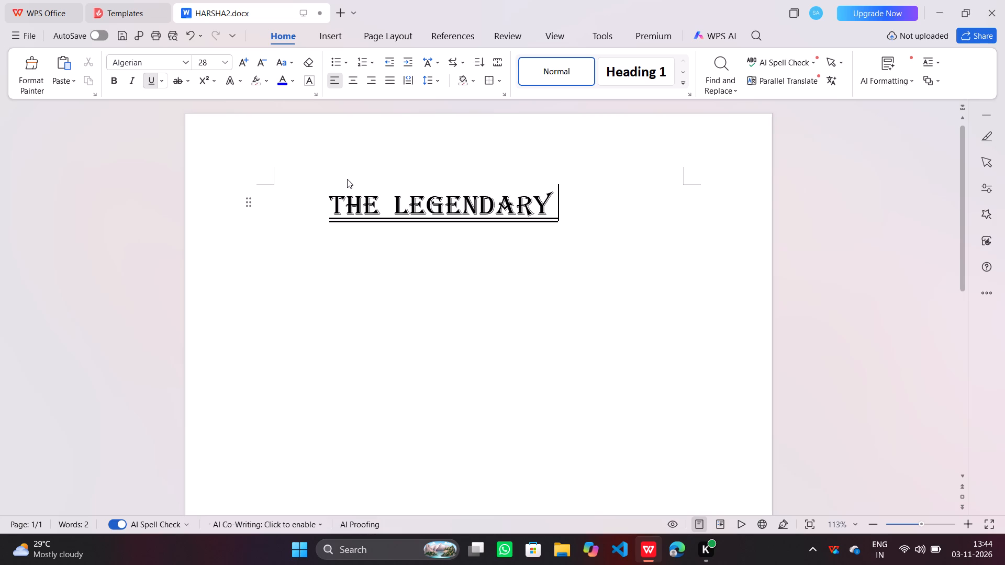
{"action": "type", "text": "MI"}
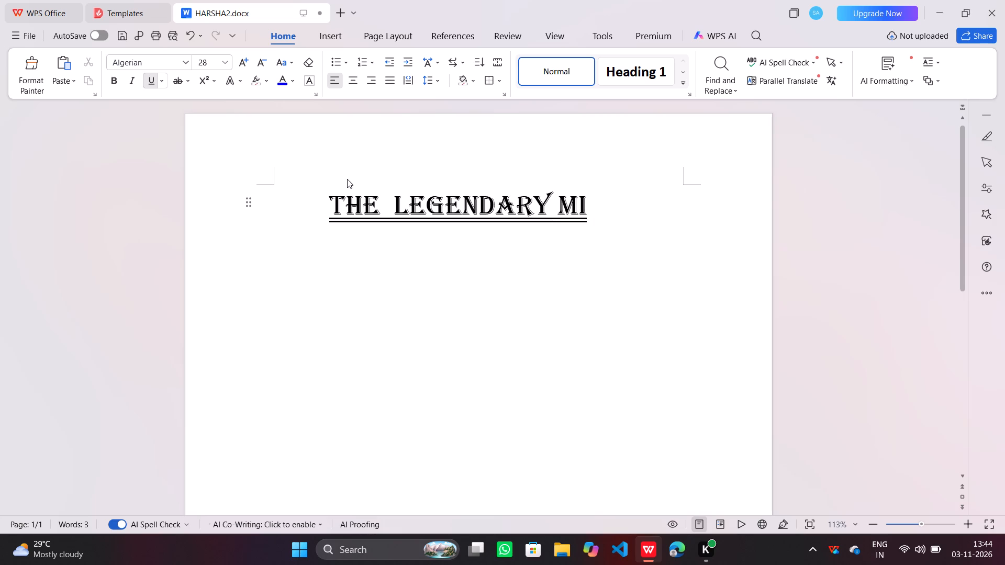
{"action": "key", "text": "l"}
{"action": "key", "text": "k"}
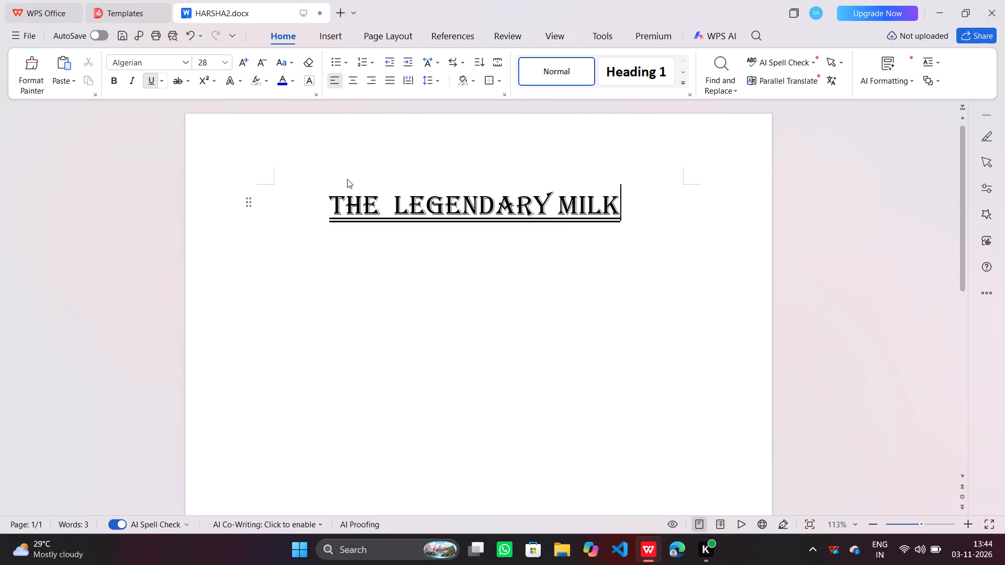
{"action": "type", "text": "SHA"}
{"action": "type", "text": "KES"}
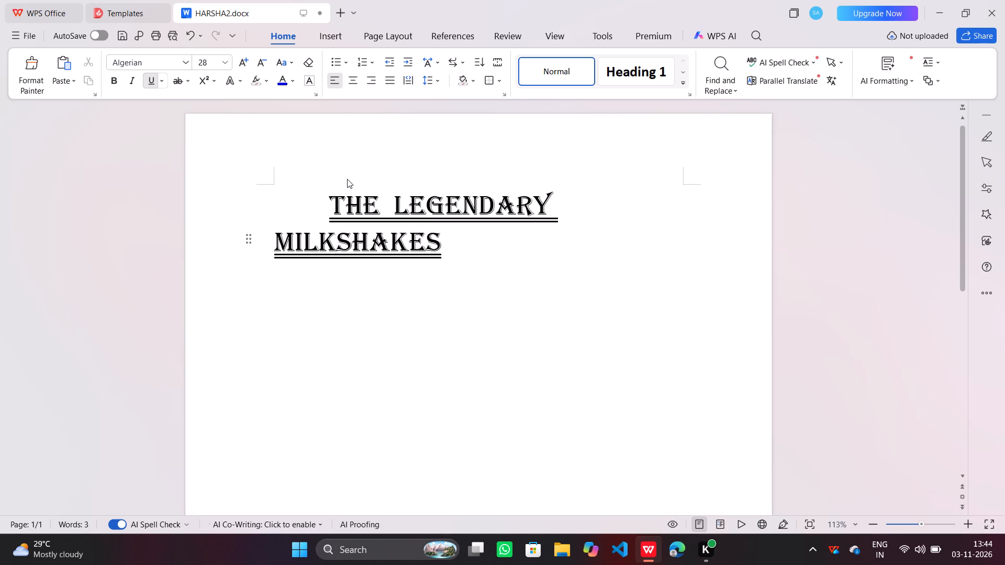
Remove the indent in front of the title so it starts at the margin.
{"action": "left_click", "coordinate": [332, 203]}
{"action": "key", "text": "BackSpace"}
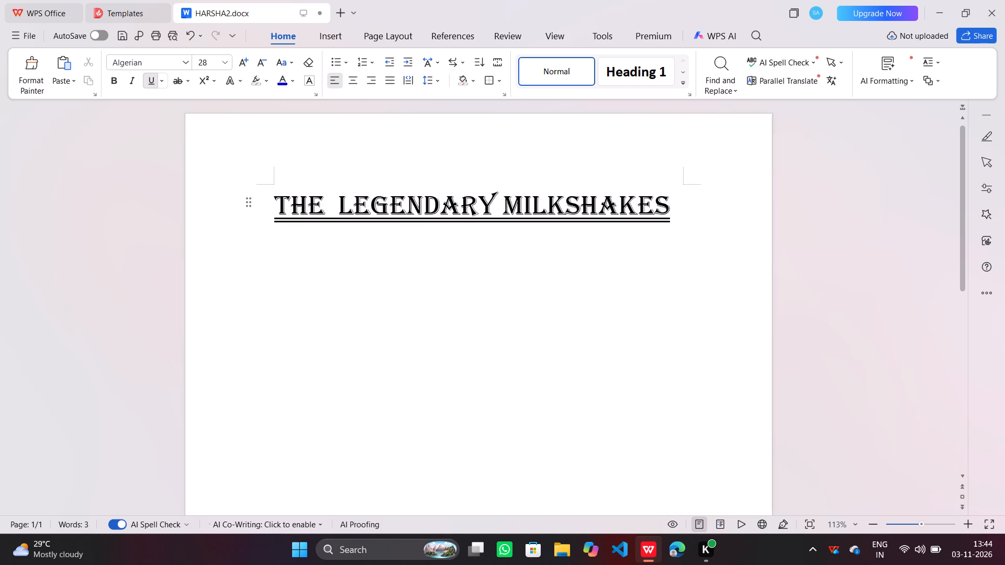
{"action": "left_click", "coordinate": [401, 240]}
Start a new line below the title, leaving one blank line in between.
{"action": "left_click", "coordinate": [714, 220]}
{"action": "key", "text": "Return"}
{"action": "key", "text": "Return"}
{"action": "key", "text": "Return"}
{"action": "key", "text": "space"}
{"action": "key", "text": "space"}
{"action": "key", "text": "space"}
{"action": "key", "text": "space"}
{"action": "key", "text": "BackSpace"}
{"action": "key", "text": "BackSpace"}
{"action": "key", "text": "BackSpace"}
{"action": "key", "text": "BackSpace"}
{"action": "key", "text": "BackSpace"}
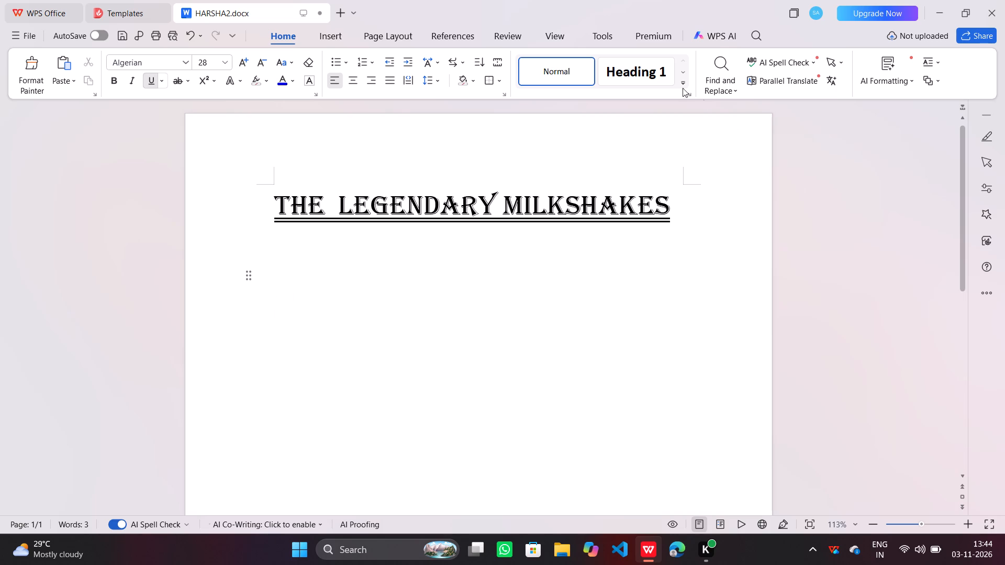
Keep the double underline style for the new line and set its underline colour to white.
{"action": "left_click", "coordinate": [165, 80]}
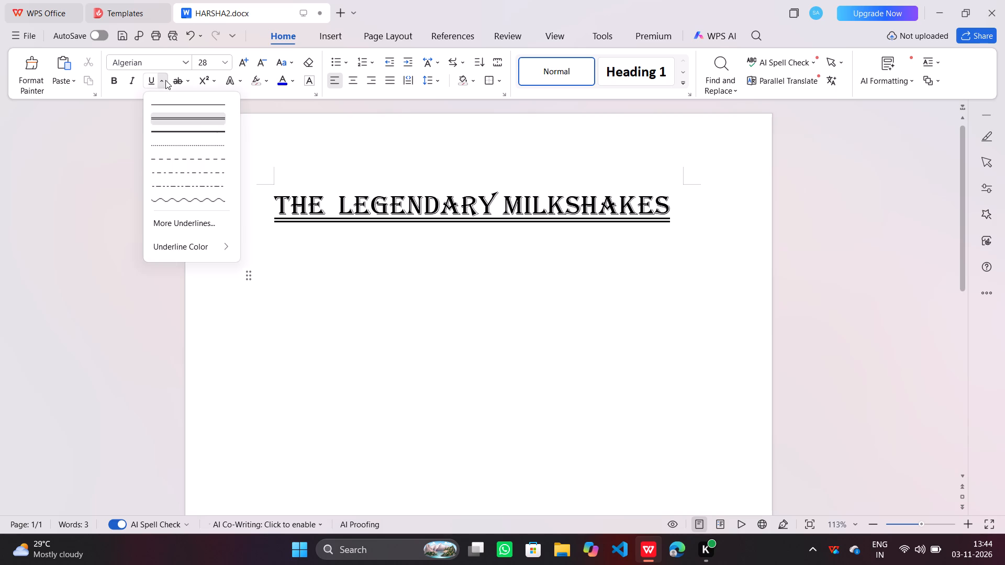
{"action": "scroll", "coordinate": [182, 206], "scroll_direction": "down", "scroll_amount": 1}
{"action": "left_click", "coordinate": [180, 120]}
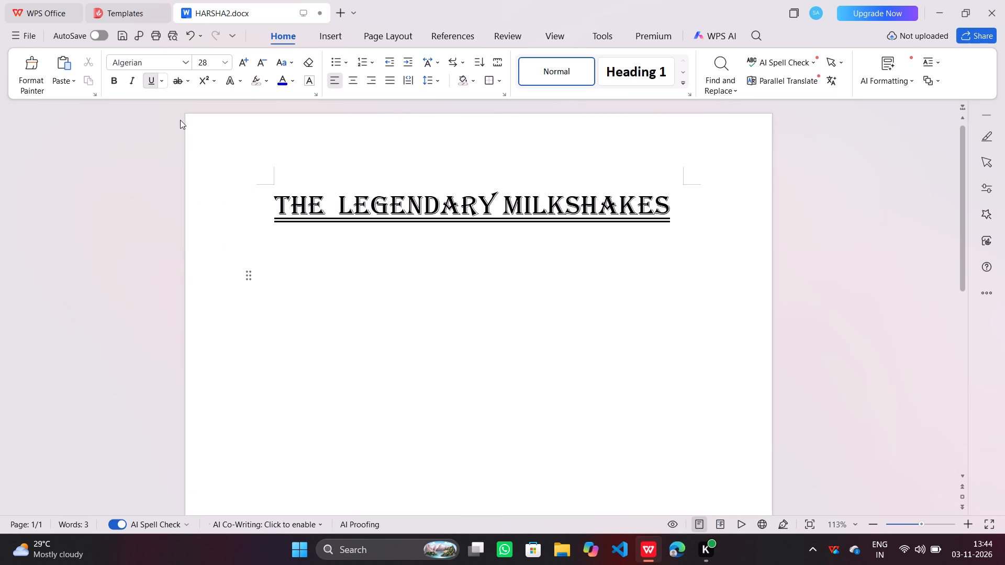
{"action": "left_click", "coordinate": [167, 83]}
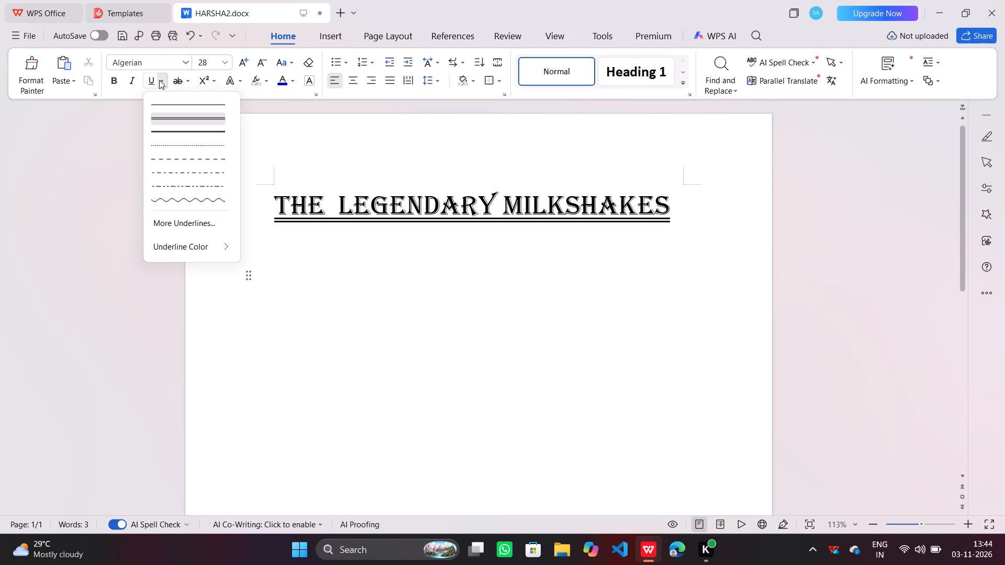
{"action": "left_click", "coordinate": [159, 80]}
{"action": "left_click", "coordinate": [159, 80]}
{"action": "scroll", "coordinate": [191, 154], "scroll_direction": "down", "scroll_amount": 2}
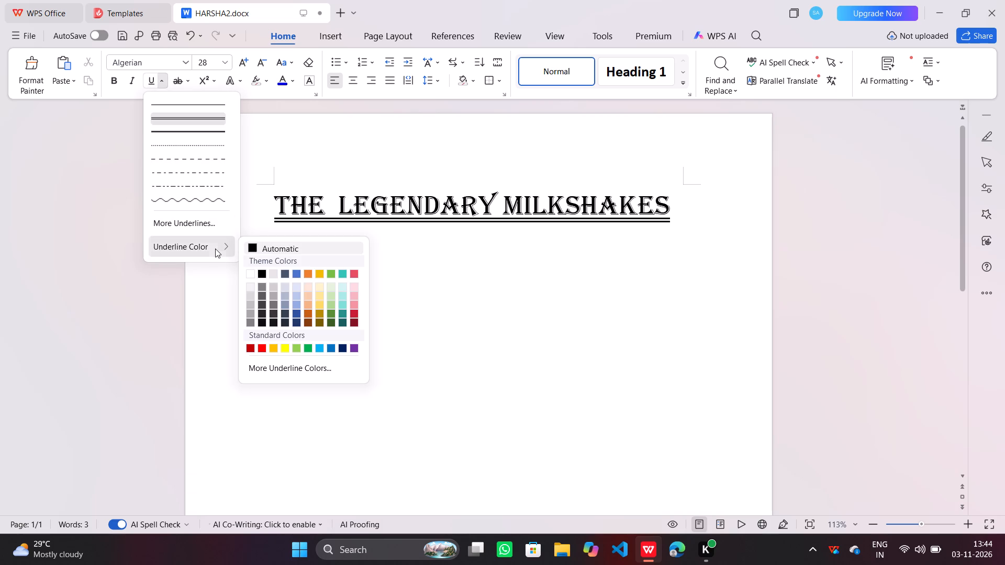
{"action": "left_click", "coordinate": [215, 248]}
{"action": "left_click", "coordinate": [253, 274]}
Indent the new line towards the middle of the page with 17 spaces.
{"action": "key", "text": "space"}
{"action": "key", "text": "space"}
{"action": "key", "text": "space"}
{"action": "key", "text": "space"}
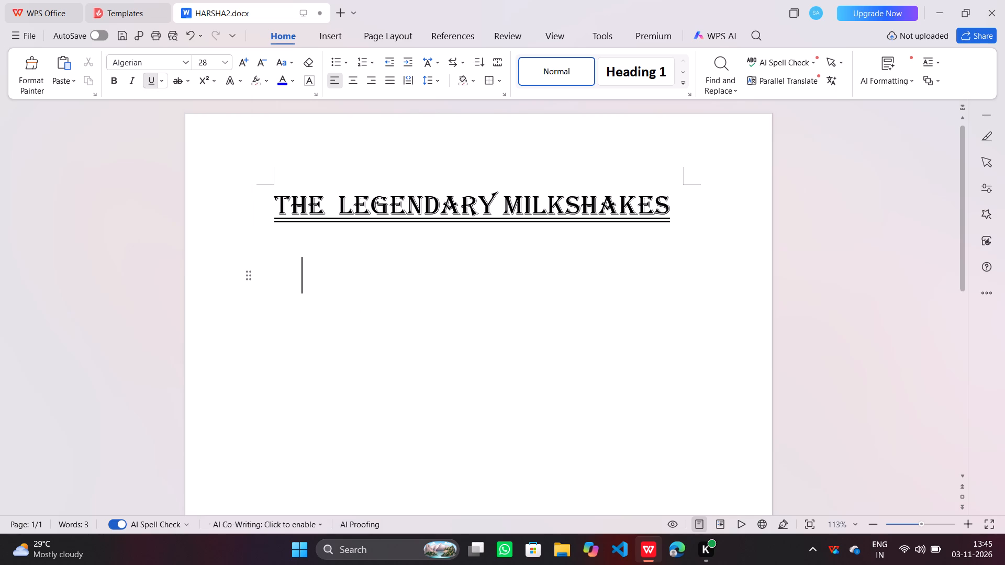
{"action": "key", "text": "space"}
{"action": "key", "text": "space"}
{"action": "key", "text": "space"}
{"action": "key", "text": "space"}
{"action": "key", "text": "space"}
{"action": "key", "text": "space"}
{"action": "key", "text": "space"}
{"action": "key", "text": "space"}
{"action": "key", "text": "space"}
{"action": "key", "text": "space"}
{"action": "key", "text": "space"}
{"action": "key", "text": "space"}
{"action": "key", "text": "space"}
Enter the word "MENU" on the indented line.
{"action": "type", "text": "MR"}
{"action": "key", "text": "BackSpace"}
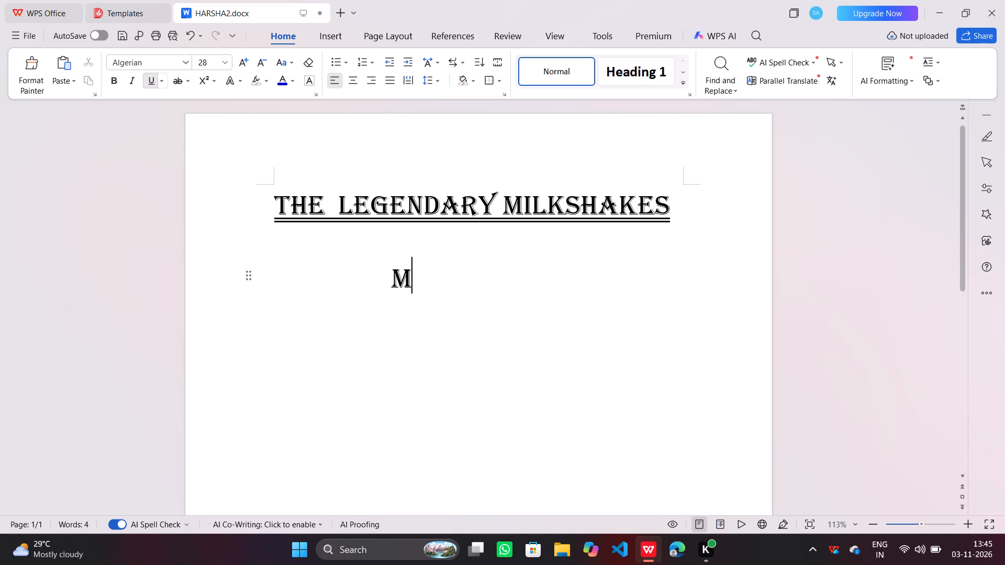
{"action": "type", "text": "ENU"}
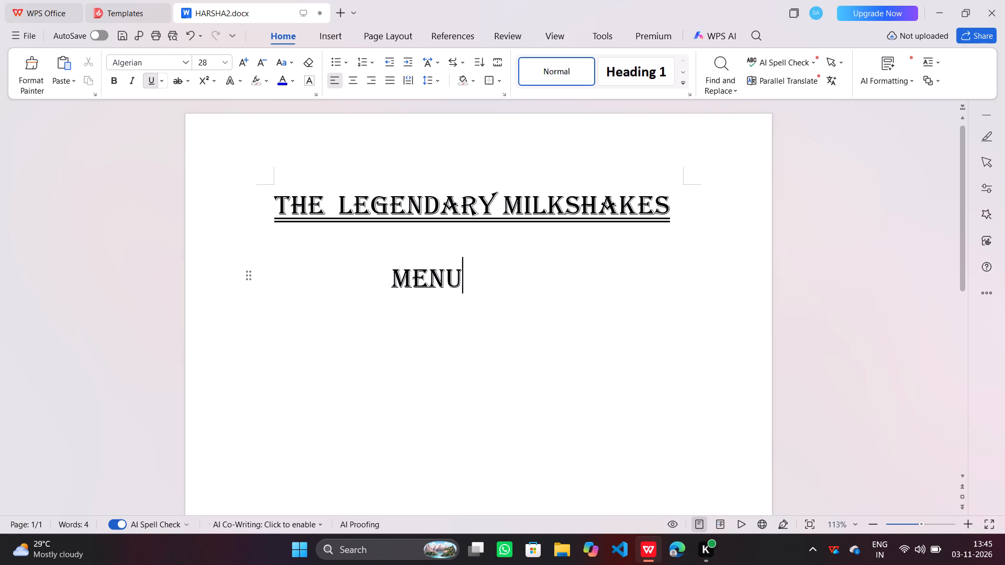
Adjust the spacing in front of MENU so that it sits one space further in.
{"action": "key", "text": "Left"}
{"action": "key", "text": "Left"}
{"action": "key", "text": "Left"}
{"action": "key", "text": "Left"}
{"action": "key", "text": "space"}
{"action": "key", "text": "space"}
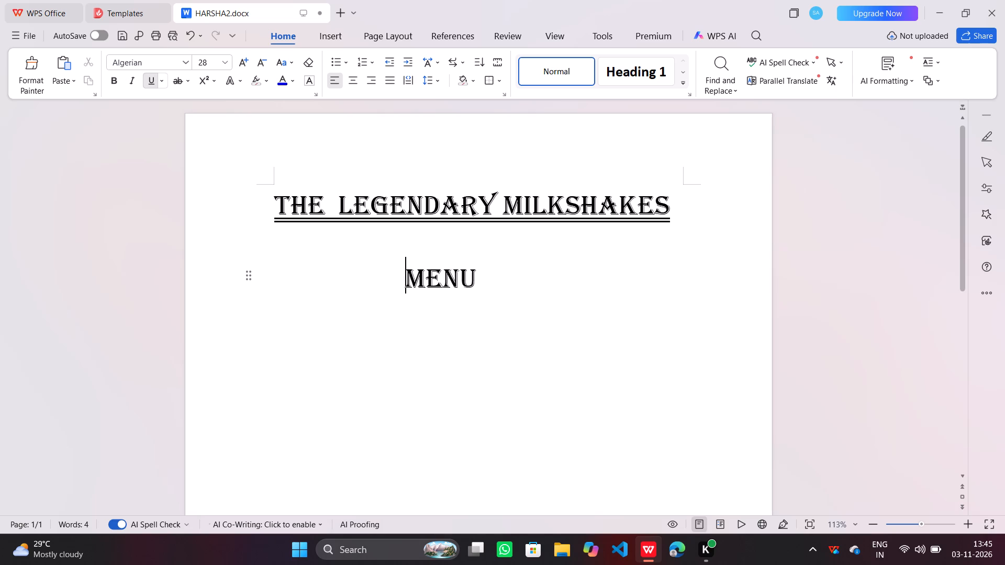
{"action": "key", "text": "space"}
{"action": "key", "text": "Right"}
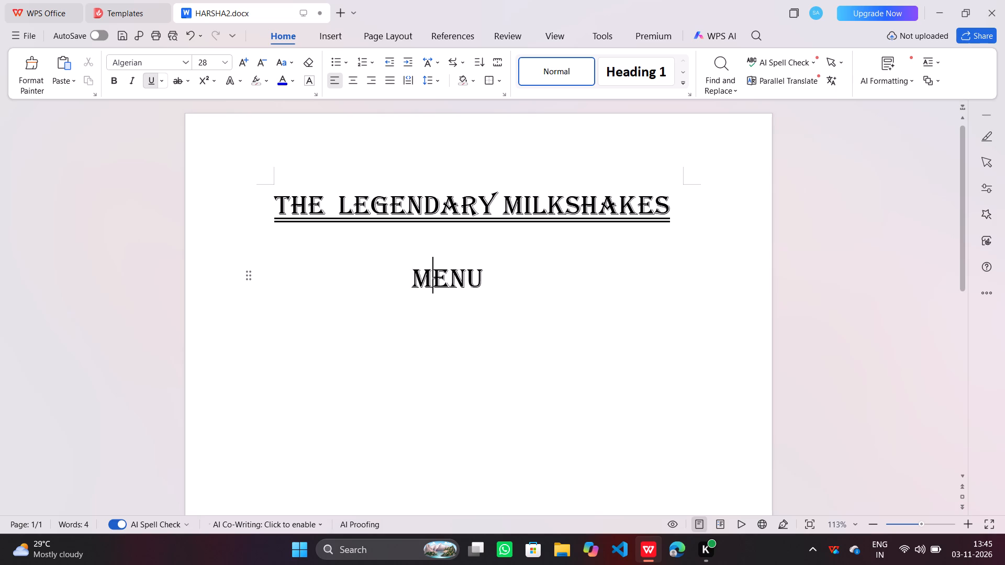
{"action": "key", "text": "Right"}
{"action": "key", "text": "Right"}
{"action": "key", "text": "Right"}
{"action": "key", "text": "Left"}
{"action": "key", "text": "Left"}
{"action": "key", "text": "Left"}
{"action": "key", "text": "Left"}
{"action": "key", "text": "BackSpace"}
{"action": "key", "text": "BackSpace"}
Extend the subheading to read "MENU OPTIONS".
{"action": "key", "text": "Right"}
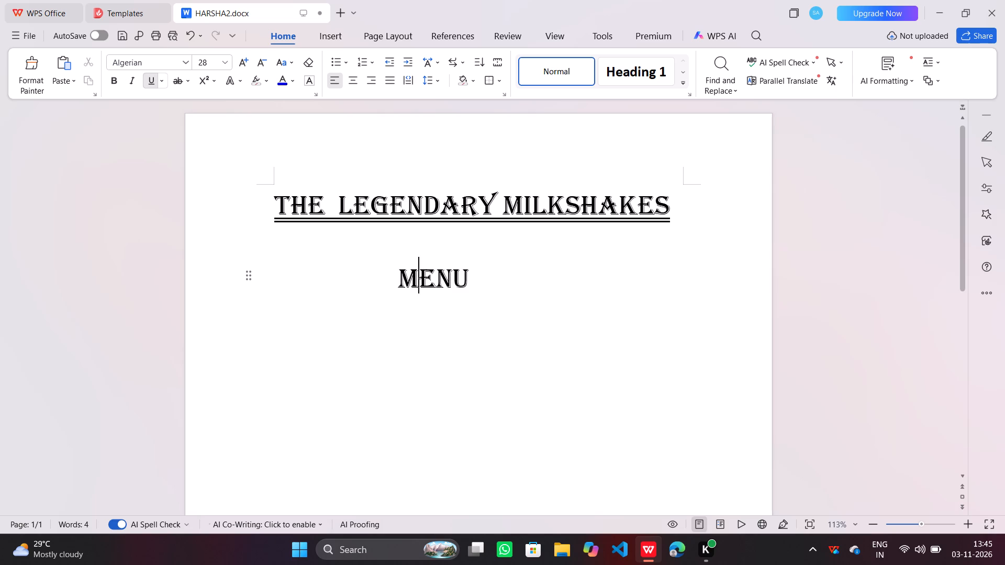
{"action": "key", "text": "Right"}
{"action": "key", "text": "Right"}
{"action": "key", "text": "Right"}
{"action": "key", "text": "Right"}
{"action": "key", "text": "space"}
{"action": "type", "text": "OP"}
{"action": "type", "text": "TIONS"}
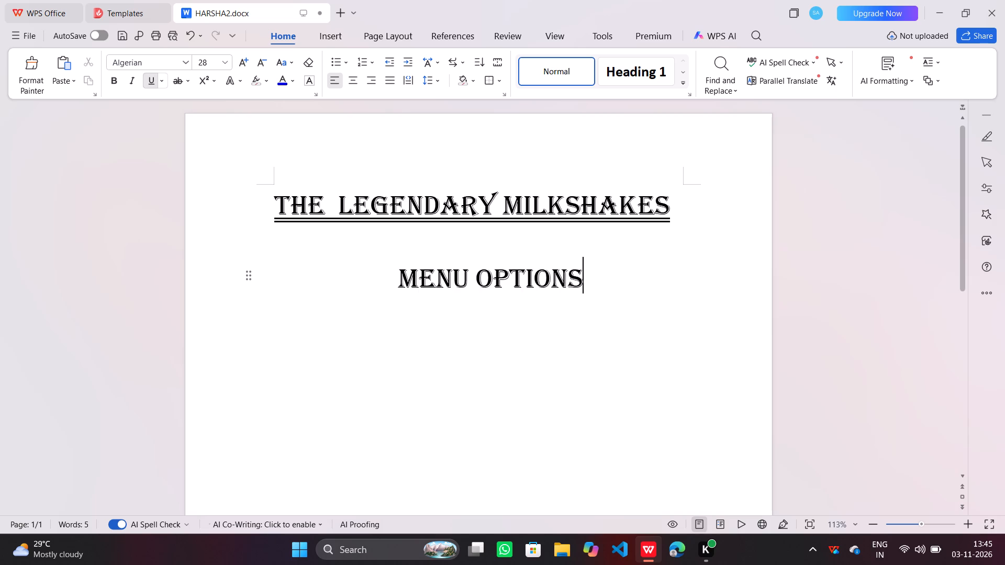
Replace the subheading MENU OPTIONS with "YOUR CHOICES", keeping the indent.
{"action": "key", "text": "BackSpace"}
{"action": "key", "text": "BackSpace"}
{"action": "key", "text": "BackSpace"}
{"action": "key", "text": "BackSpace"}
{"action": "key", "text": "BackSpace"}
{"action": "key", "text": "BackSpace"}
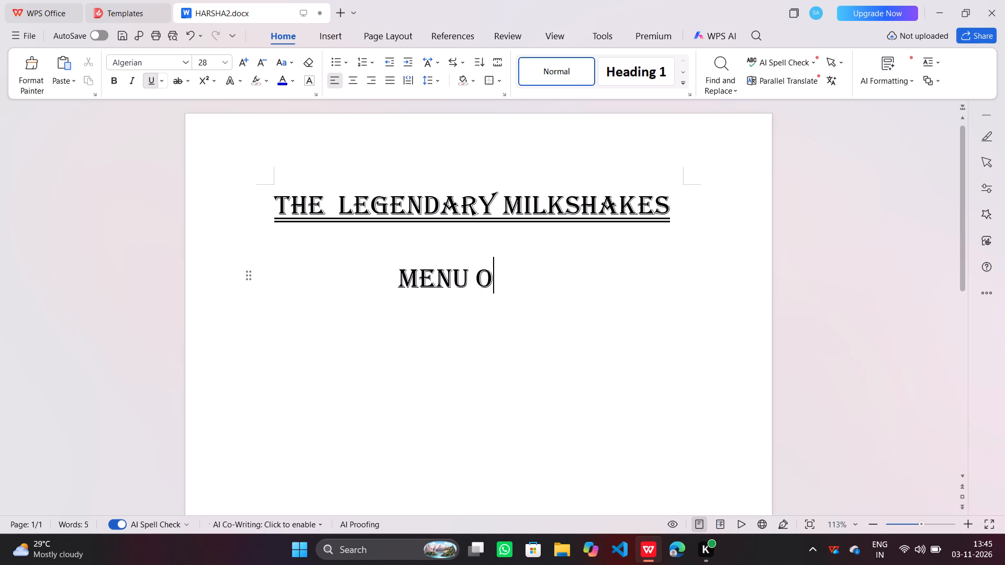
{"action": "key", "text": "BackSpace"}
{"action": "key", "text": "BackSpace"}
{"action": "key", "text": "BackSpace"}
{"action": "key", "text": "BackSpace"}
{"action": "key", "text": "BackSpace"}
{"action": "key", "text": "BackSpace"}
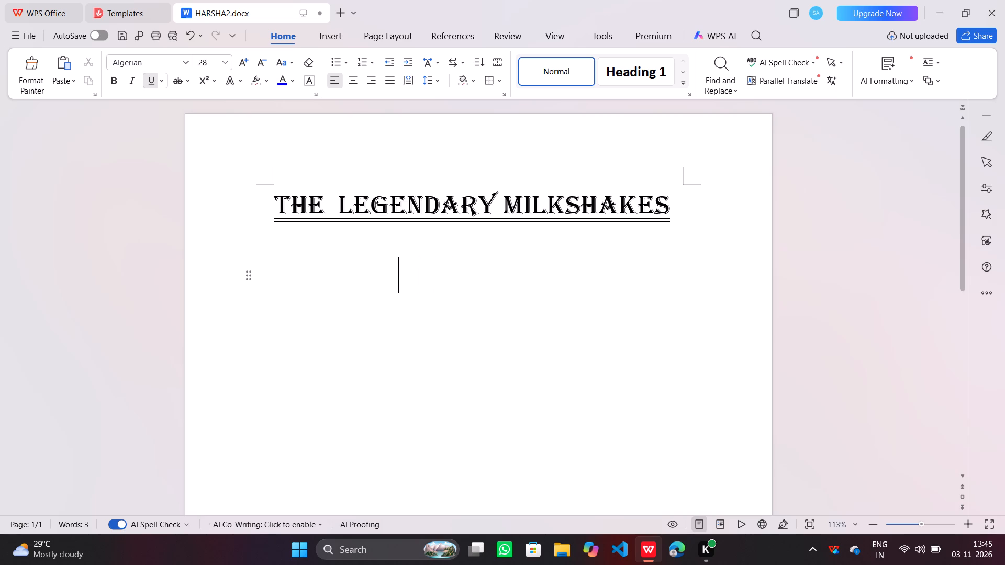
{"action": "type", "text": "YOUR"}
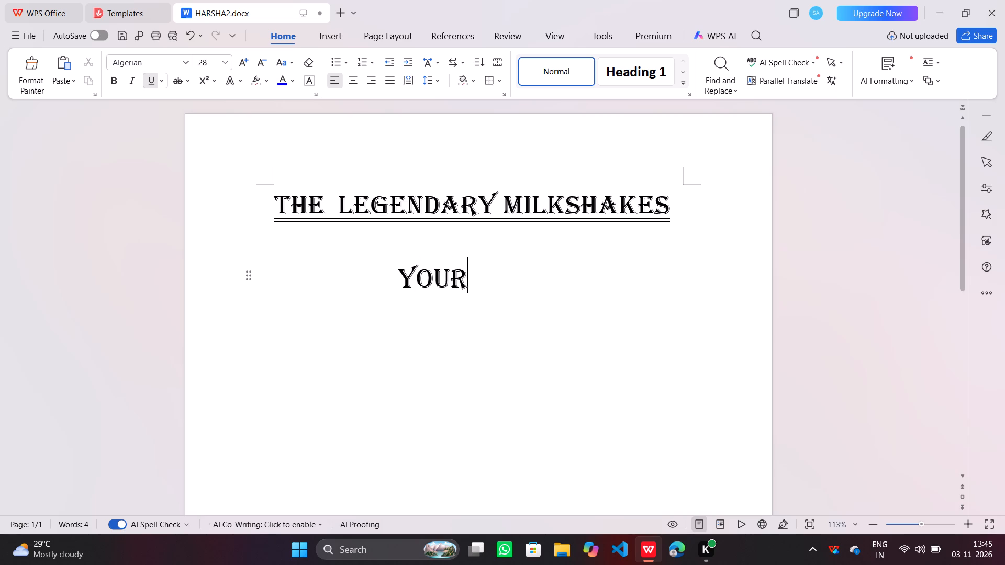
{"action": "key", "text": "space"}
{"action": "type", "text": "CHOICES"}
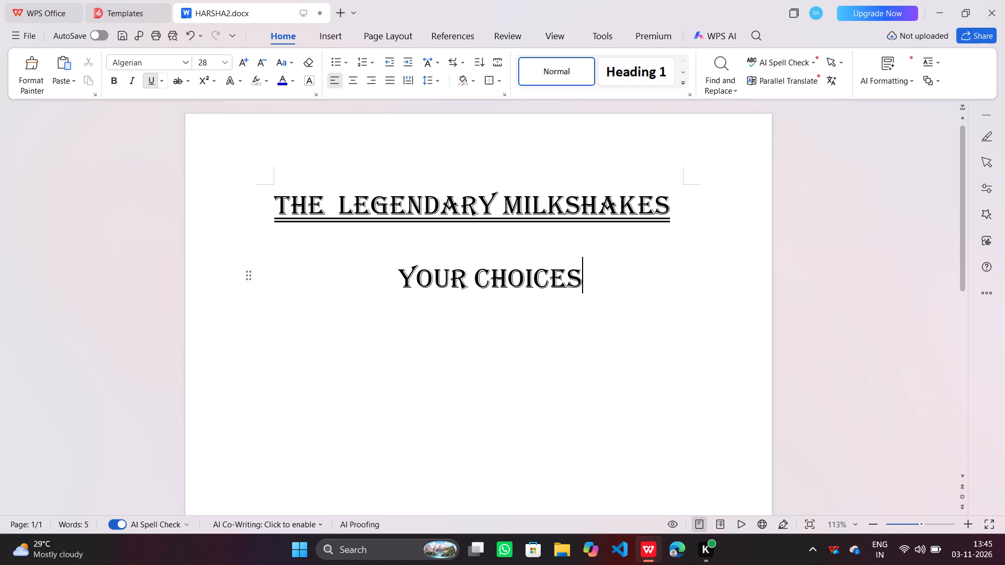
Remove three spaces in front of YOUR CHOICES to centre it better under the title.
{"action": "key", "text": "Left"}
{"action": "key", "text": "Left"}
{"action": "key", "text": "Left"}
{"action": "key", "text": "Left"}
{"action": "key", "text": "Left"}
{"action": "key", "text": "Left"}
{"action": "key", "text": "Left"}
{"action": "key", "text": "Left"}
{"action": "key", "text": "Left"}
{"action": "key", "text": "Left"}
{"action": "key", "text": "Left"}
{"action": "key", "text": "Left"}
{"action": "key", "text": "BackSpace"}
{"action": "key", "text": "BackSpace"}
{"action": "key", "text": "BackSpace"}
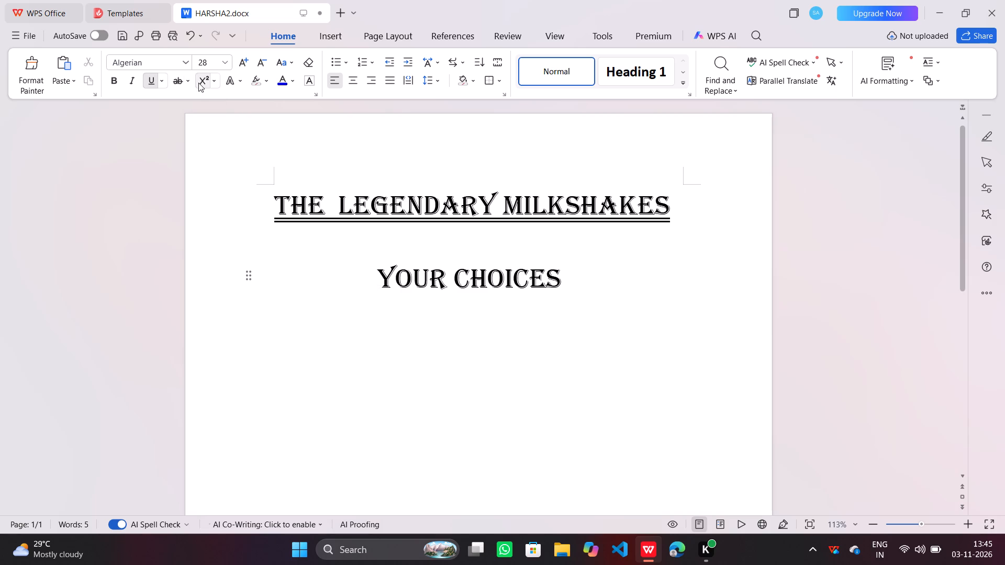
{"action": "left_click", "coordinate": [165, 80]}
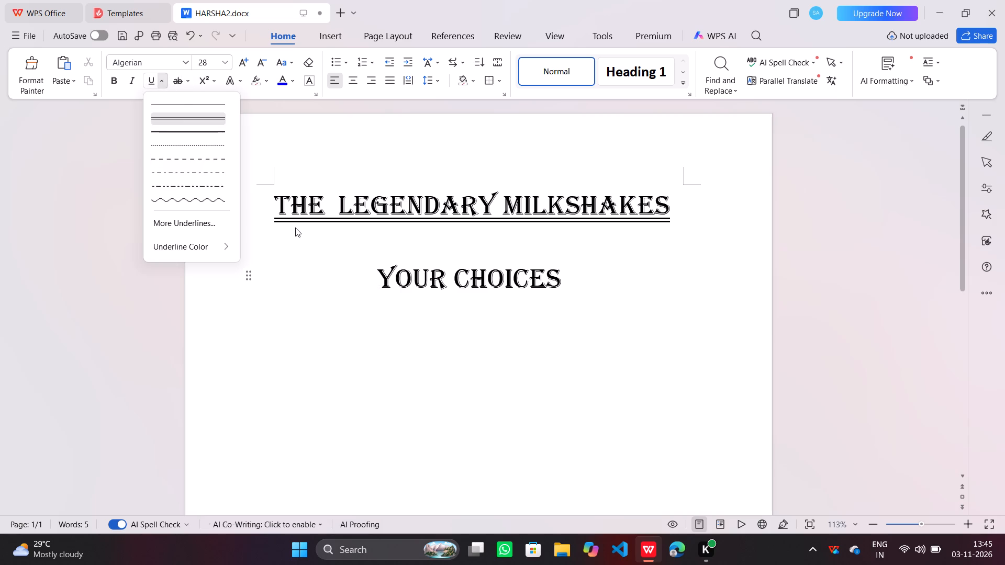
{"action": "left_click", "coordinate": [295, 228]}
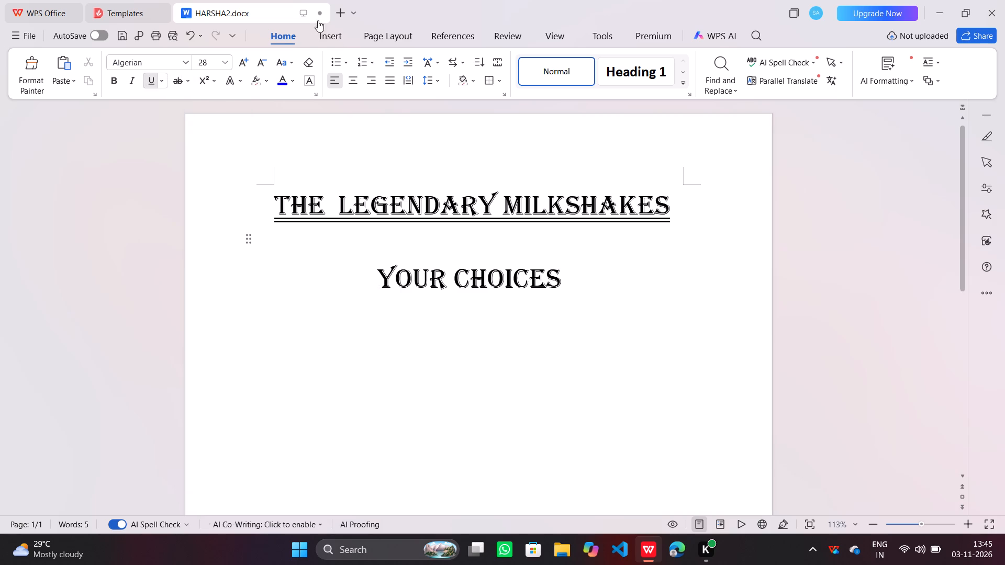
Browse the Docer Gallery's Illustrations, Backgrounds, Cutouts and Images categories for a graphic that suits the menu.
{"action": "left_click", "coordinate": [339, 31]}
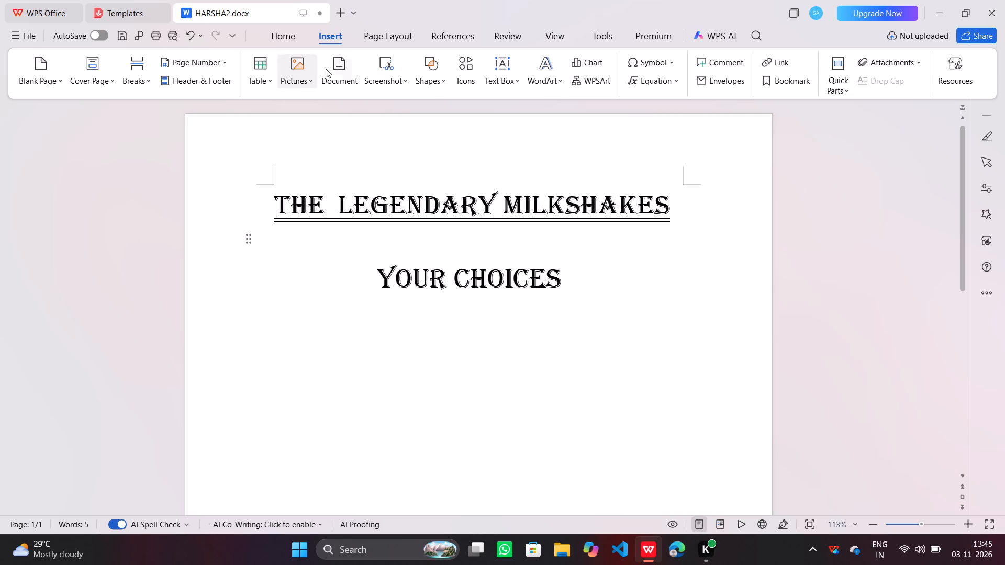
{"action": "left_click", "coordinate": [435, 77]}
{"action": "left_click", "coordinate": [462, 76]}
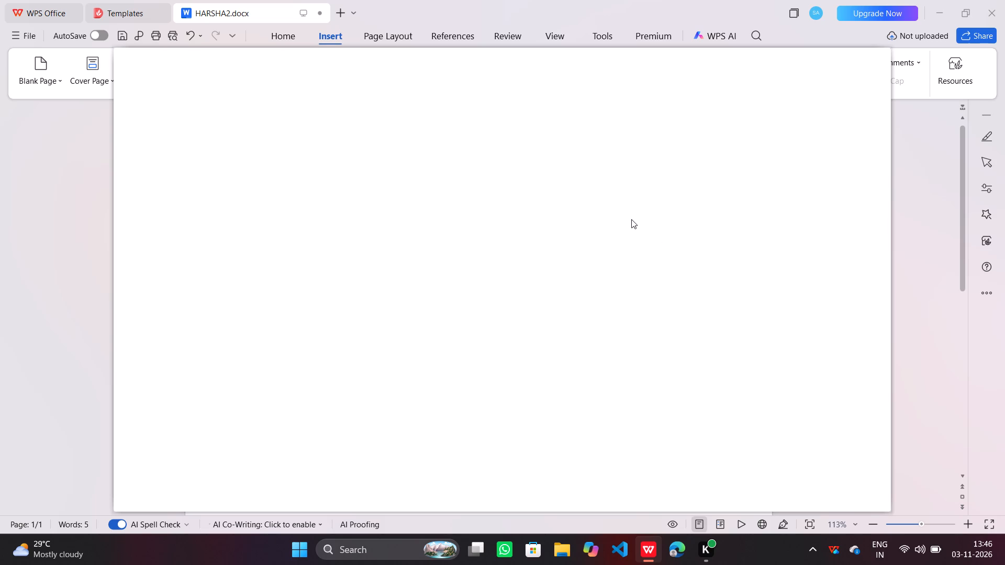
{"action": "scroll", "coordinate": [631, 219], "scroll_direction": "down", "scroll_amount": 2}
{"action": "scroll", "coordinate": [631, 219], "scroll_direction": "up", "scroll_amount": 2}
{"action": "left_click", "coordinate": [914, 149]}
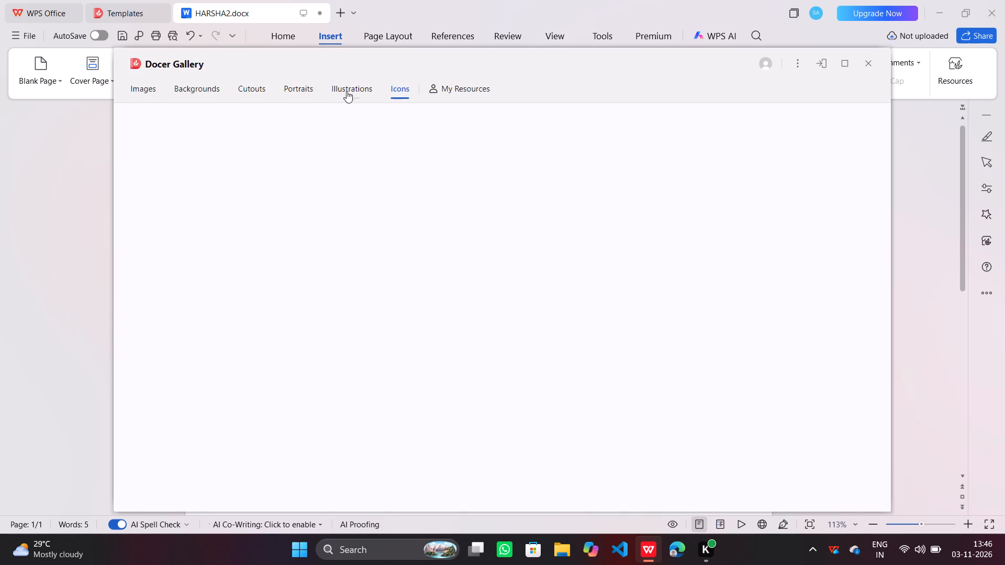
{"action": "left_click", "coordinate": [347, 90]}
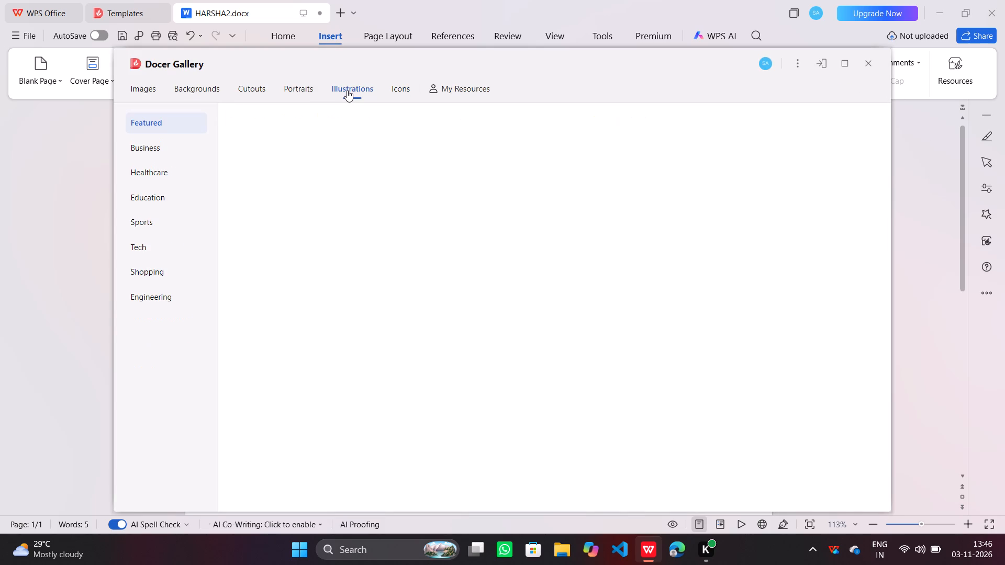
{"action": "left_click", "coordinate": [181, 145]}
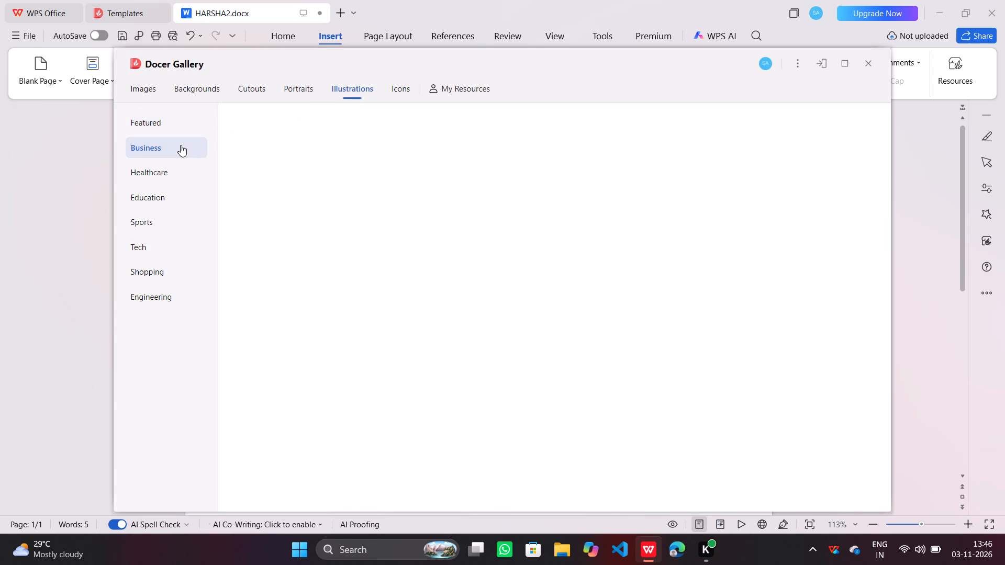
{"action": "left_click", "coordinate": [186, 125]}
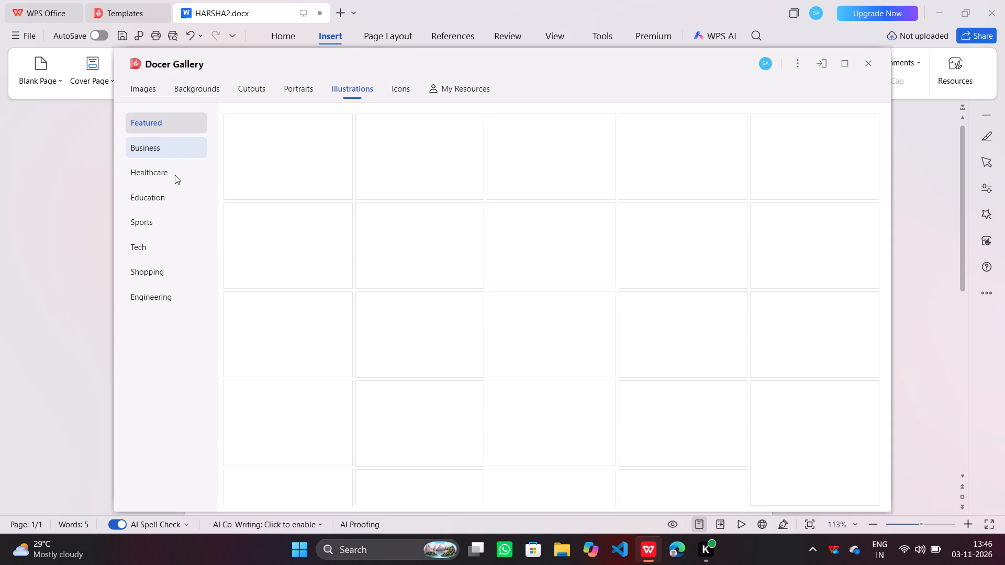
{"action": "left_click", "coordinate": [174, 170]}
{"action": "left_click", "coordinate": [173, 138]}
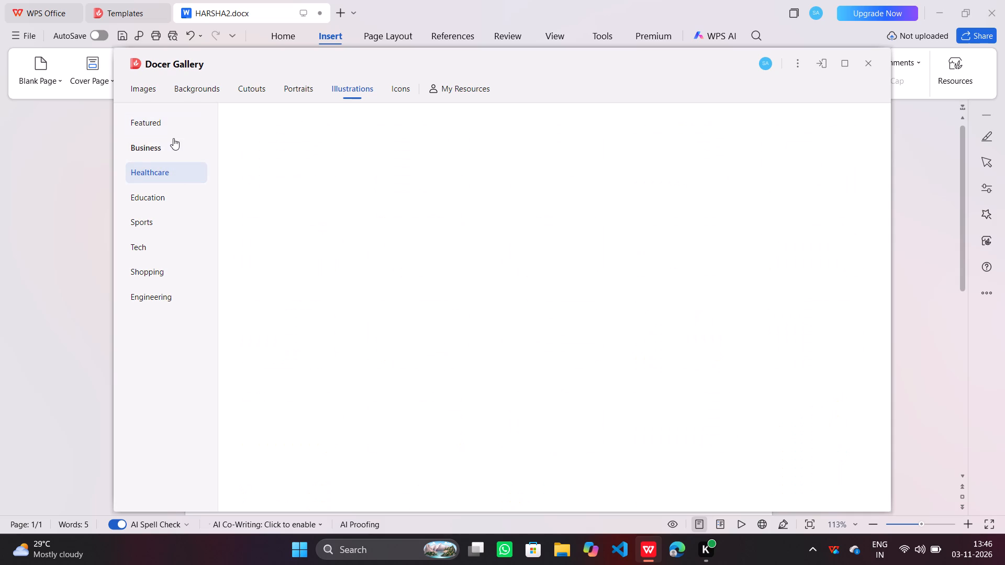
{"action": "left_click", "coordinate": [177, 117]}
{"action": "left_click", "coordinate": [148, 126]}
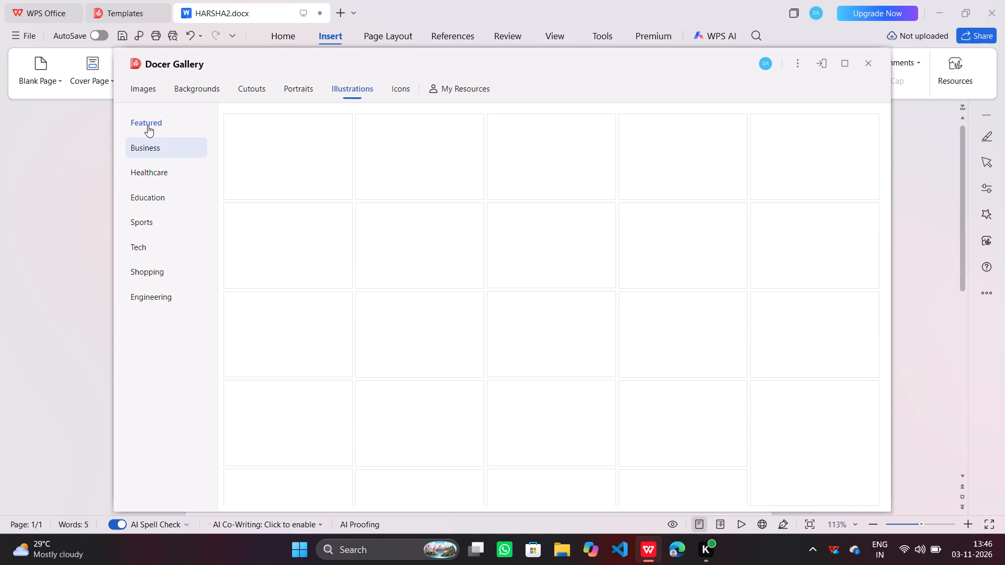
{"action": "left_click", "coordinate": [203, 93]}
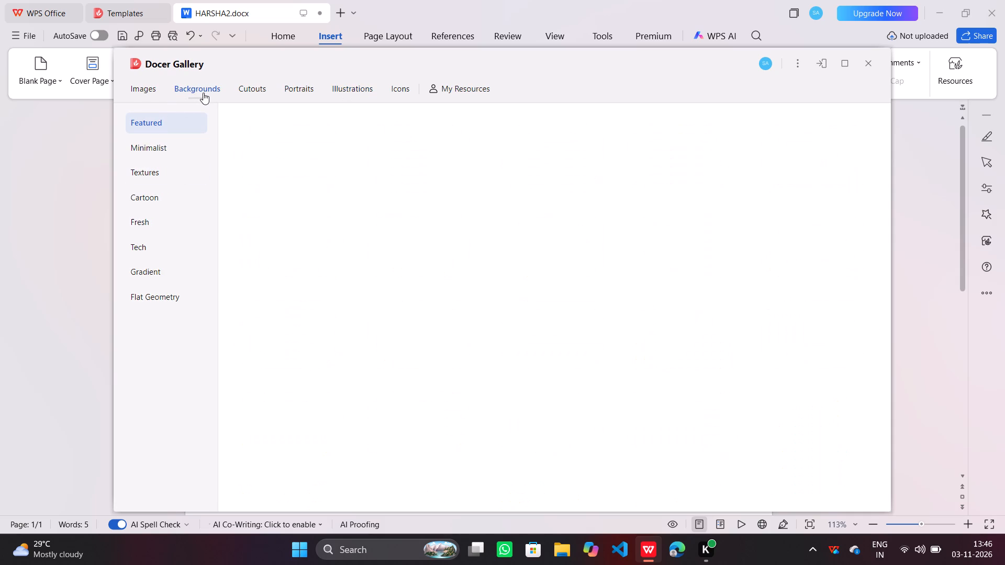
{"action": "left_click", "coordinate": [256, 94]}
{"action": "left_click", "coordinate": [289, 93]}
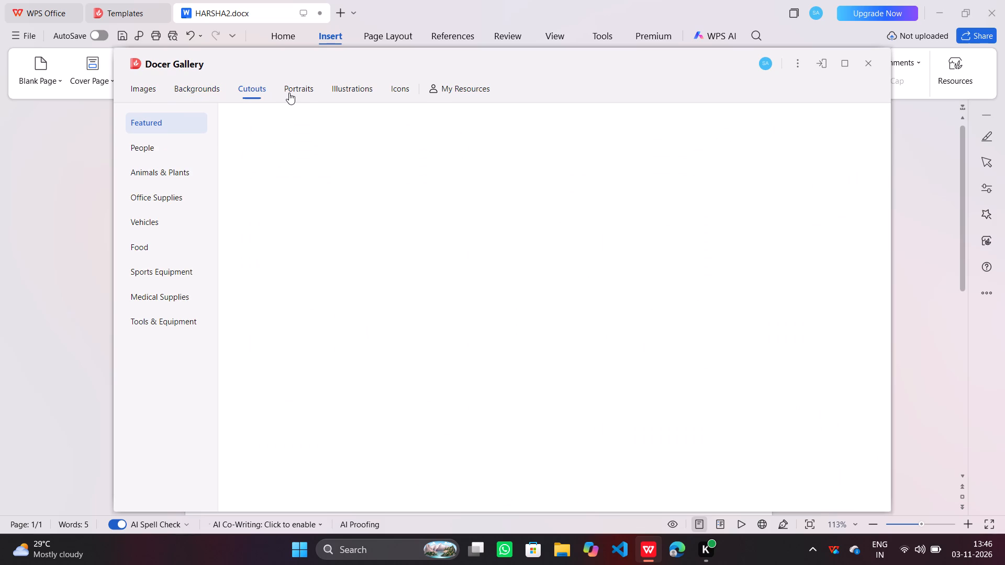
{"action": "left_click", "coordinate": [141, 88]}
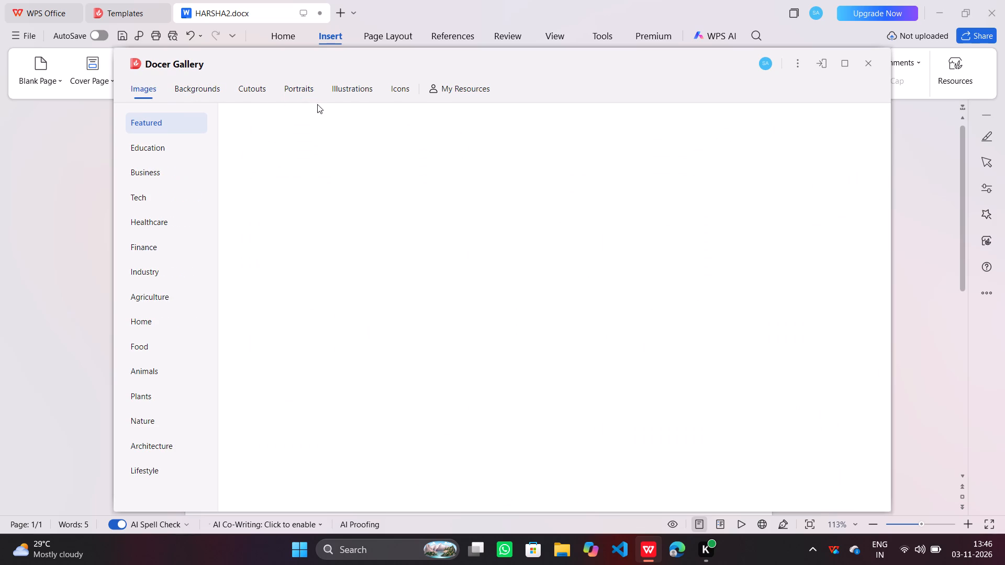
Look through the Featured and Engineering illustrations in the gallery for a suitable graphic.
{"action": "left_click", "coordinate": [350, 85]}
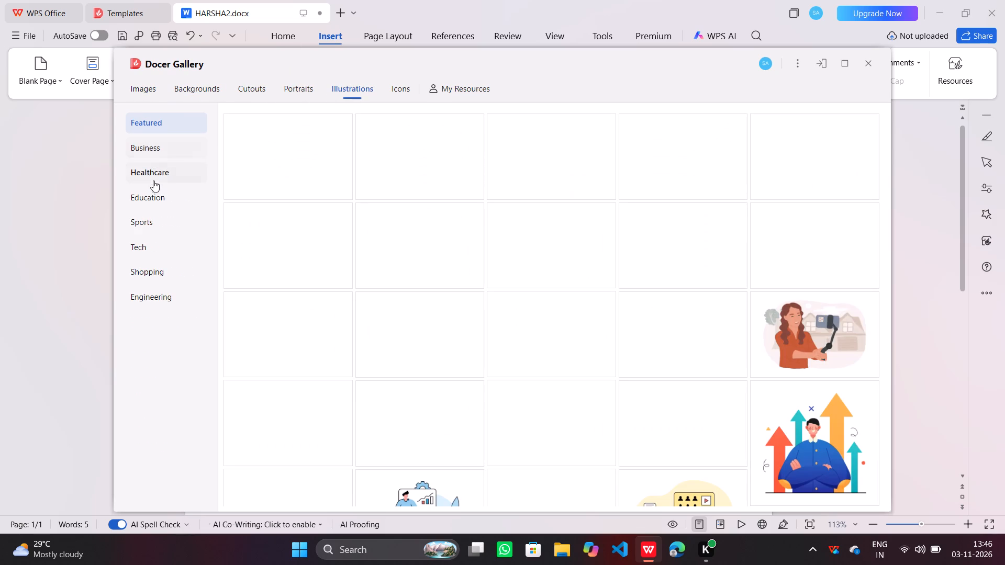
{"action": "scroll", "coordinate": [157, 264], "scroll_direction": "down", "scroll_amount": 1}
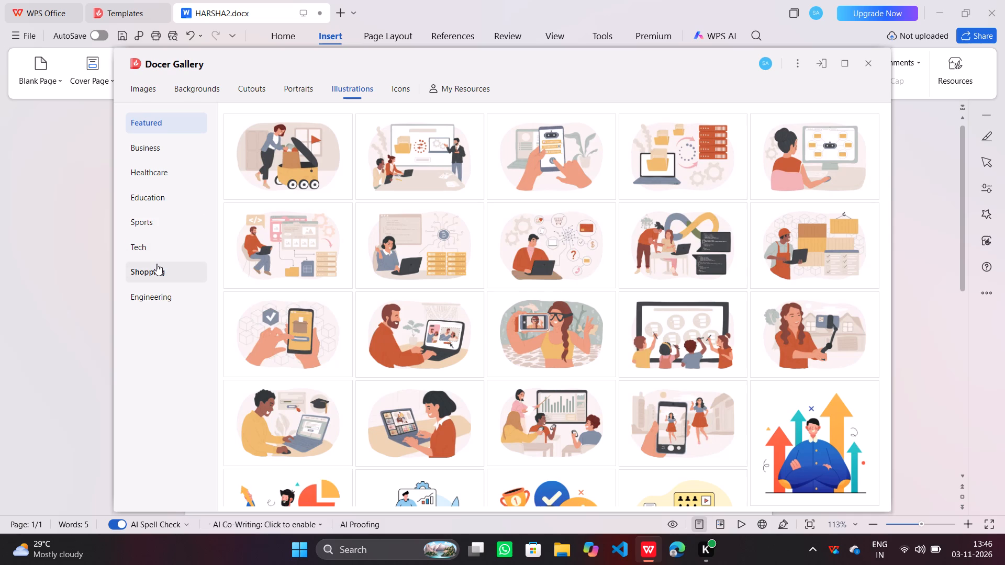
{"action": "scroll", "coordinate": [157, 264], "scroll_direction": "down", "scroll_amount": 1}
{"action": "left_click_drag", "start_coordinate": [73, 257], "coordinate": [155, 296]}
{"action": "left_click", "coordinate": [155, 296]}
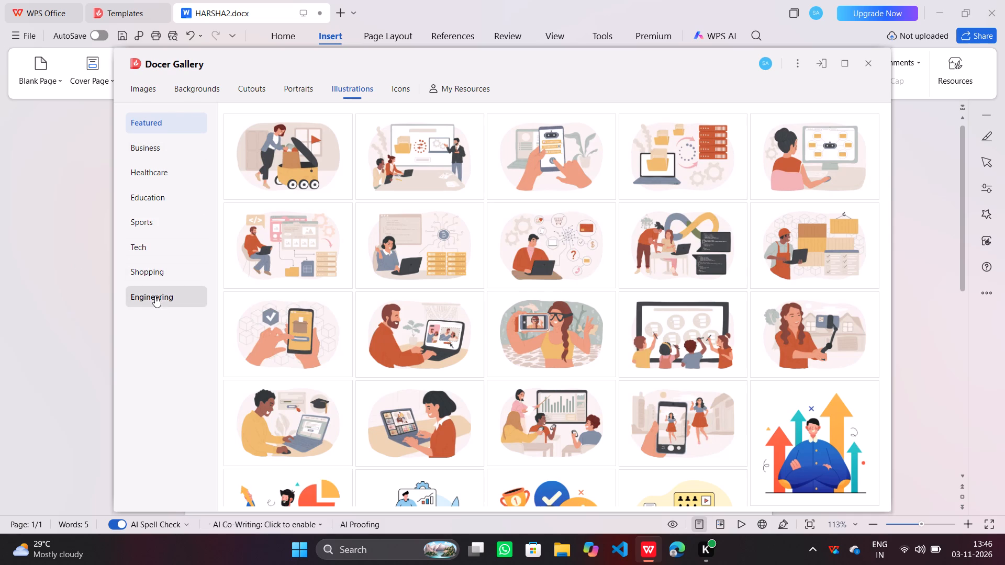
{"action": "left_click", "coordinate": [155, 296]}
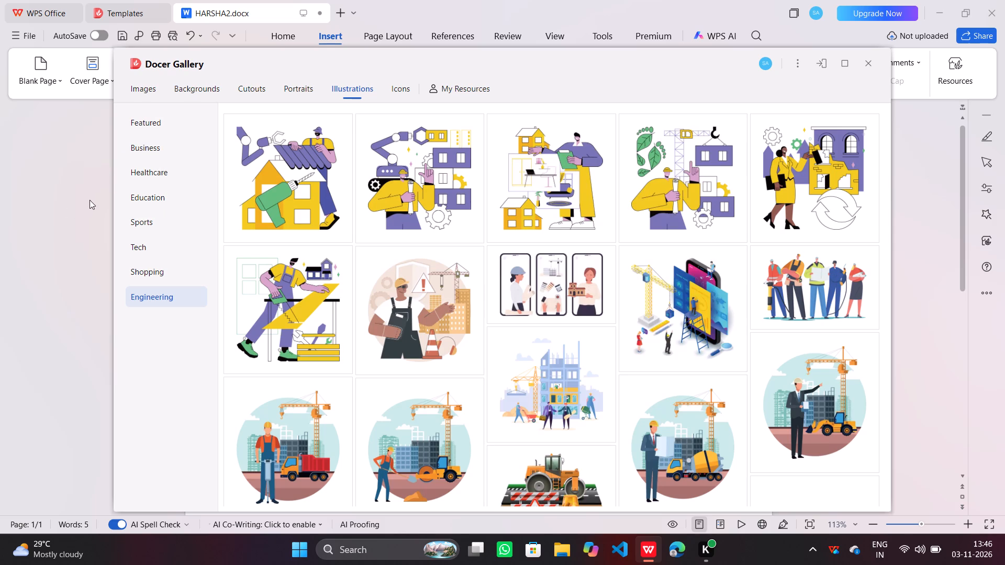
{"action": "left_click", "coordinate": [91, 198]}
Look through the gallery's Featured and Emotions portraits, and close the gallery without inserting anything.
{"action": "left_click", "coordinate": [292, 82]}
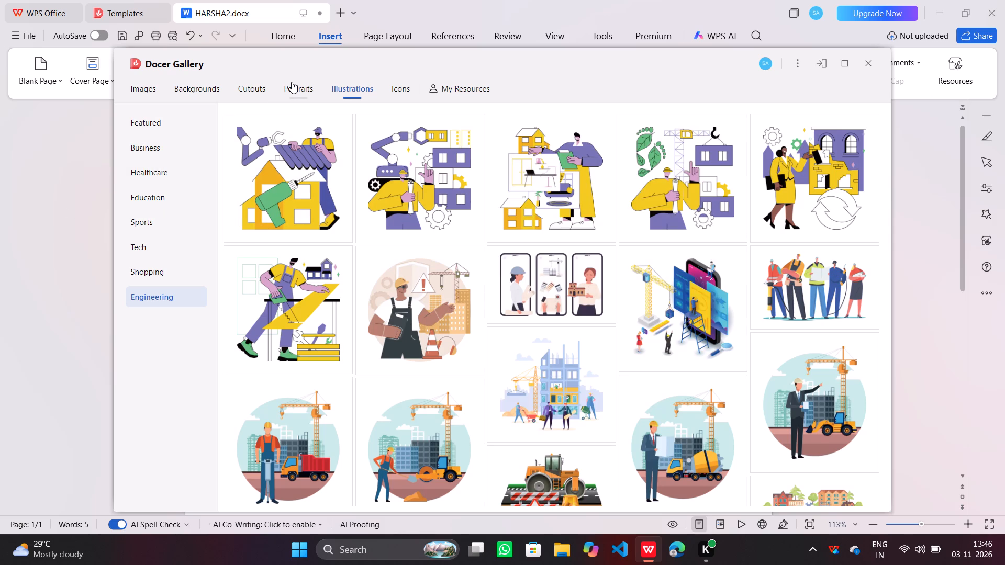
{"action": "left_click", "coordinate": [292, 82]}
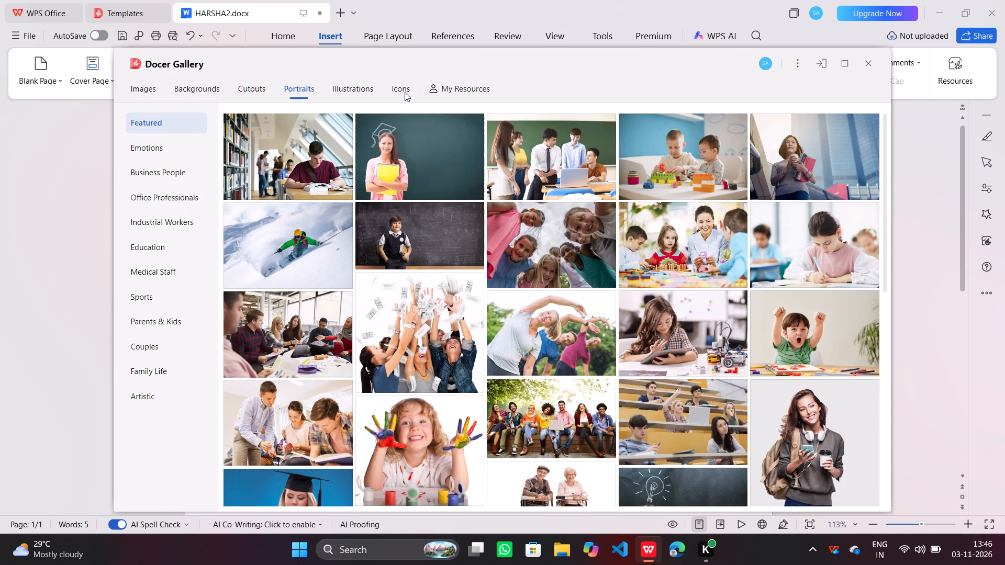
{"action": "left_click", "coordinate": [288, 36]}
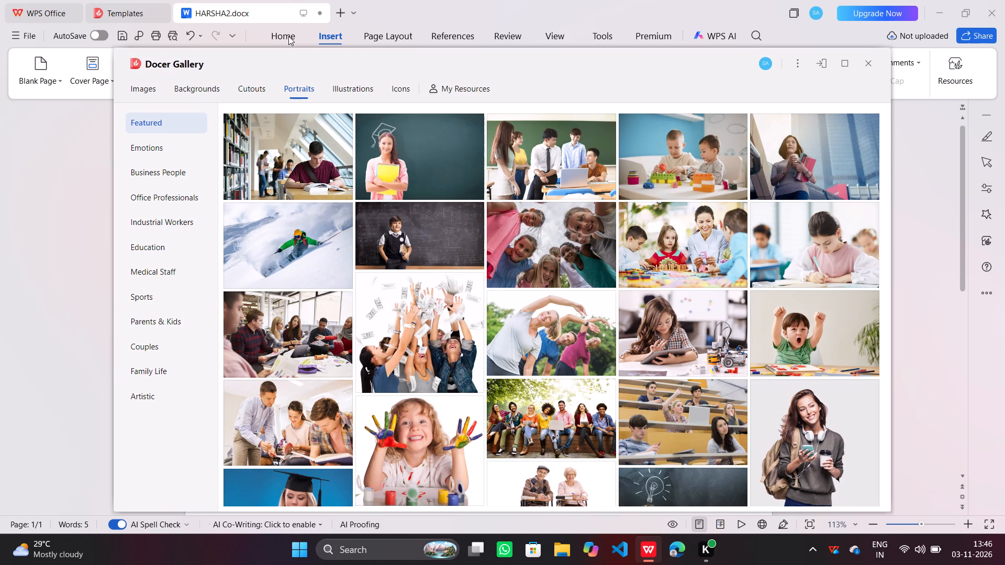
{"action": "left_click", "coordinate": [70, 149]}
{"action": "left_click", "coordinate": [70, 149]}
{"action": "left_click", "coordinate": [66, 117]}
{"action": "left_click", "coordinate": [176, 148]}
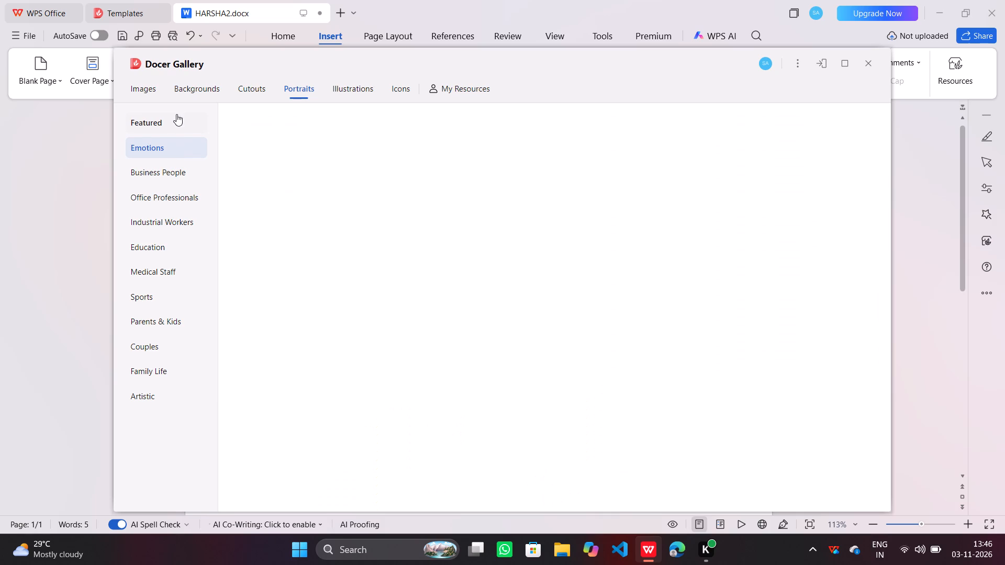
{"action": "left_click", "coordinate": [189, 121]}
{"action": "left_click", "coordinate": [57, 162]}
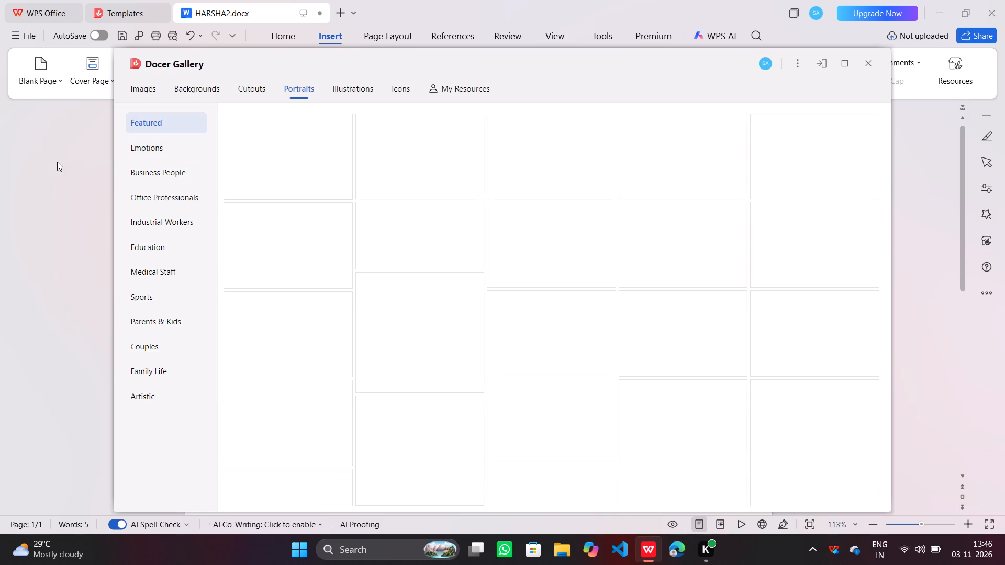
{"action": "left_click", "coordinate": [868, 64]}
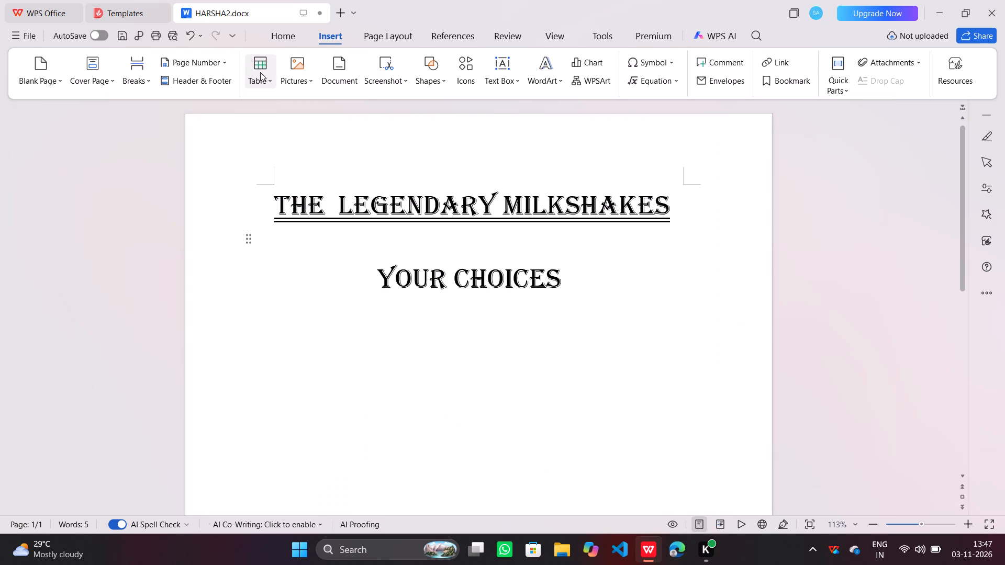
Insert a straight diagonal line cutting across the page's top right corner from edge to edge, about 1.71 in high and 1.75 in wide.
{"action": "left_click", "coordinate": [428, 75]}
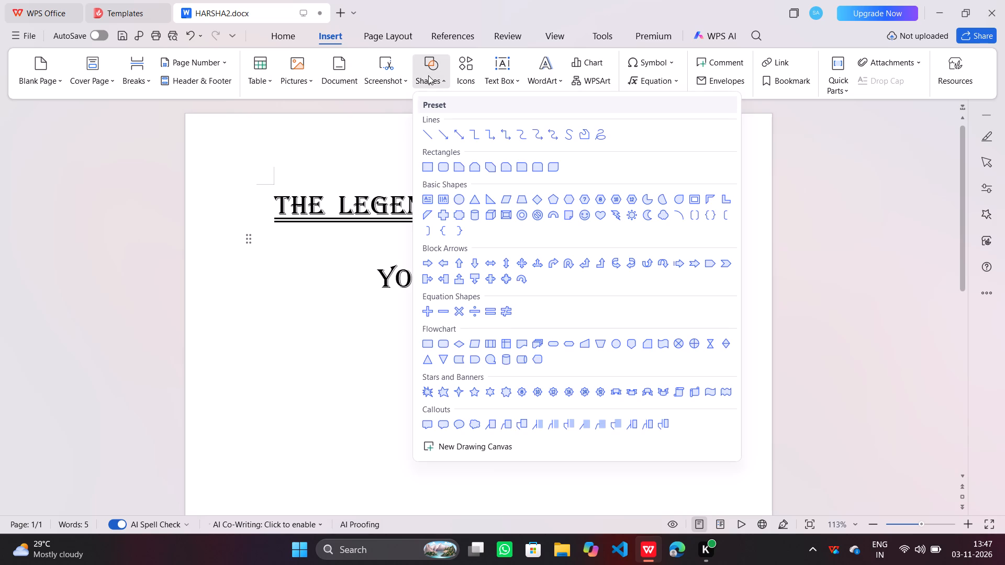
{"action": "left_click", "coordinate": [430, 140]}
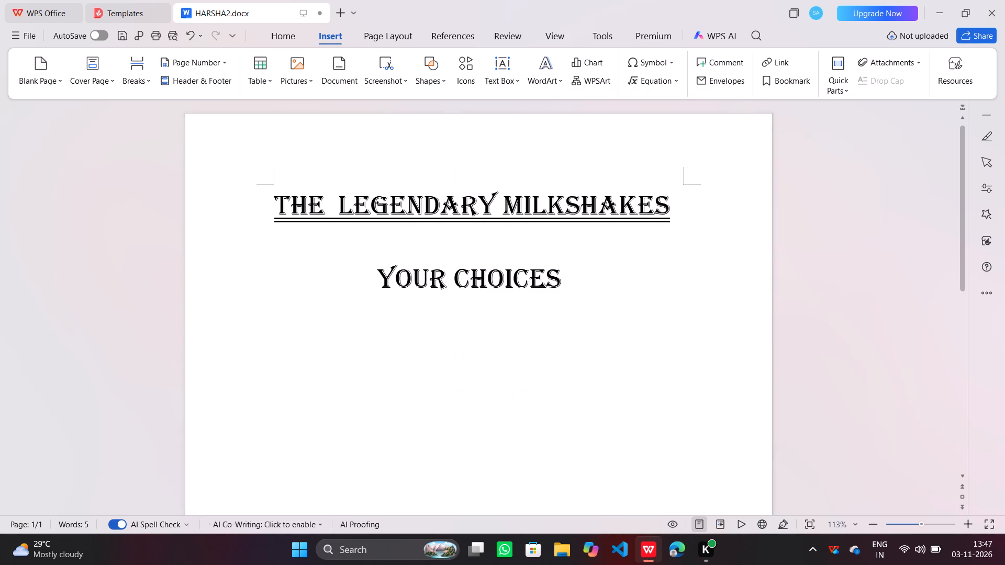
{"action": "double_click", "coordinate": [687, 144]}
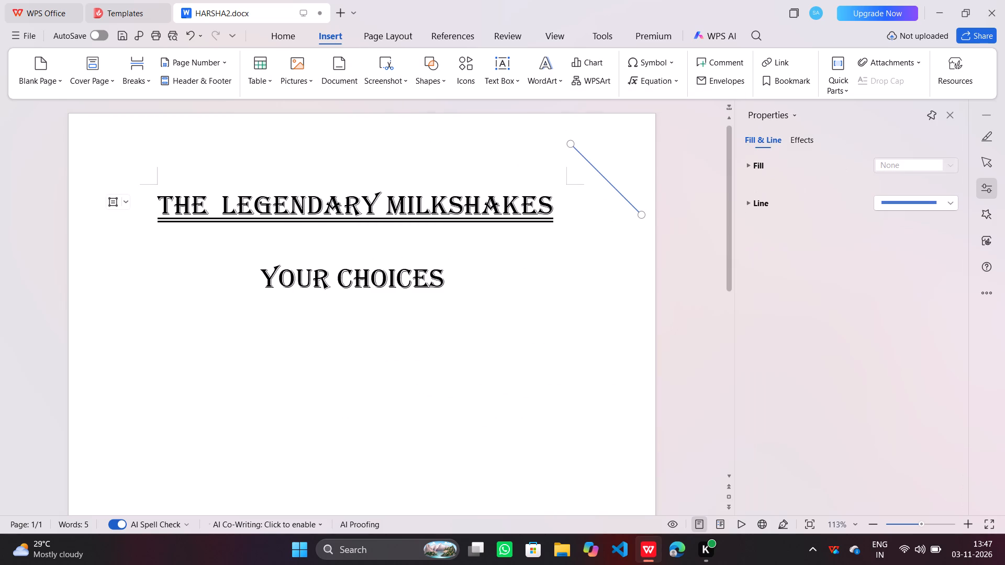
{"action": "left_click_drag", "start_coordinate": [571, 143], "coordinate": [541, 115]}
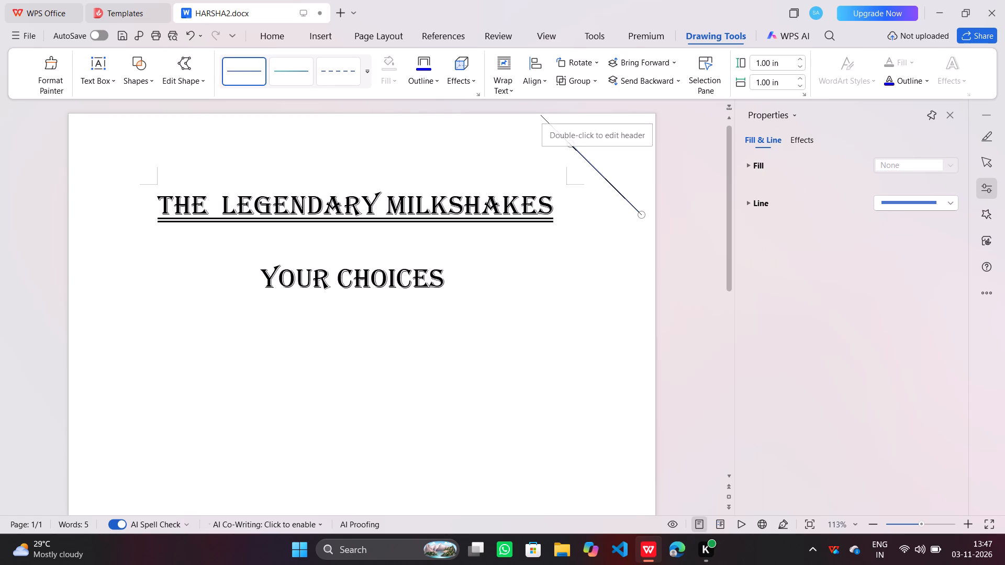
{"action": "left_click_drag", "start_coordinate": [541, 115], "coordinate": [536, 110]}
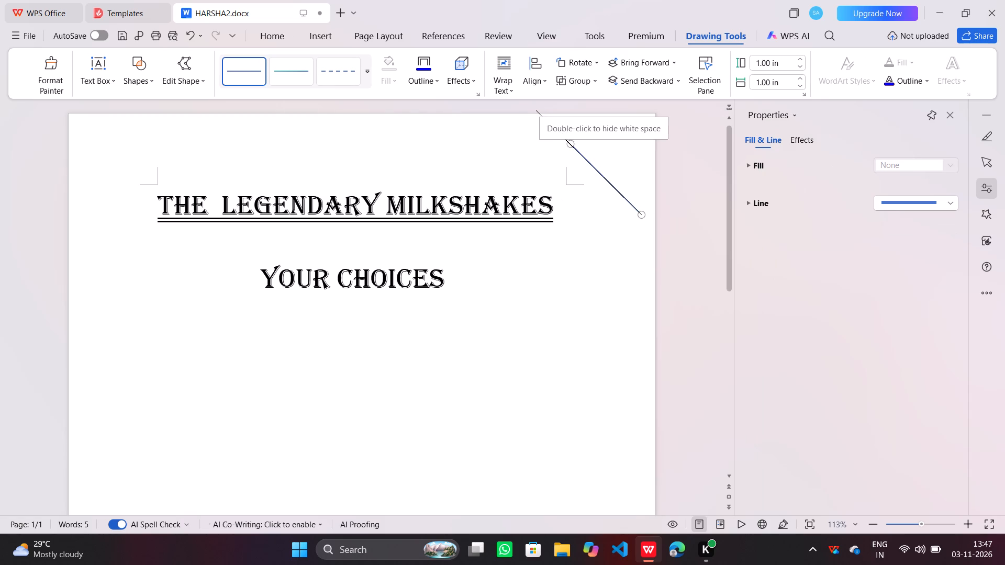
{"action": "left_click_drag", "start_coordinate": [536, 110], "coordinate": [536, 112]}
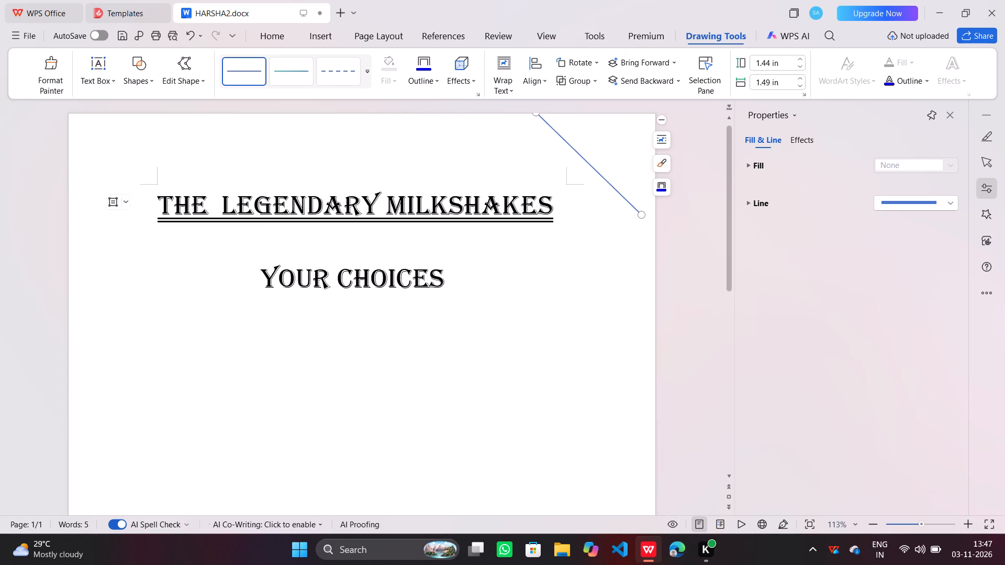
{"action": "left_click_drag", "start_coordinate": [644, 214], "coordinate": [660, 234]}
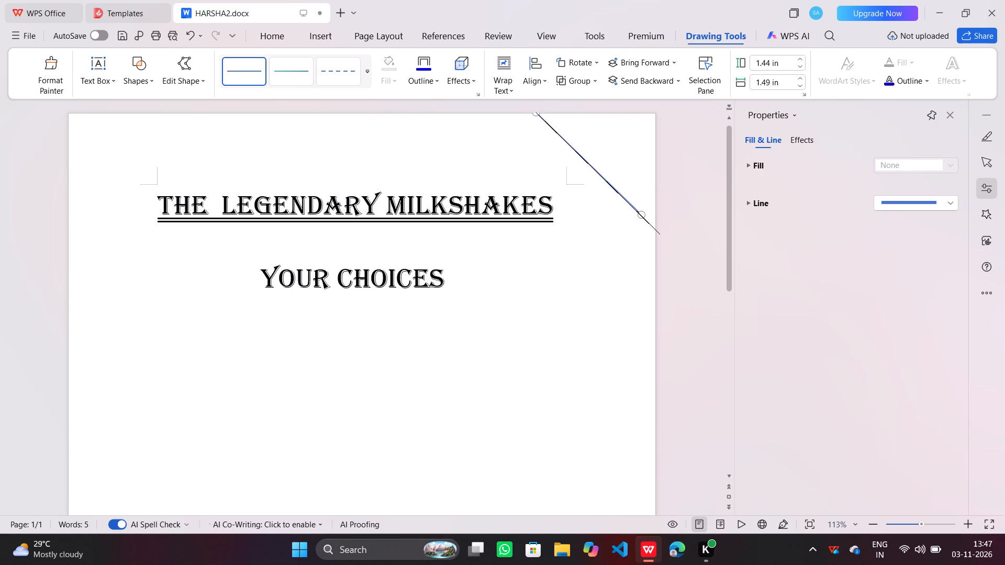
{"action": "left_click_drag", "start_coordinate": [660, 234], "coordinate": [660, 234]}
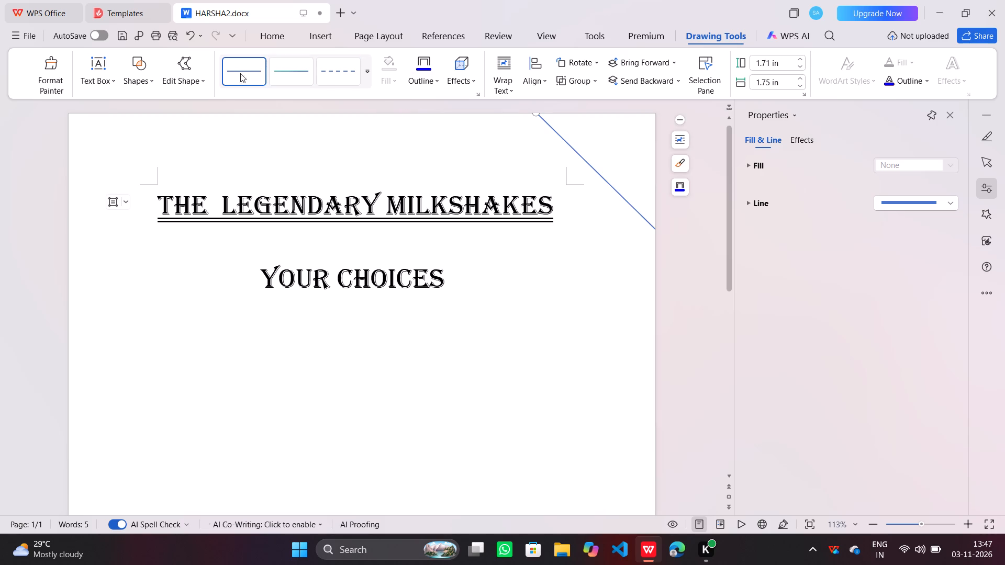
Try the dashed preset on the corner line, and apply the green-to-blue gradient line style instead.
{"action": "left_click", "coordinate": [347, 71]}
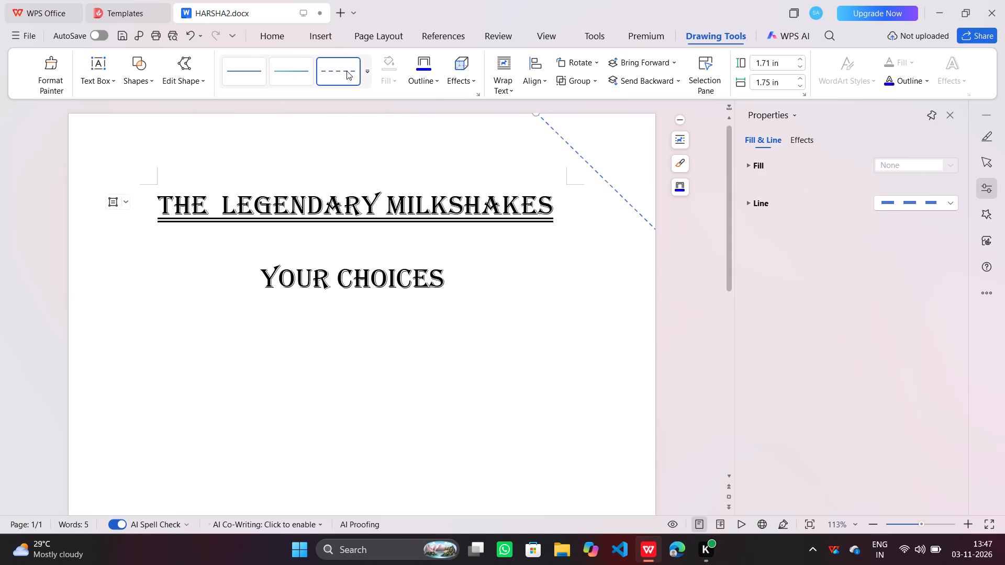
{"action": "left_click", "coordinate": [296, 67]}
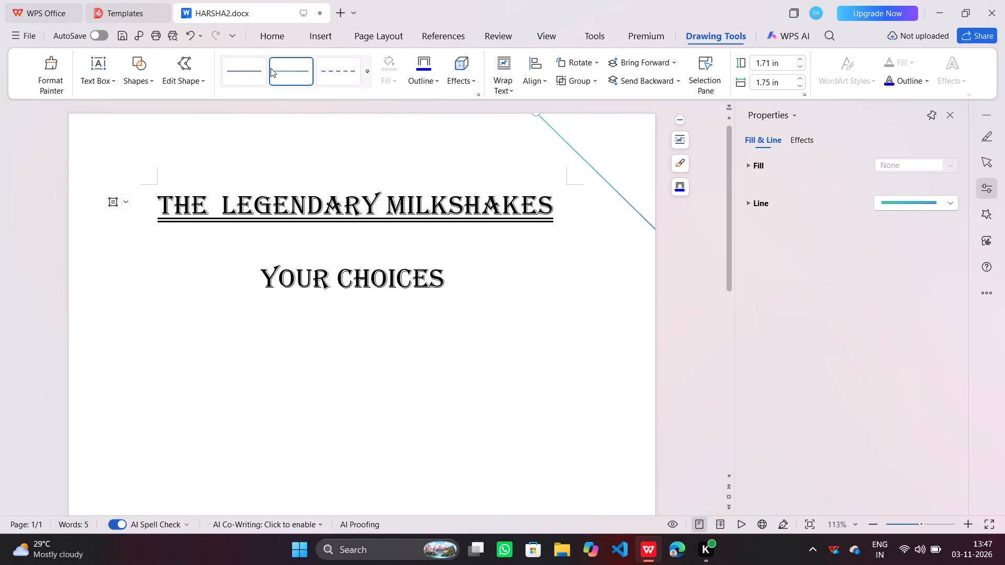
Apply the solid blue line preset to the diagonal line in the page's top right corner.
{"action": "left_click", "coordinate": [258, 70]}
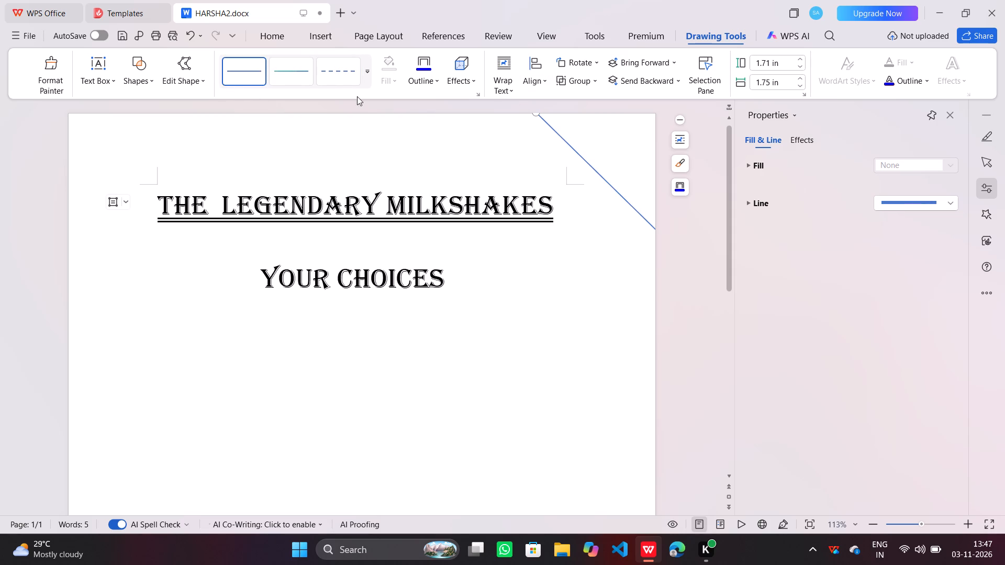
Insert a second straight diagonal line just inside and parallel to the corner line, extending its upper end to the page's top edge.
{"action": "left_click", "coordinate": [138, 83]}
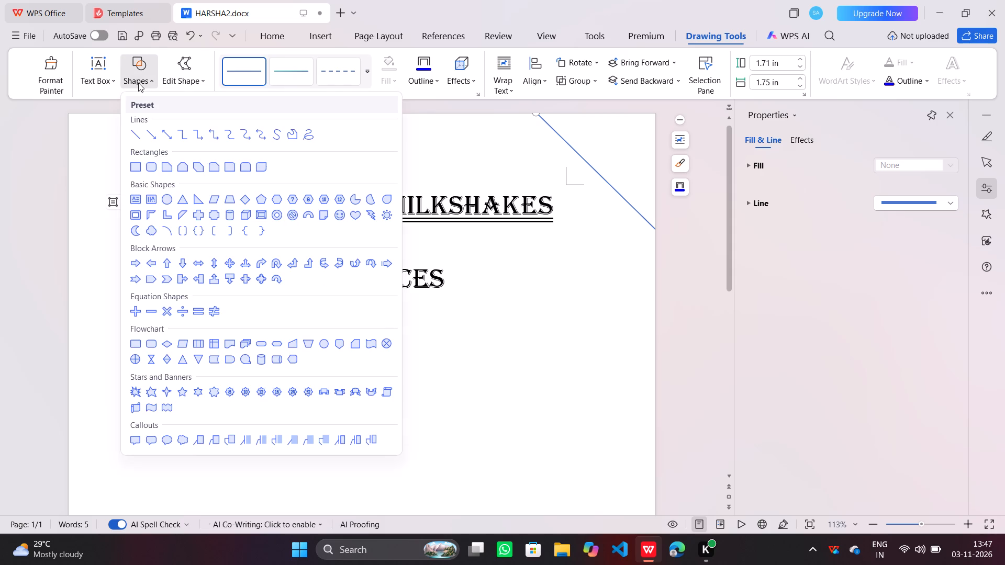
{"action": "left_click", "coordinate": [137, 131]}
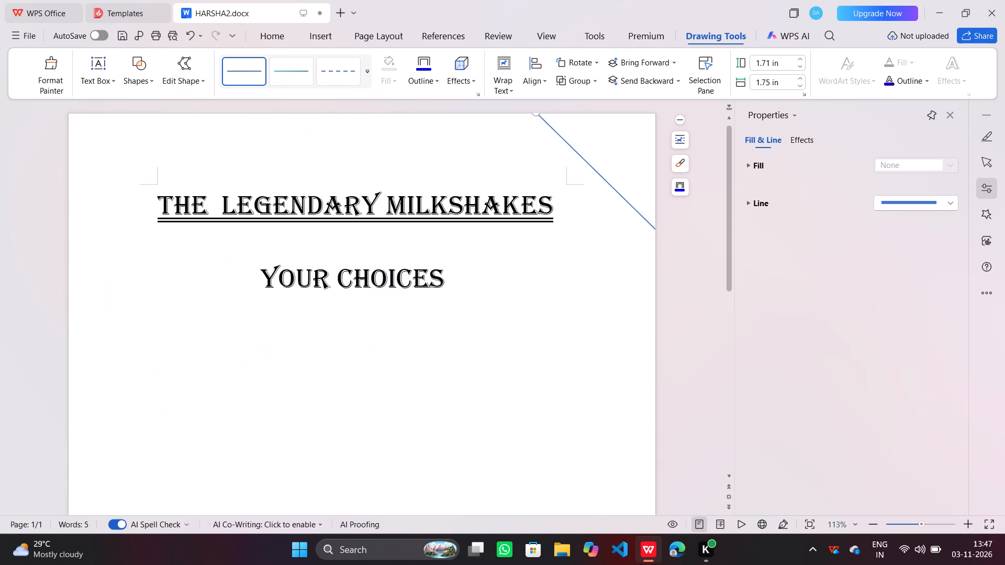
{"action": "double_click", "coordinate": [554, 120]}
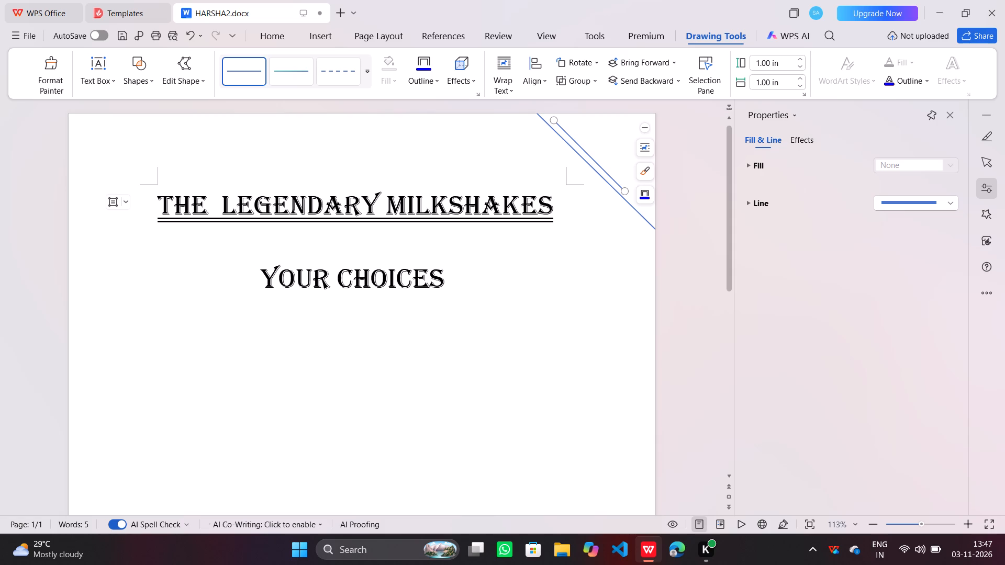
{"action": "left_click_drag", "start_coordinate": [556, 123], "coordinate": [553, 119]}
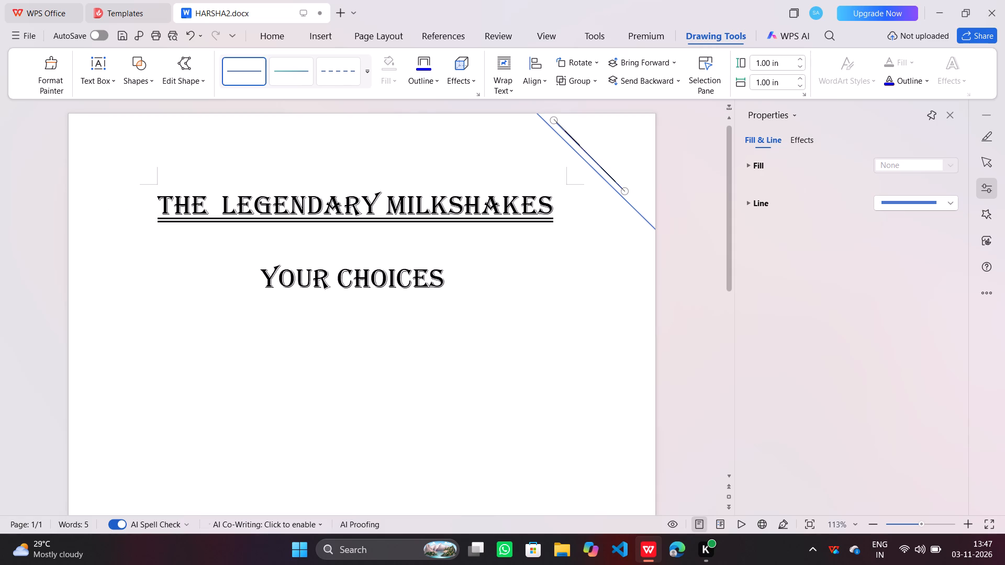
{"action": "left_click_drag", "start_coordinate": [553, 119], "coordinate": [544, 111]}
{"action": "left_click_drag", "start_coordinate": [544, 111], "coordinate": [544, 112]}
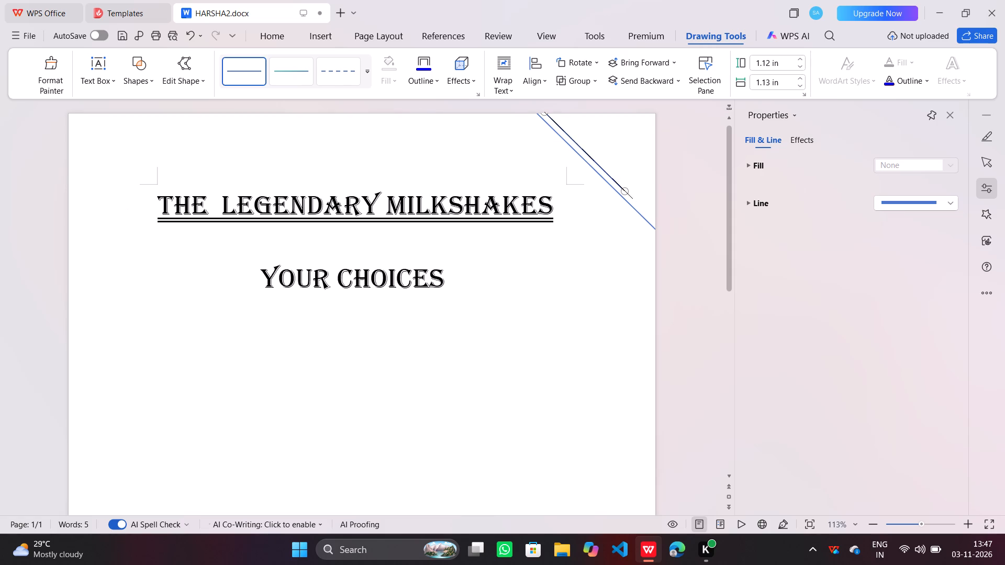
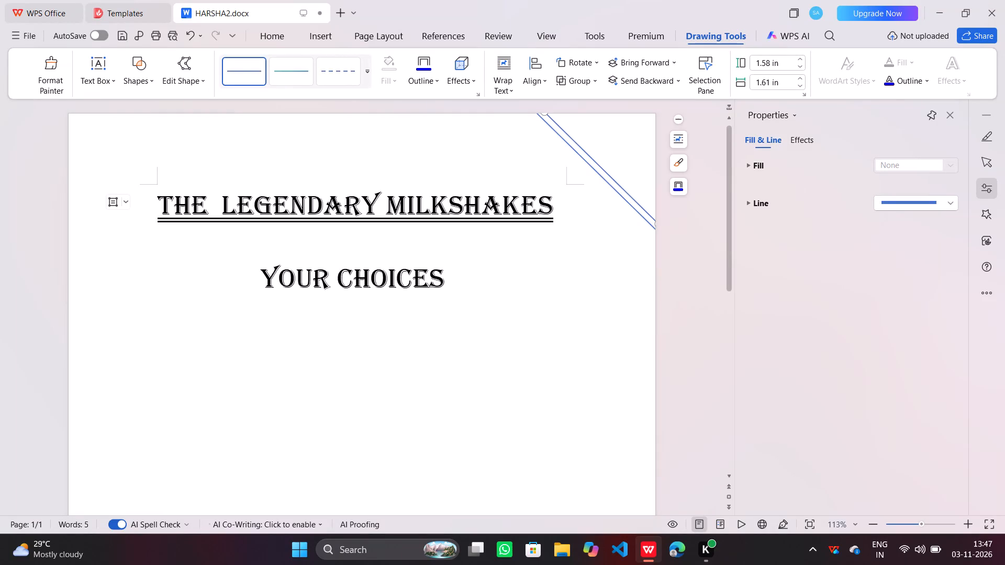
Apply the green-to-blue gradient line preset to the diagonal line nearest the page's top right corner.
{"action": "left_click", "coordinate": [279, 67]}
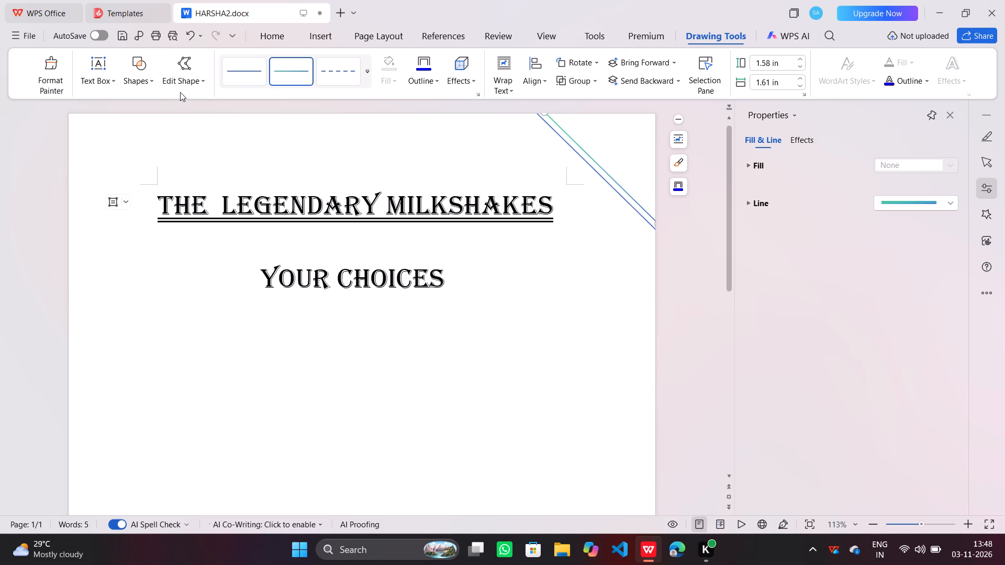
{"action": "scroll", "coordinate": [180, 92], "scroll_direction": "down", "scroll_amount": 1}
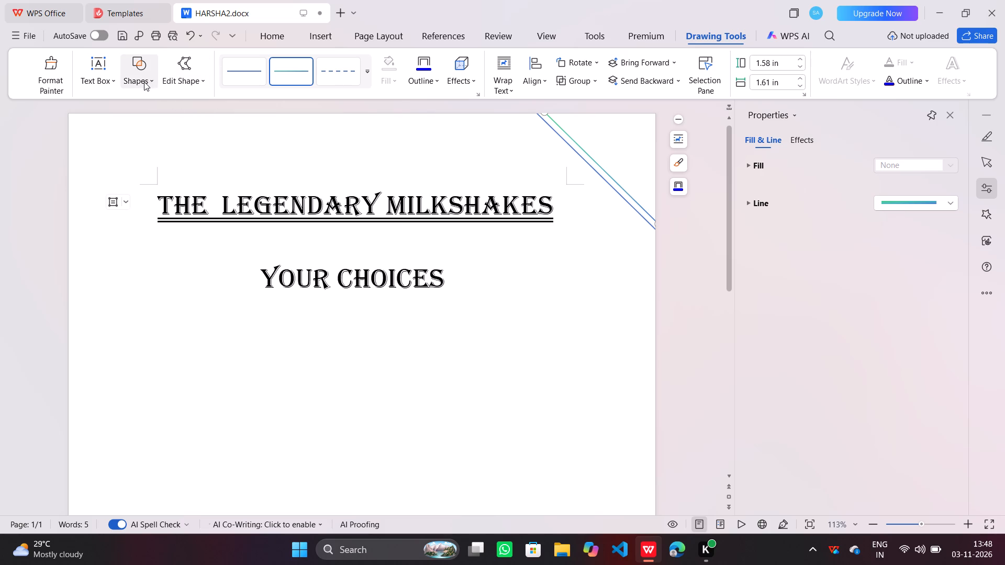
Insert a 1.00 in circle from the basic shapes over the start of the title.
{"action": "left_click", "coordinate": [144, 82]}
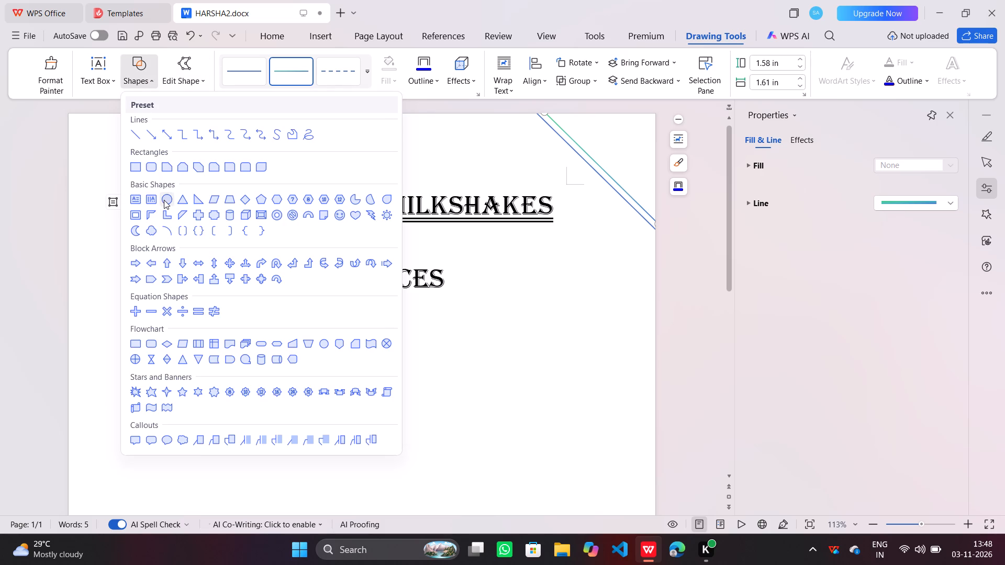
{"action": "left_click", "coordinate": [164, 200]}
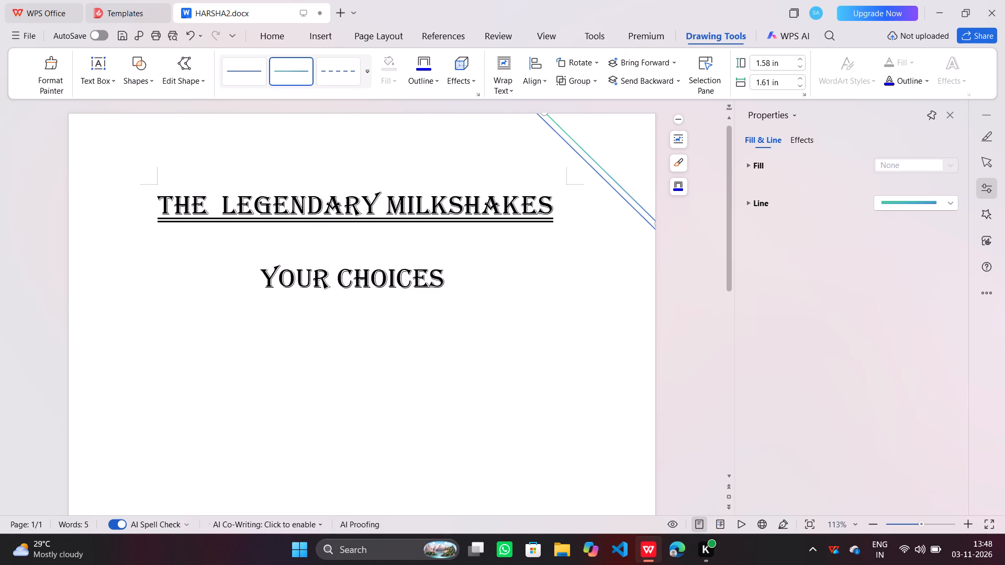
{"action": "double_click", "coordinate": [129, 209]}
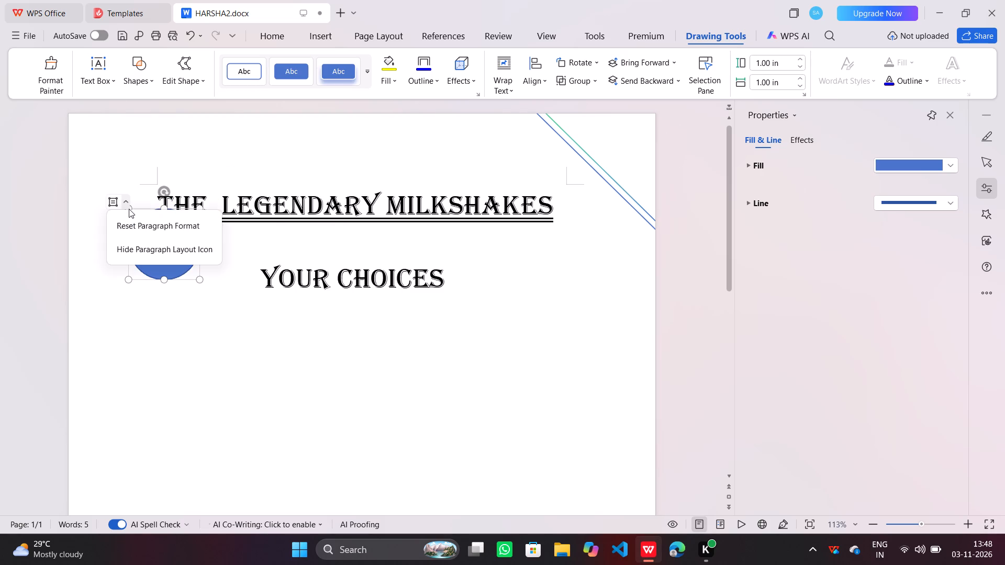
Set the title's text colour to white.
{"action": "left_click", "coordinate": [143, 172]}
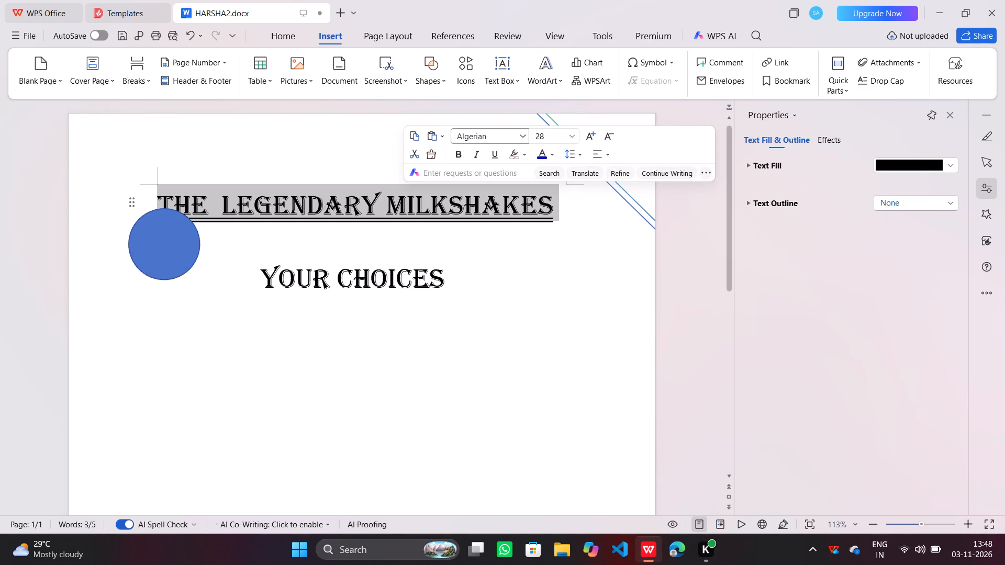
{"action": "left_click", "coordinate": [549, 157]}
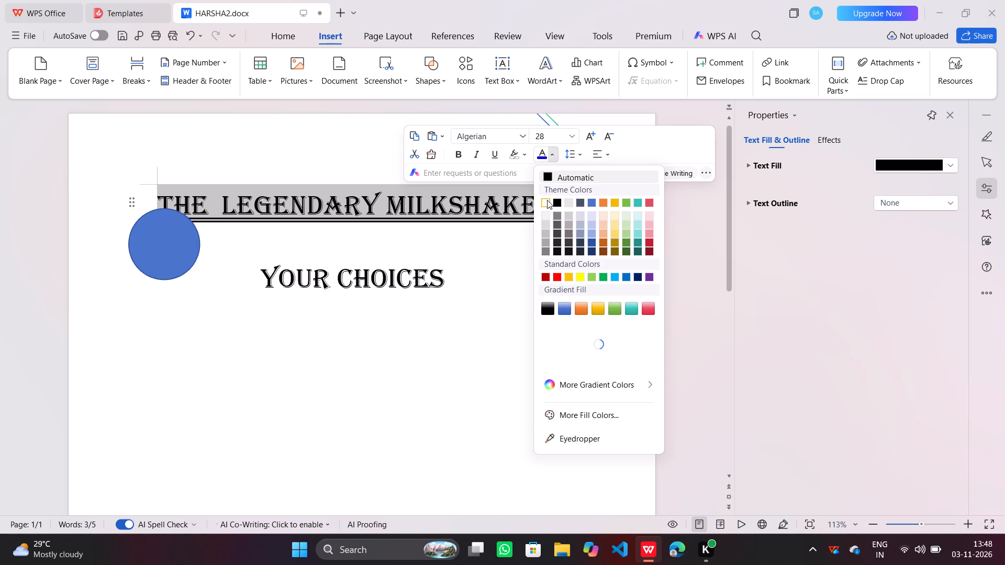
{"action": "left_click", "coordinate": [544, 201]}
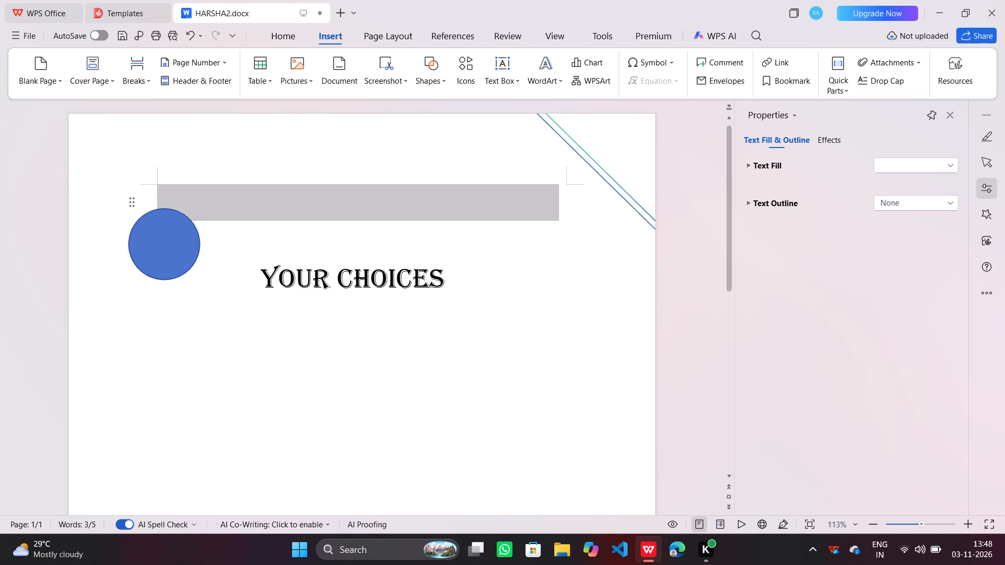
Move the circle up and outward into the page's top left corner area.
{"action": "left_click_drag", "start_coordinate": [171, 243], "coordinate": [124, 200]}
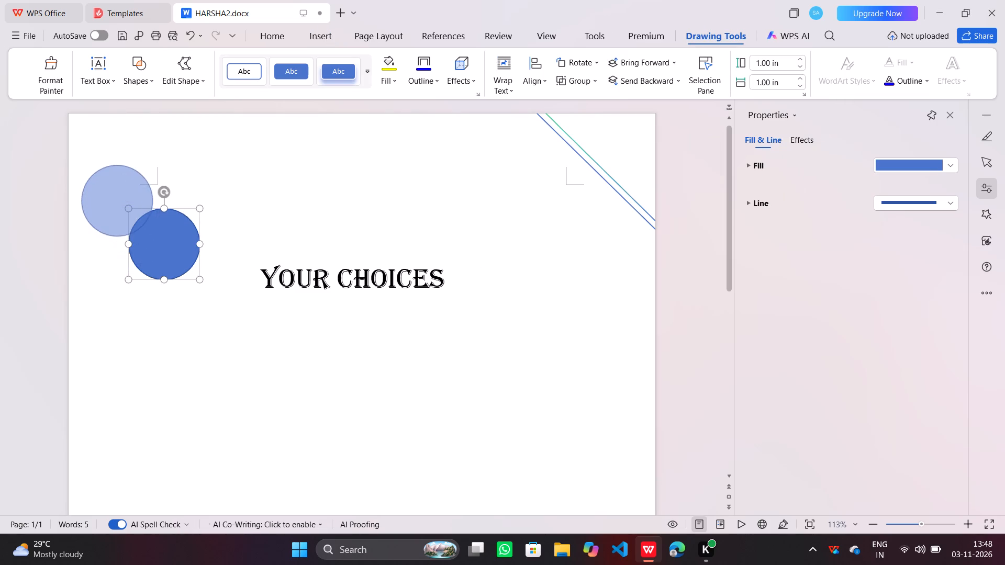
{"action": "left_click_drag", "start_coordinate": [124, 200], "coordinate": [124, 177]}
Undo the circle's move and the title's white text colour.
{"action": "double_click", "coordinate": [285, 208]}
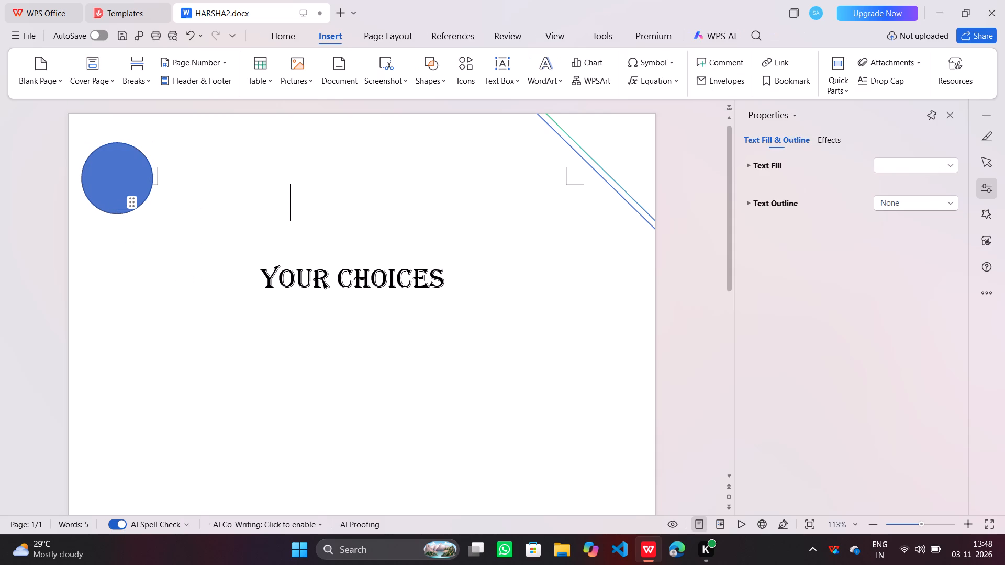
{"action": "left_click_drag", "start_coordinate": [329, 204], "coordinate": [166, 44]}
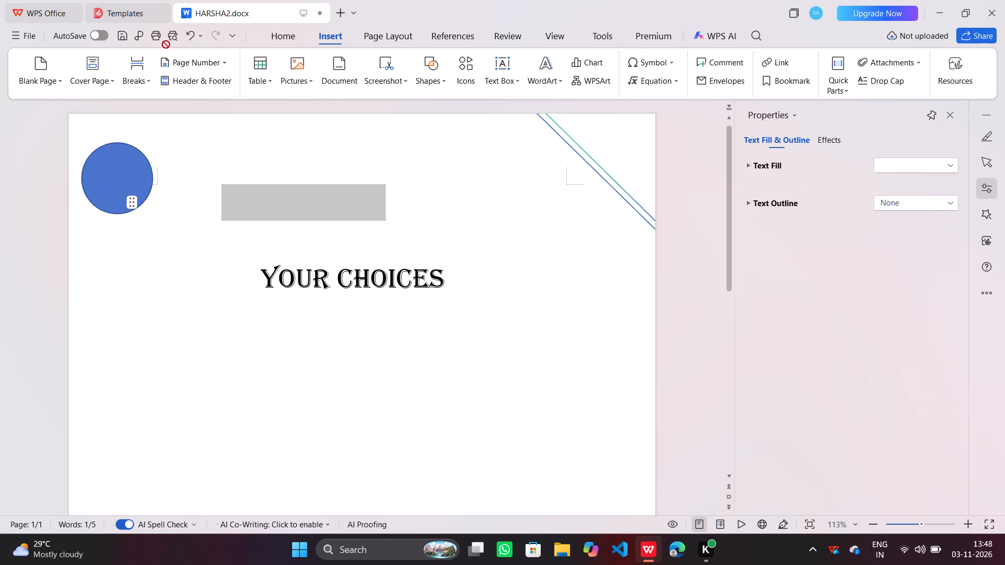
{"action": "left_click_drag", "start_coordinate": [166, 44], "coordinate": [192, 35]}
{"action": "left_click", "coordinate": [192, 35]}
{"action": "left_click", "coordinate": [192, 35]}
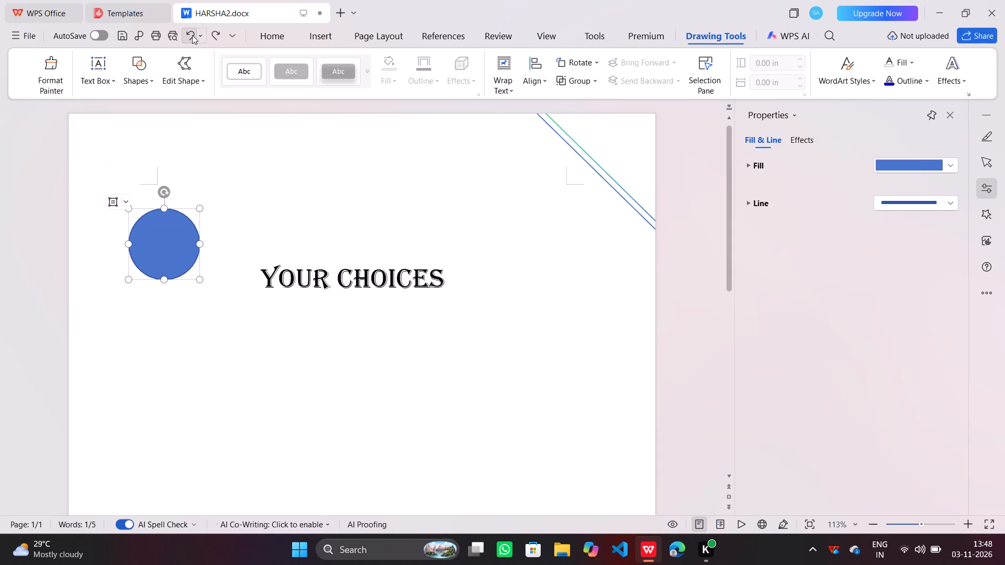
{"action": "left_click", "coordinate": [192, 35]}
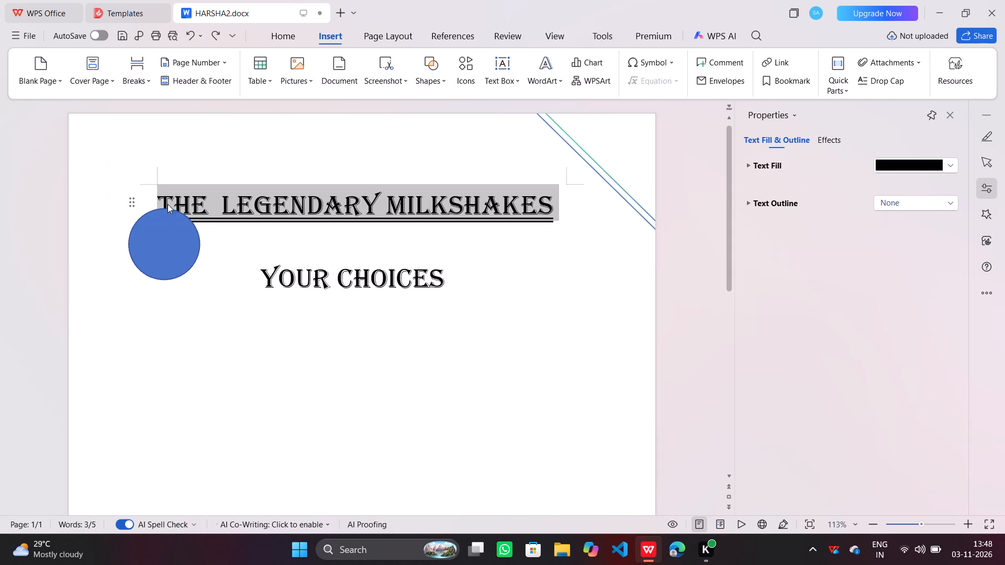
Move the circle into the page's top left corner area beside the title and apply the unfilled blue outline preset.
{"action": "left_click_drag", "start_coordinate": [166, 241], "coordinate": [140, 259]}
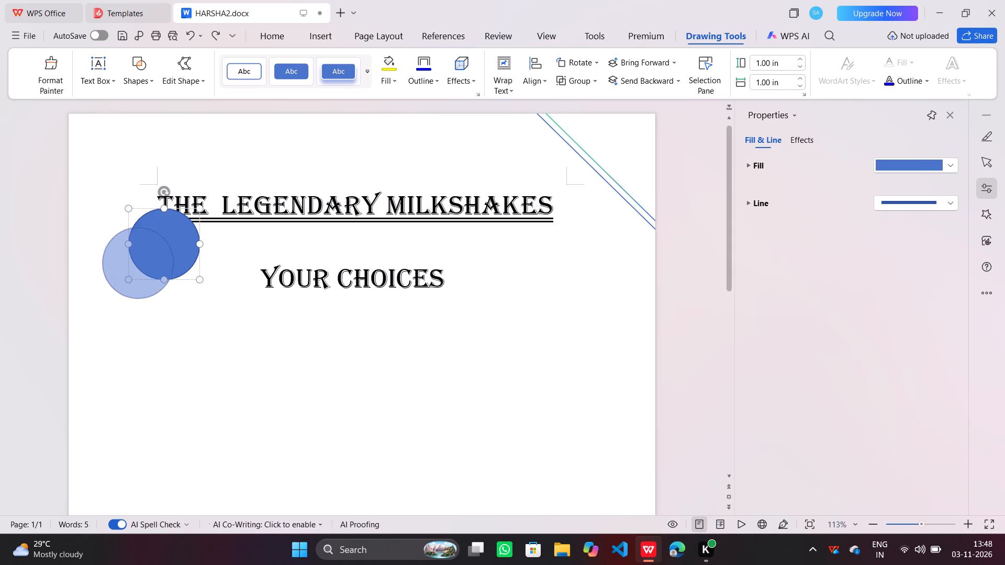
{"action": "left_click_drag", "start_coordinate": [140, 259], "coordinate": [117, 177]}
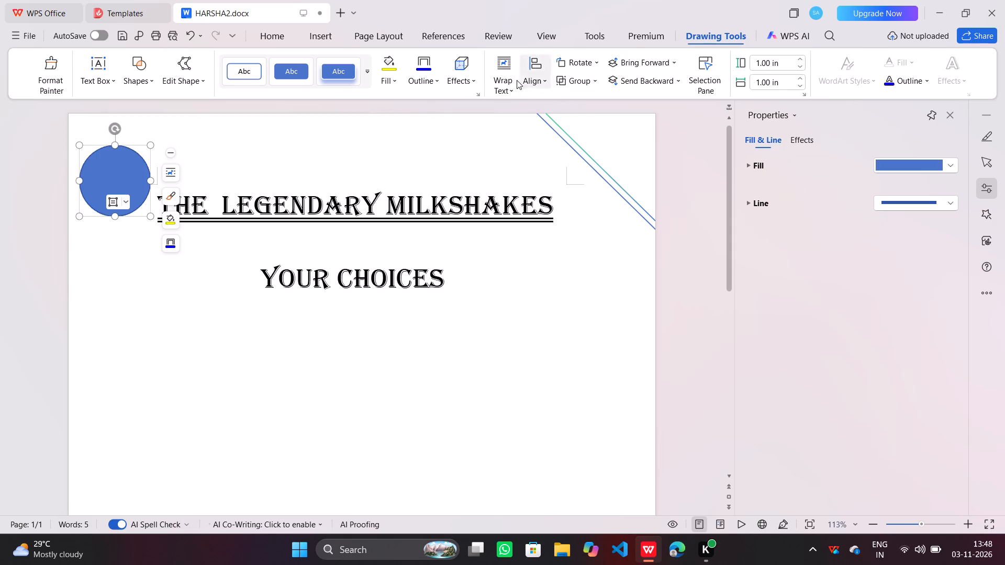
{"action": "left_click", "coordinate": [251, 68]}
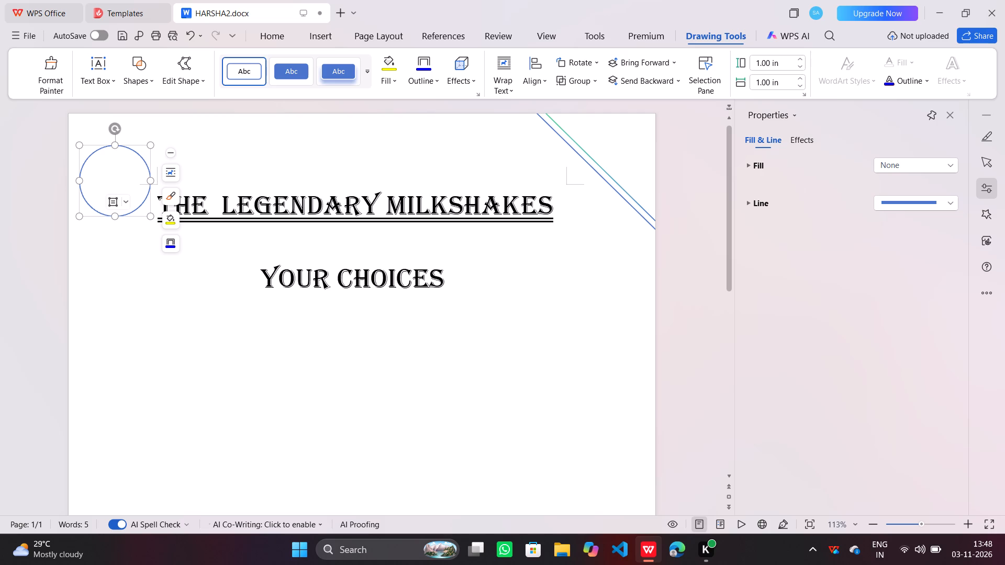
Flatten the circle from its top into an ellipse about 0.23 in high, keeping its 1.00 in width.
{"action": "left_click_drag", "start_coordinate": [115, 148], "coordinate": [115, 187]}
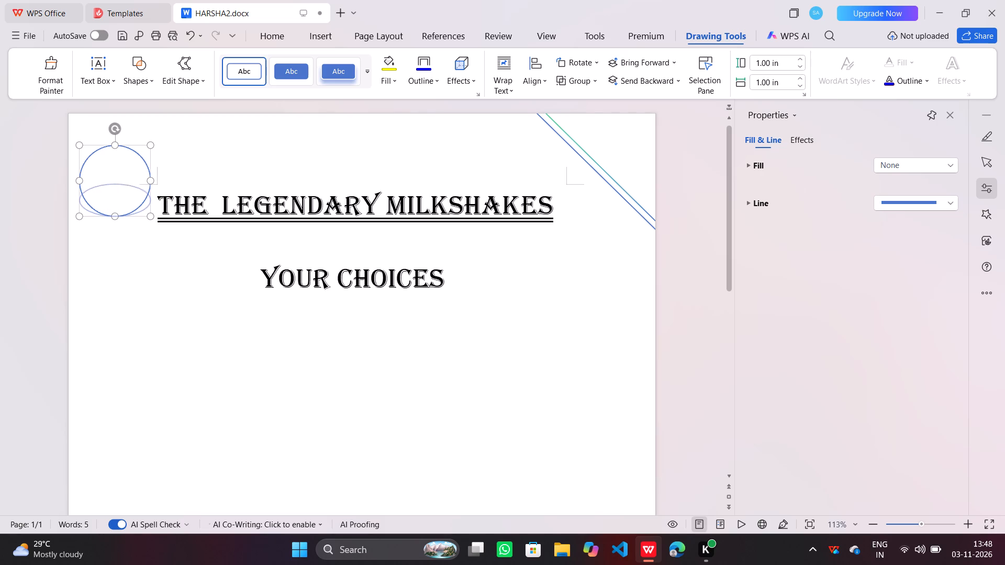
{"action": "left_click_drag", "start_coordinate": [115, 187], "coordinate": [111, 202]}
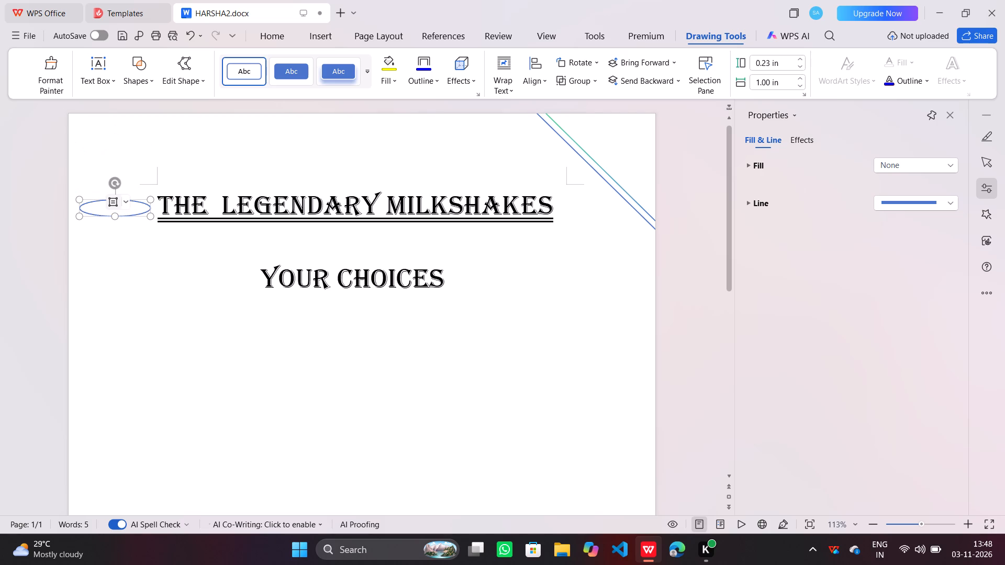
{"action": "left_click", "coordinate": [131, 125]}
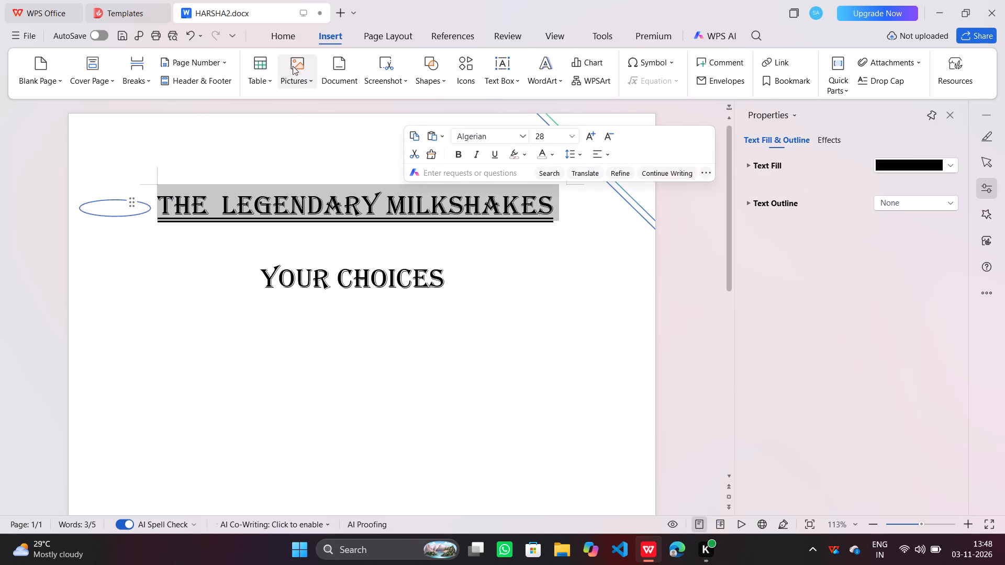
Insert a second 1.00 in circle, place it over the flat ellipse and apply the unfilled blue outline preset.
{"action": "left_click", "coordinate": [433, 76]}
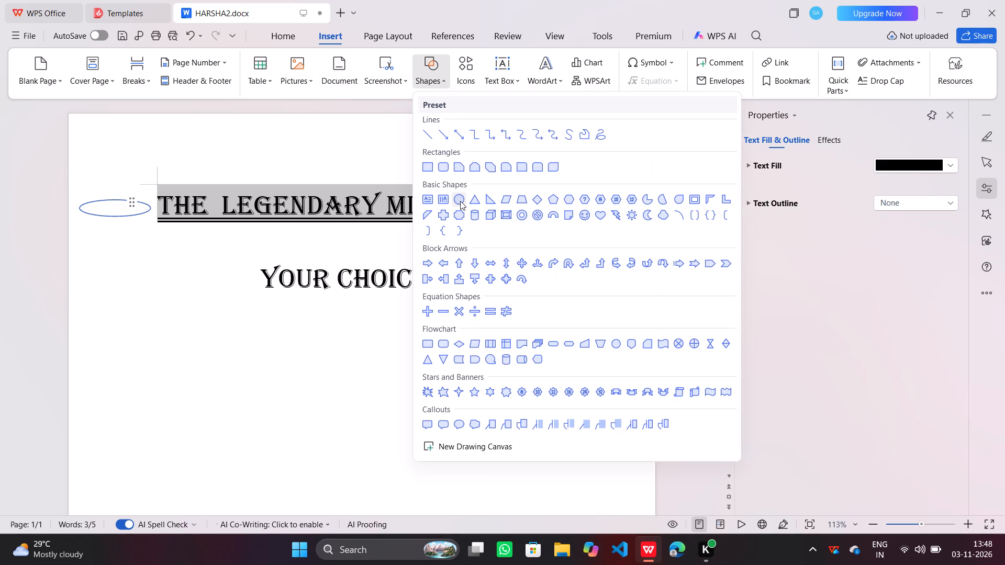
{"action": "left_click", "coordinate": [460, 201]}
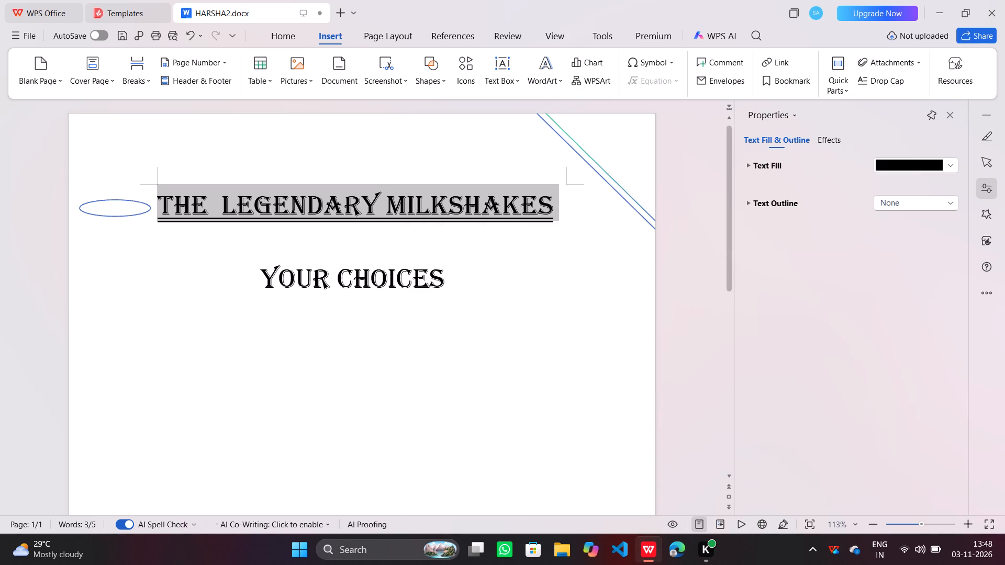
{"action": "left_click", "coordinate": [109, 185]}
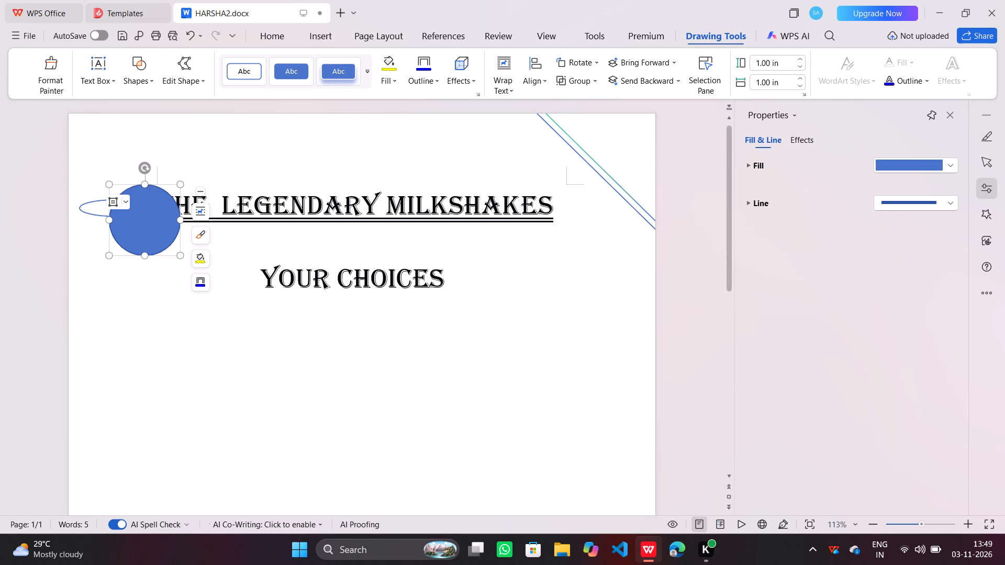
{"action": "left_click_drag", "start_coordinate": [158, 211], "coordinate": [126, 167]}
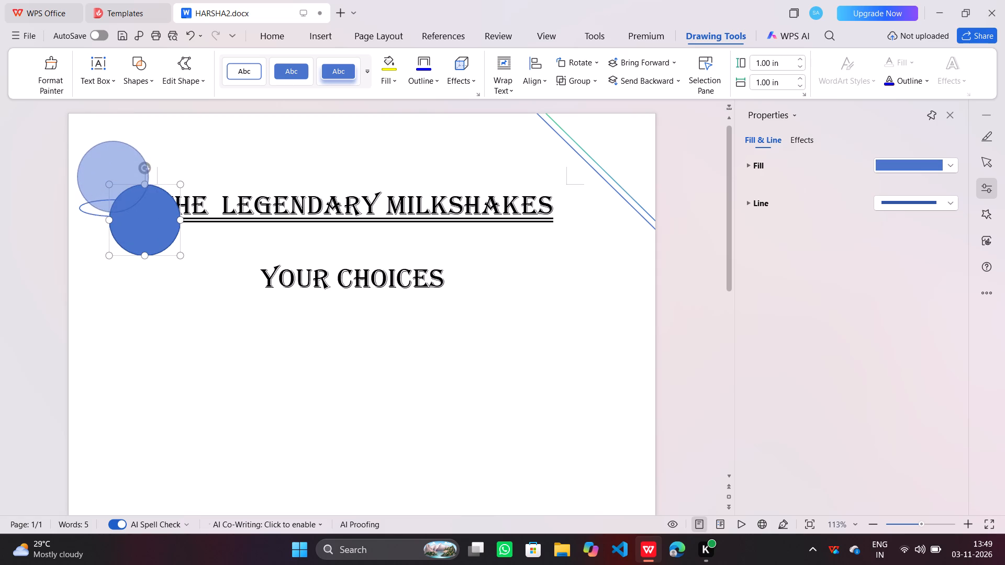
{"action": "left_click_drag", "start_coordinate": [126, 167], "coordinate": [121, 167]}
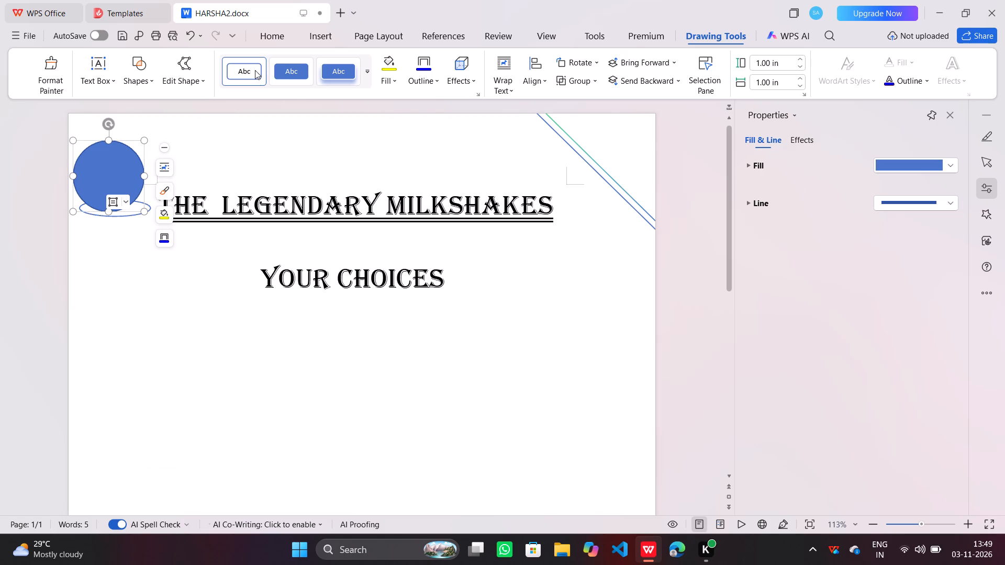
{"action": "left_click", "coordinate": [255, 70]}
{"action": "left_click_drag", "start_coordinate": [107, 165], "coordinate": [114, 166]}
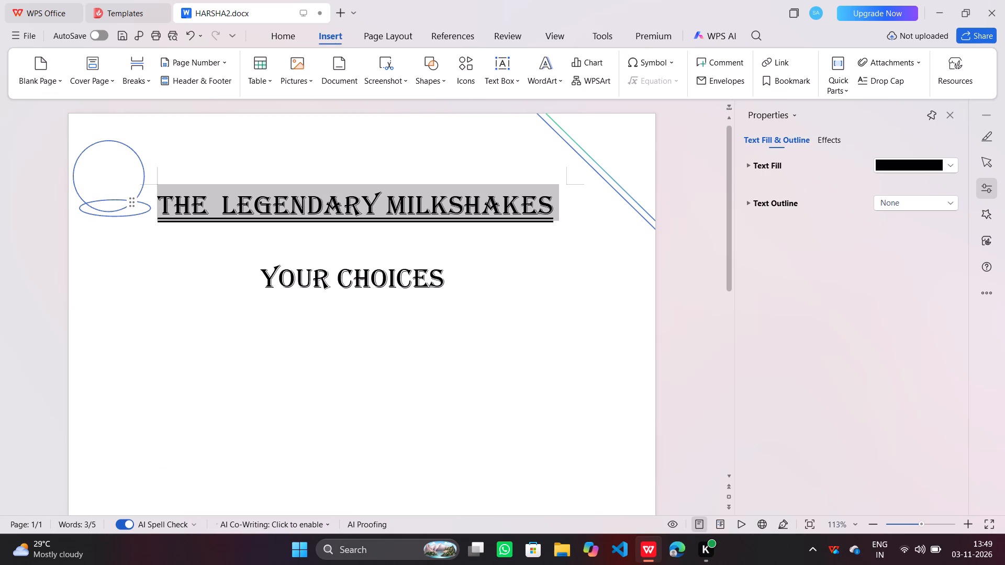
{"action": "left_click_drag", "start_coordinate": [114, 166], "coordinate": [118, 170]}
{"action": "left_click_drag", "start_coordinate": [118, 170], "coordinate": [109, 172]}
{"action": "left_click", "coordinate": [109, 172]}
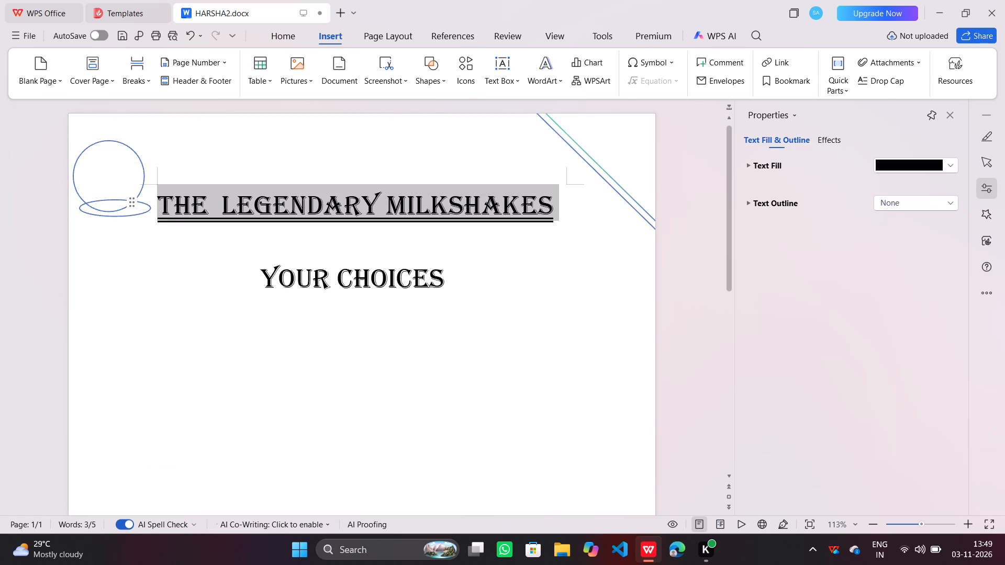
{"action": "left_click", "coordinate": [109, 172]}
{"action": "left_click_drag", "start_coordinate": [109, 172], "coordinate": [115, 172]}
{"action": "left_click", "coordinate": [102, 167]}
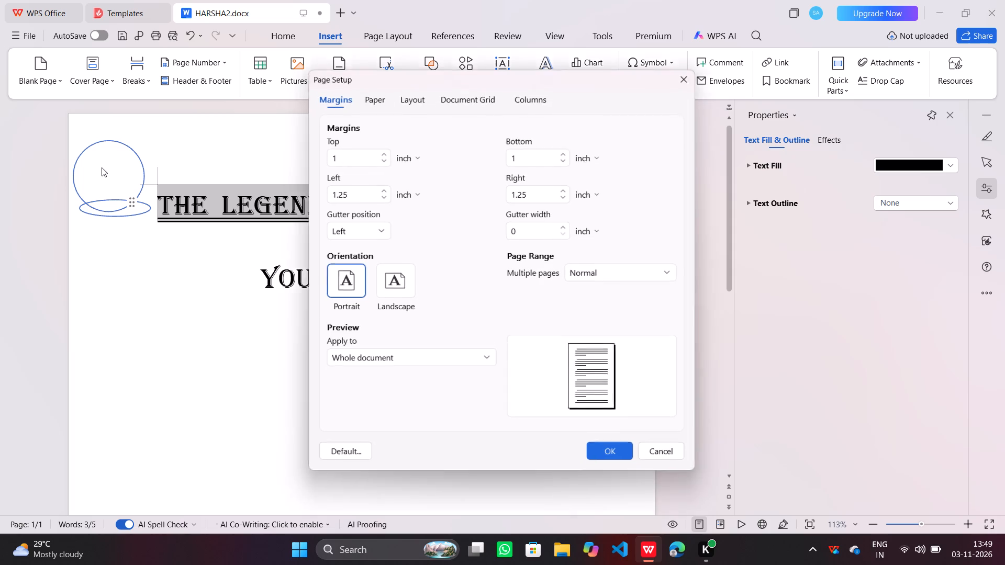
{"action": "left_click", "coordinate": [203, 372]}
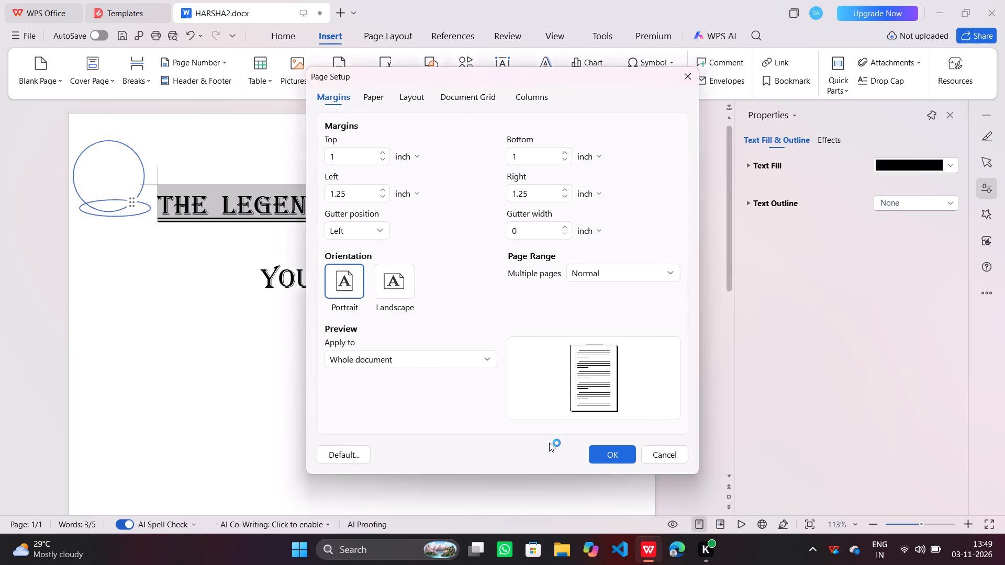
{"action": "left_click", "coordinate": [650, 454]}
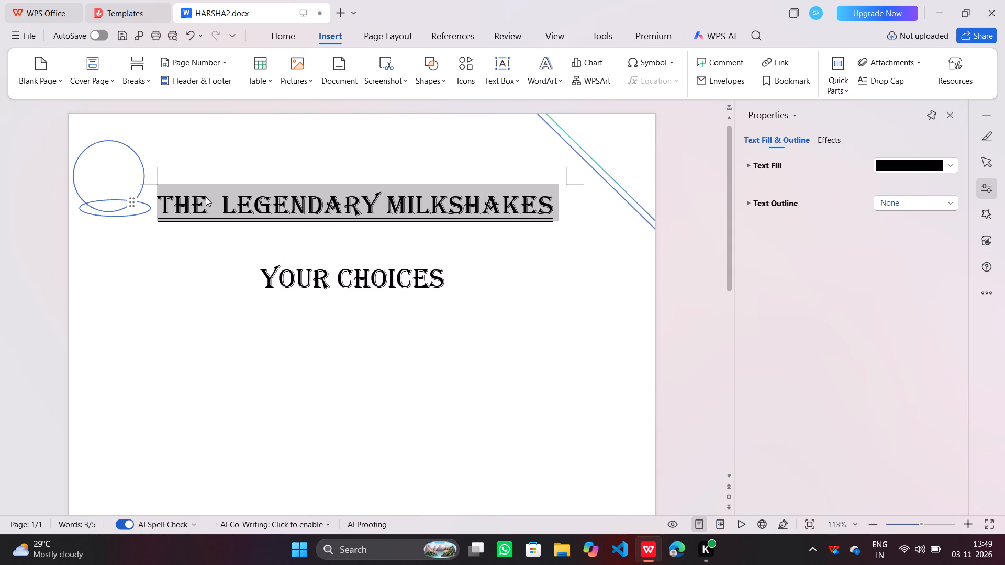
Flatten the second circle from its top into an ellipse about 0.31 in high, keeping its 1.00 in width.
{"action": "left_click", "coordinate": [122, 146]}
{"action": "left_click_drag", "start_coordinate": [122, 146], "coordinate": [124, 157]}
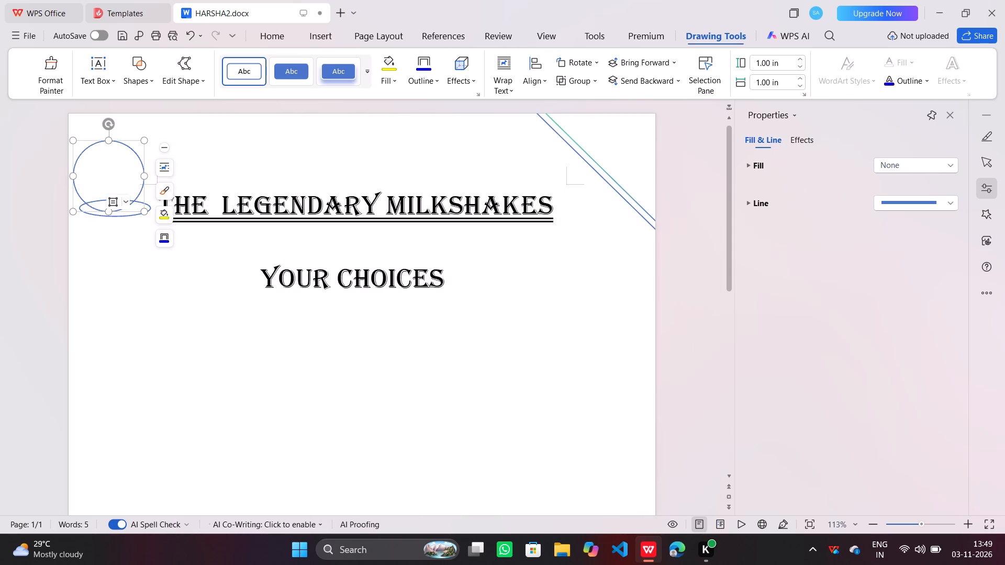
{"action": "left_click_drag", "start_coordinate": [124, 157], "coordinate": [109, 143]}
{"action": "left_click_drag", "start_coordinate": [109, 143], "coordinate": [111, 191]}
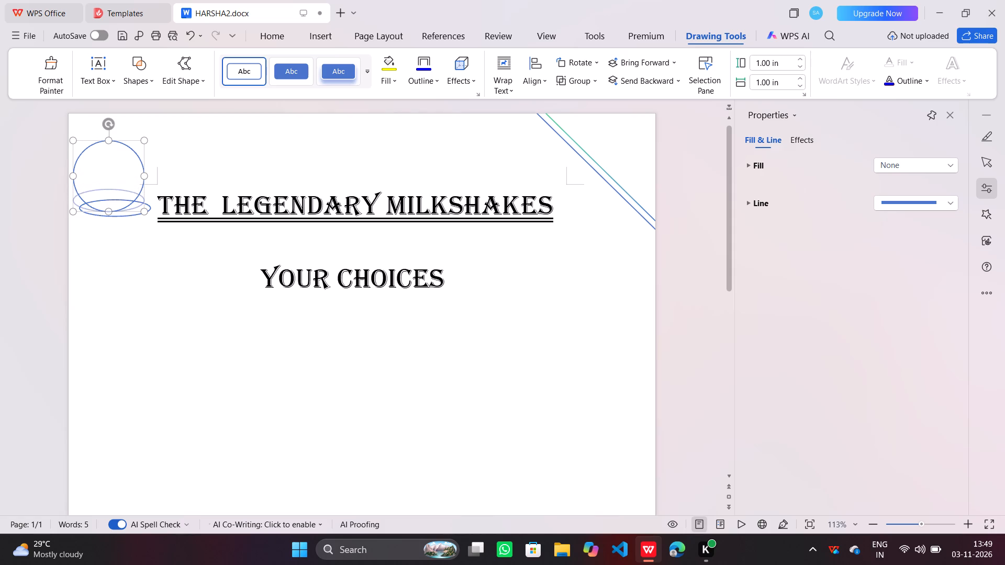
Shift the 0.31 in high ellipse slightly toward the title so it lines up over the flatter ellipse.
{"action": "left_click_drag", "start_coordinate": [98, 191], "coordinate": [107, 193]}
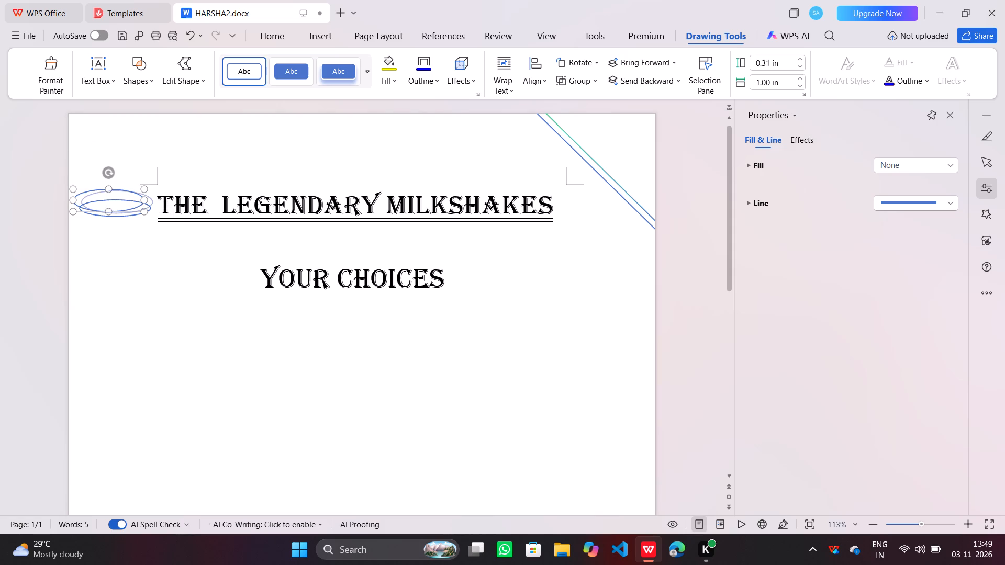
{"action": "left_click_drag", "start_coordinate": [107, 193], "coordinate": [103, 191]}
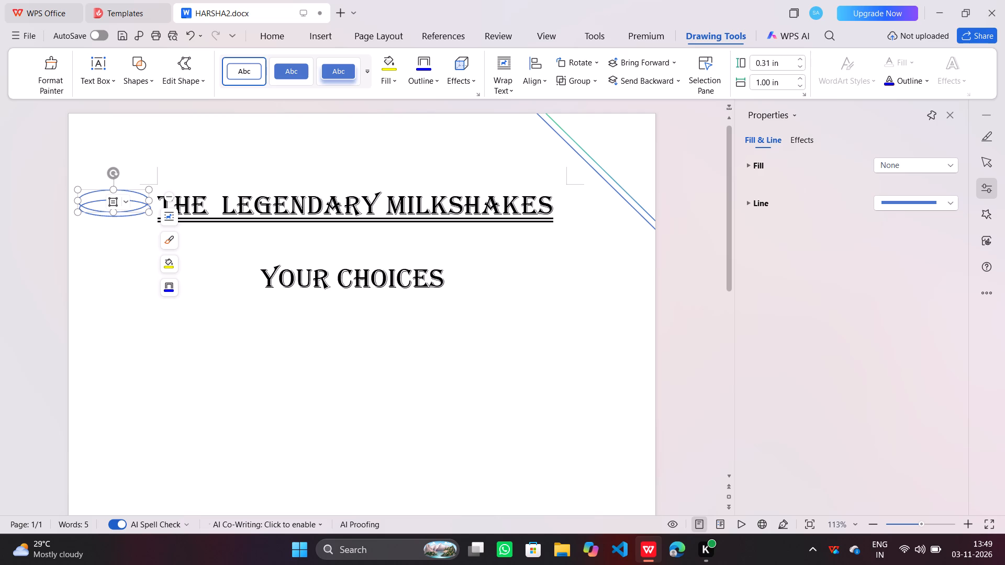
{"action": "left_click_drag", "start_coordinate": [109, 187], "coordinate": [108, 182]}
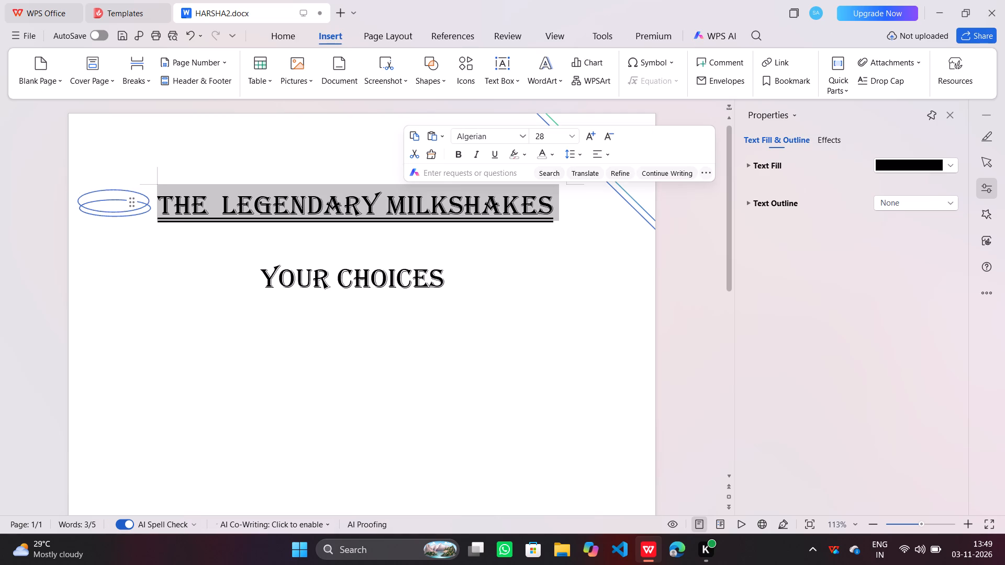
Stretch the upper ellipse beside the title upward from its top to about 0.42 in high, keeping its 1.00 in width.
{"action": "left_click", "coordinate": [109, 190]}
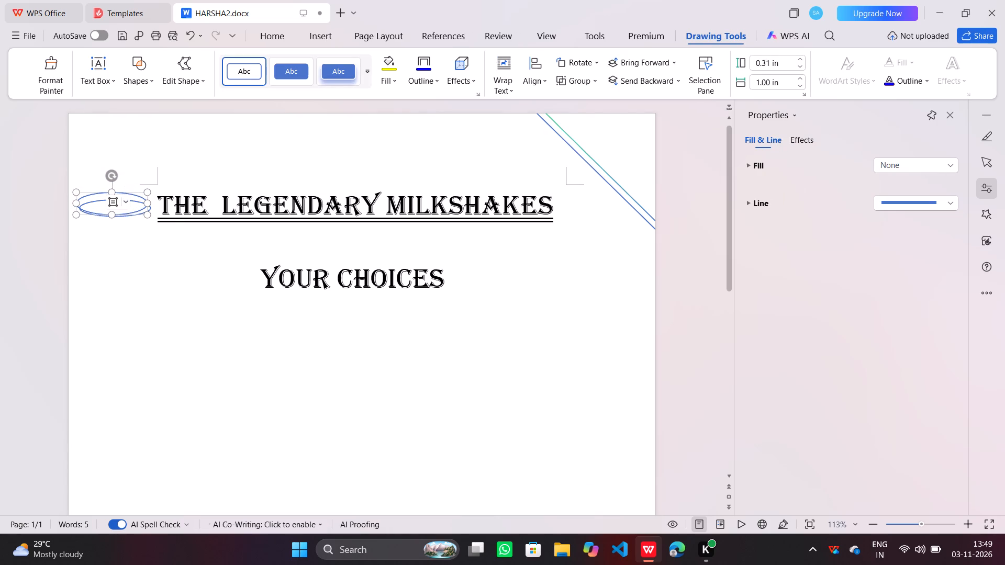
{"action": "left_click", "coordinate": [114, 141]}
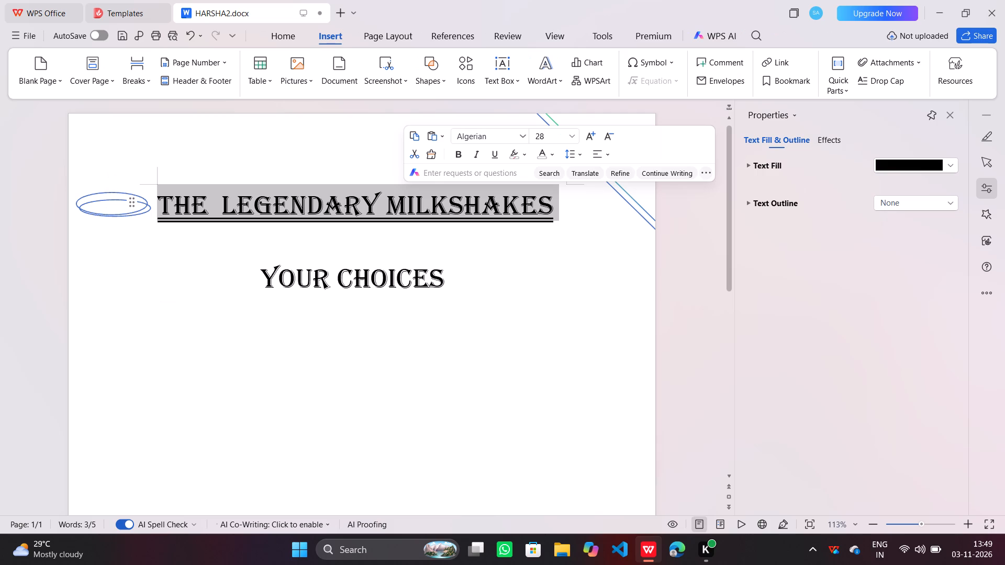
{"action": "left_click", "coordinate": [115, 214]}
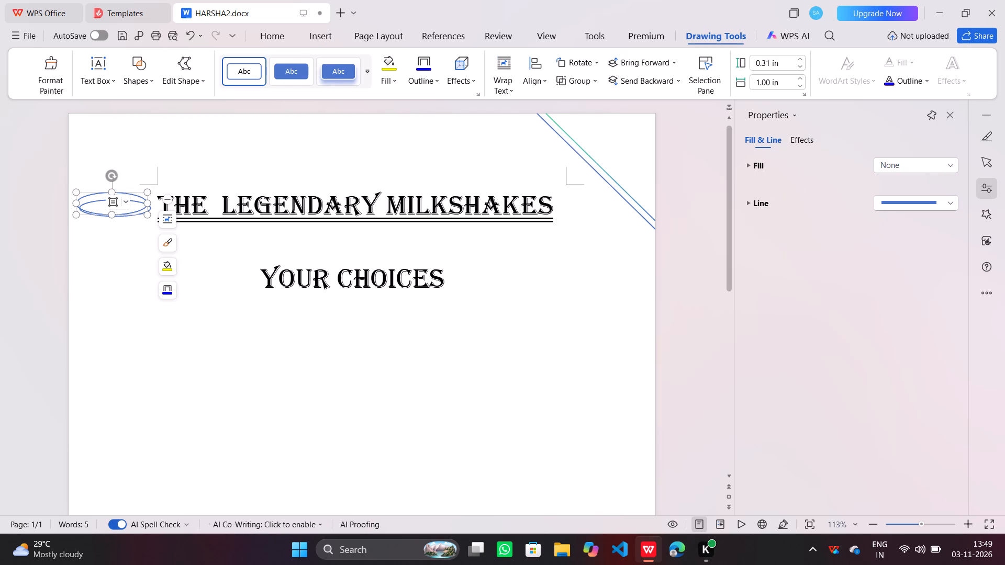
{"action": "left_click", "coordinate": [93, 151]}
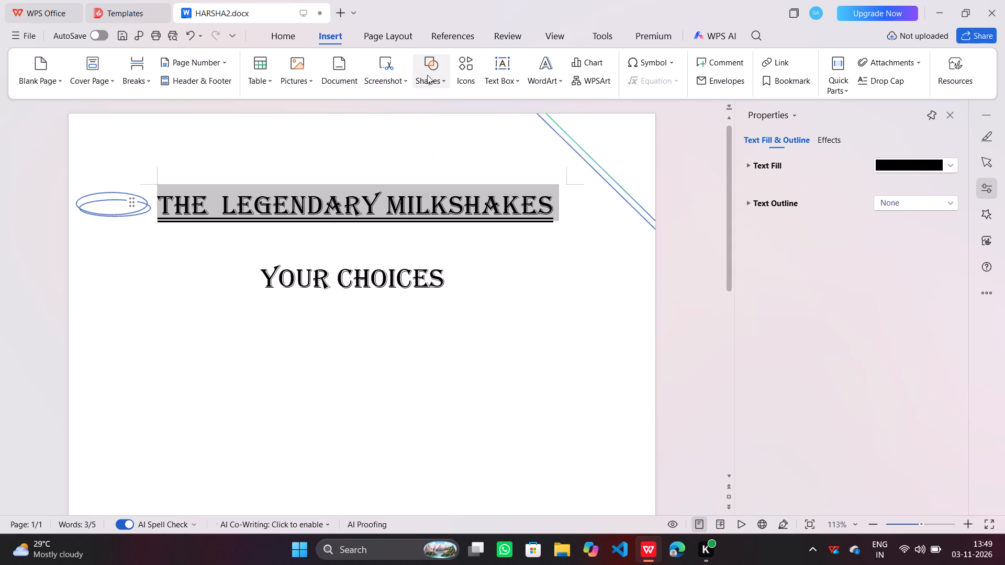
{"action": "left_click", "coordinate": [94, 193]}
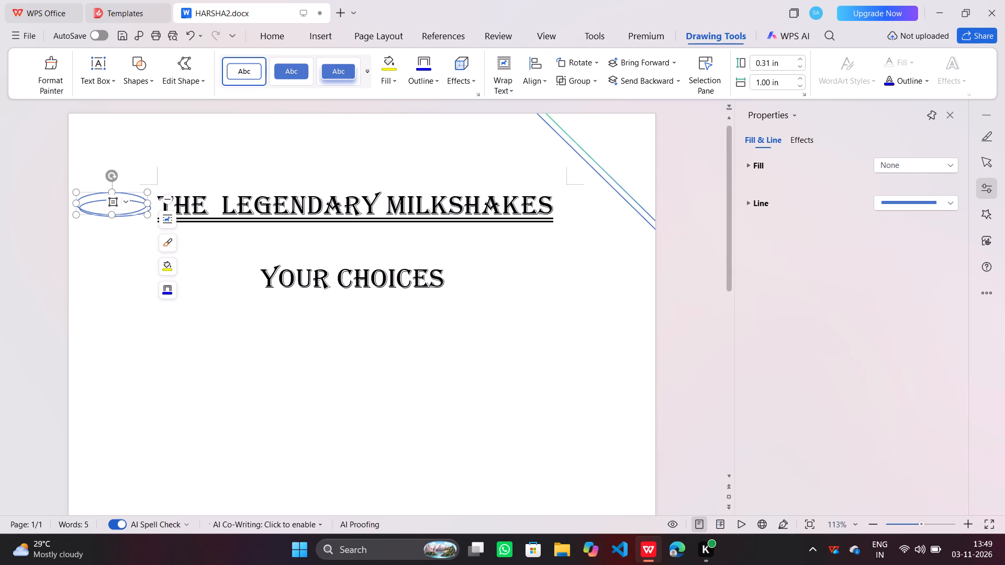
{"action": "left_click_drag", "start_coordinate": [111, 193], "coordinate": [110, 180]}
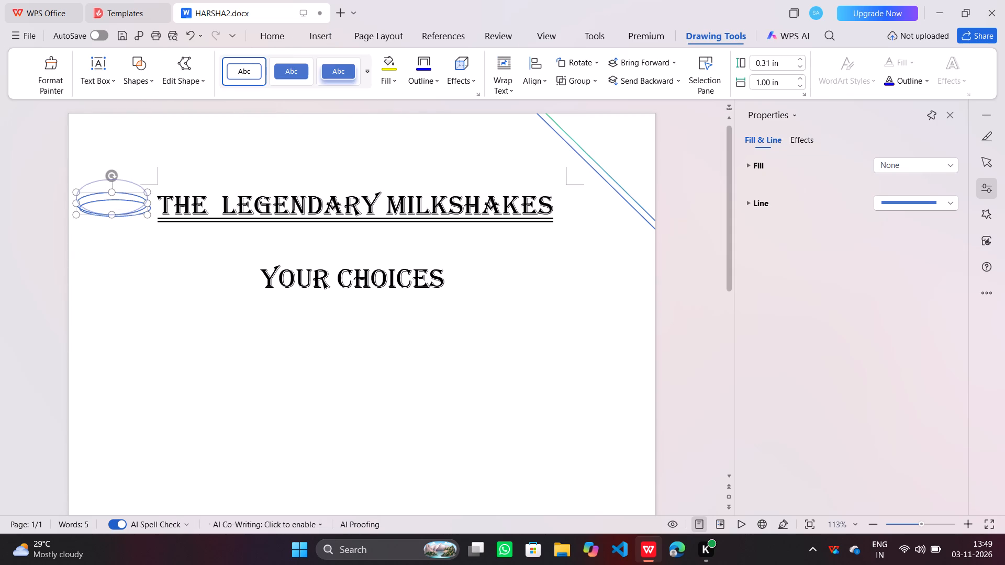
{"action": "left_click_drag", "start_coordinate": [110, 180], "coordinate": [110, 186]}
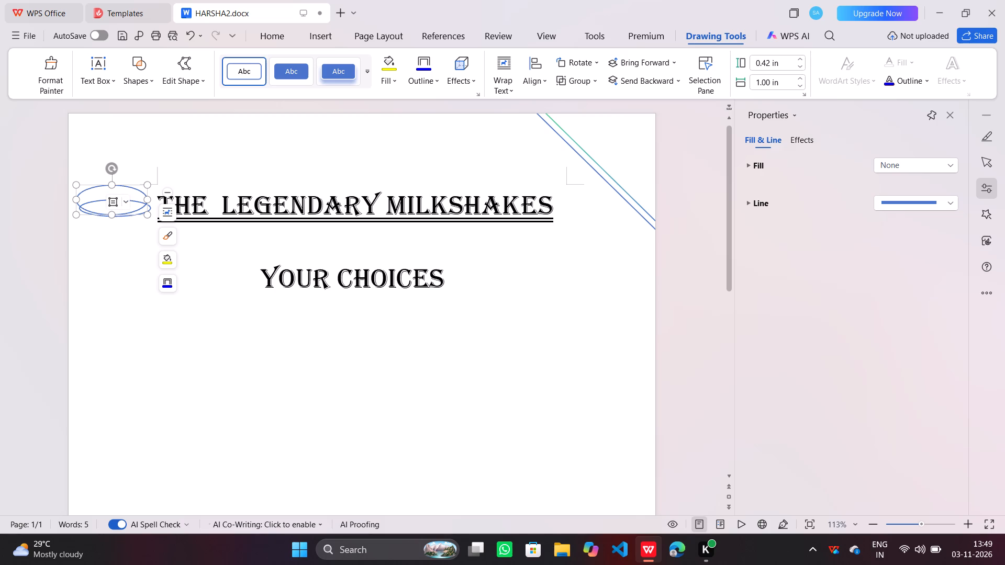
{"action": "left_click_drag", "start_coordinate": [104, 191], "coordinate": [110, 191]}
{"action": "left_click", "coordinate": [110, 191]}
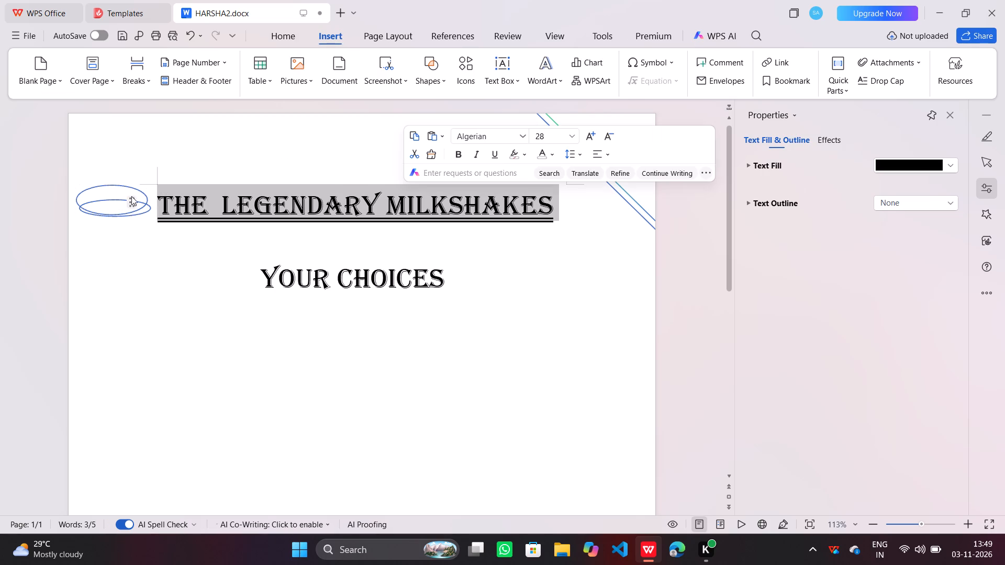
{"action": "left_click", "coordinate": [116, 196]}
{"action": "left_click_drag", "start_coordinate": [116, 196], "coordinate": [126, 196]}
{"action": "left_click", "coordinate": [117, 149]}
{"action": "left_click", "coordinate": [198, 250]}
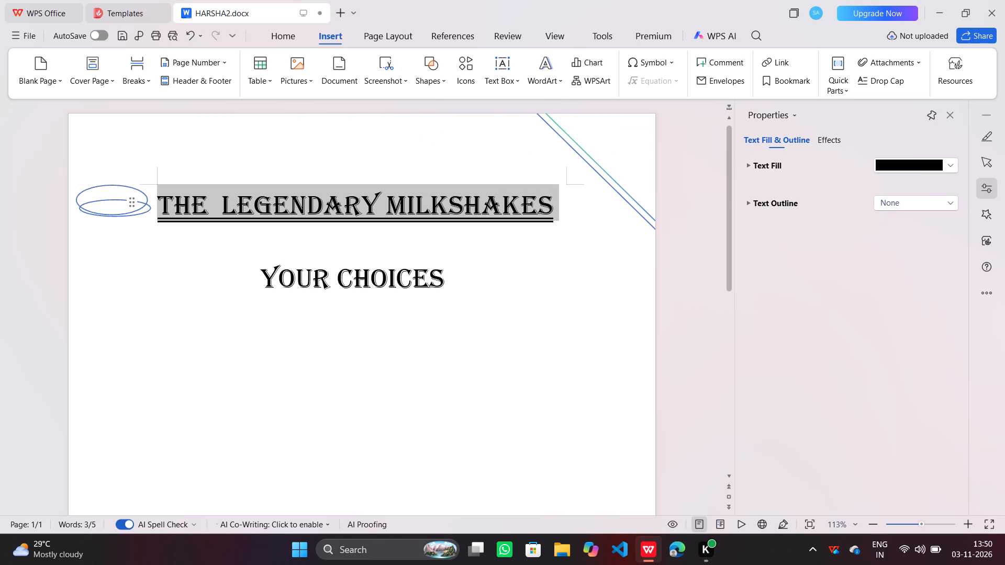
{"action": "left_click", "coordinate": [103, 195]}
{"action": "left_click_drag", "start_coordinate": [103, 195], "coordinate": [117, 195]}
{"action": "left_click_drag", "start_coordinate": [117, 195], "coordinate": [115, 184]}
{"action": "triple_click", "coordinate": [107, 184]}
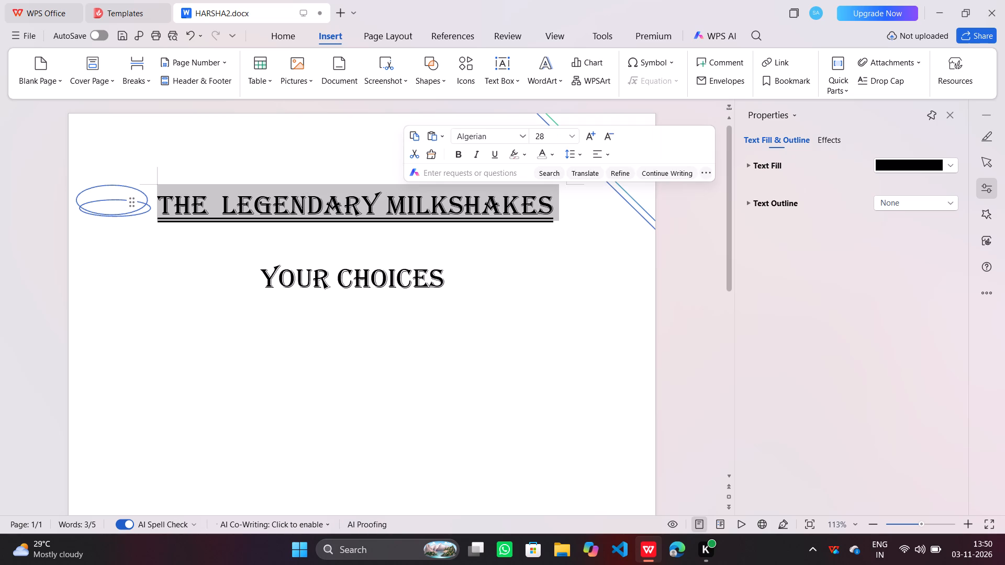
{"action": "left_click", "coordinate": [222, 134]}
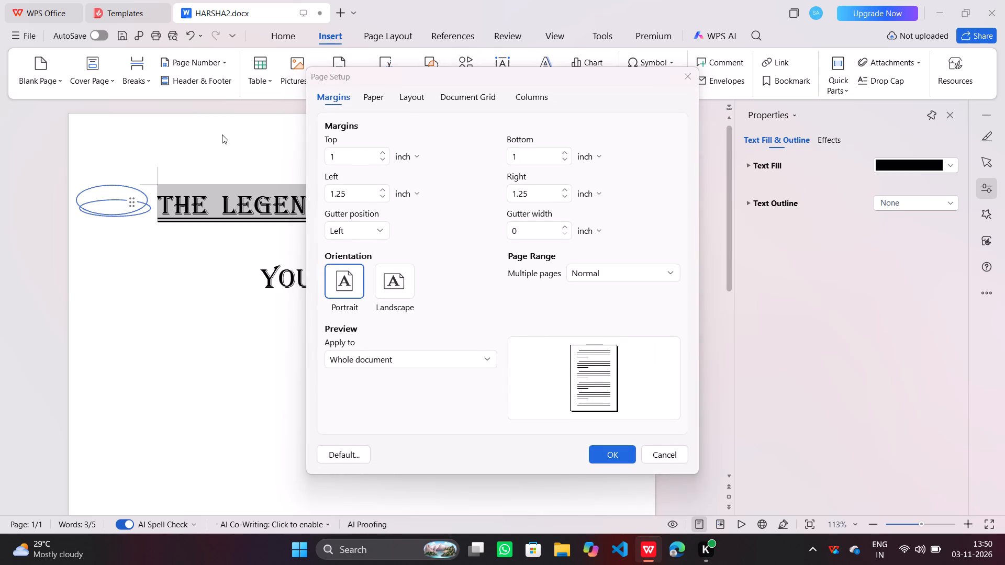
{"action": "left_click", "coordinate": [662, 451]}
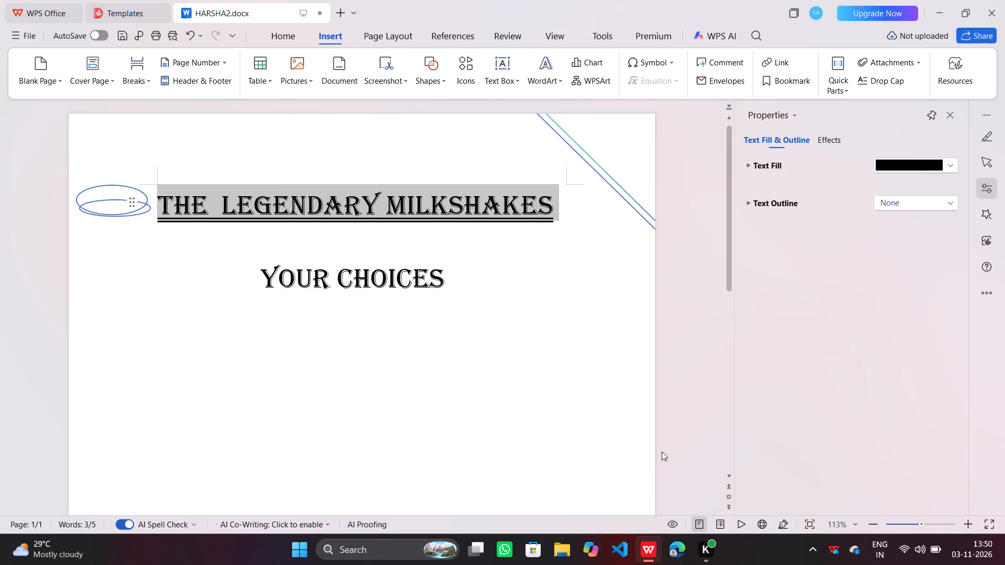
Insert a third 1.00 in circle near the ellipses and apply the No Fill, Solid Line preset.
{"action": "double_click", "coordinate": [434, 66]}
{"action": "left_click", "coordinate": [434, 66]}
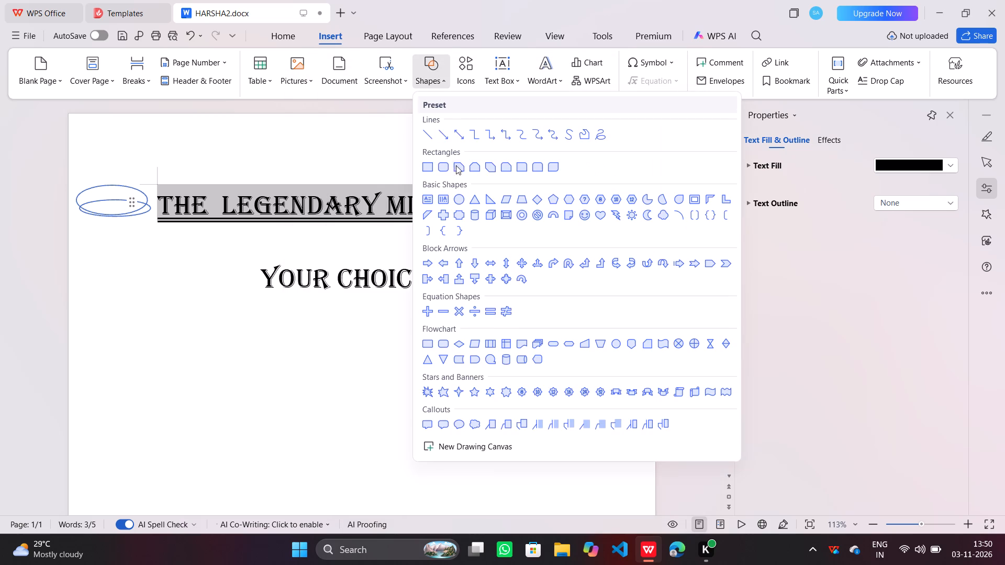
{"action": "left_click", "coordinate": [459, 198]}
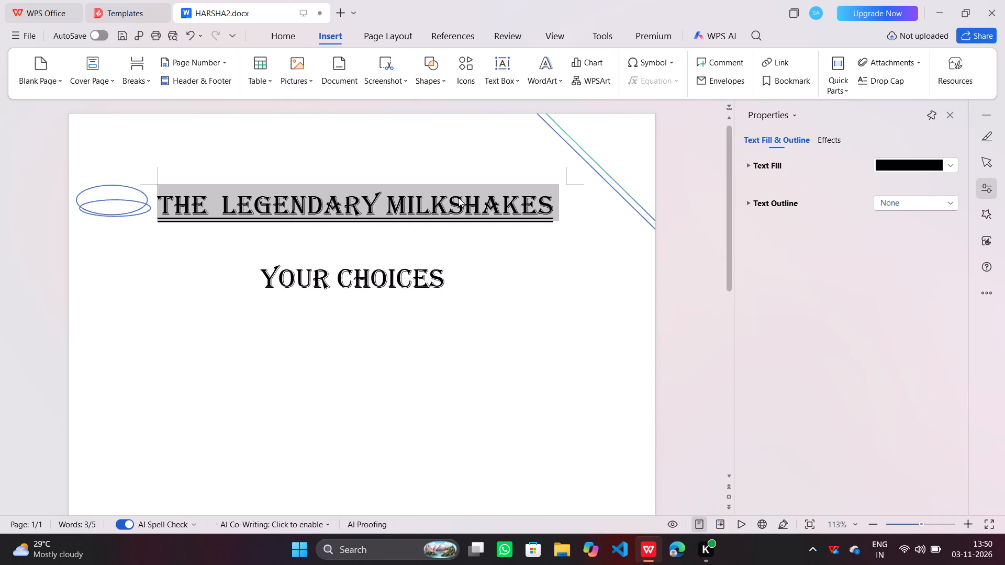
{"action": "left_click", "coordinate": [117, 191]}
{"action": "left_click", "coordinate": [117, 191]}
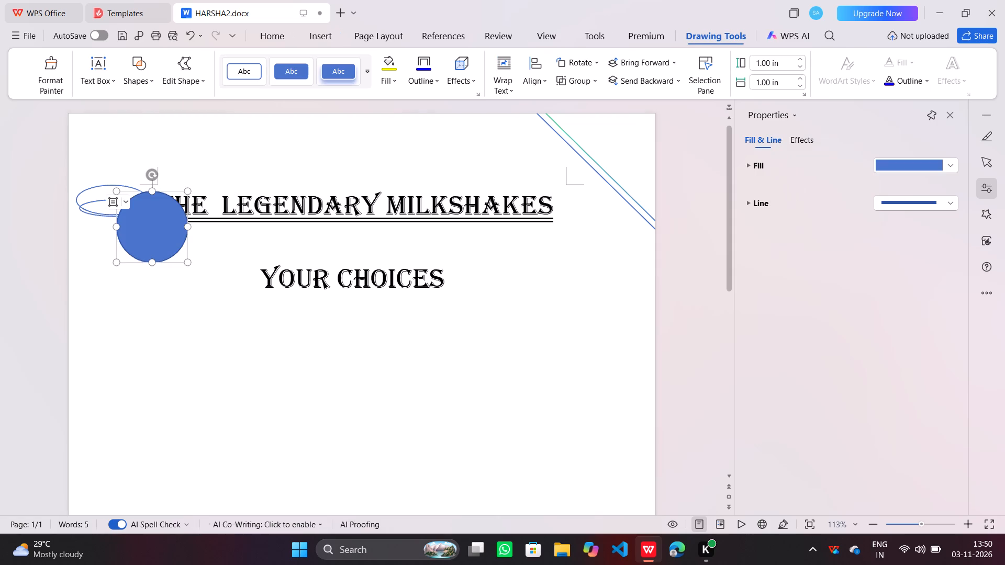
{"action": "left_click", "coordinate": [255, 69]}
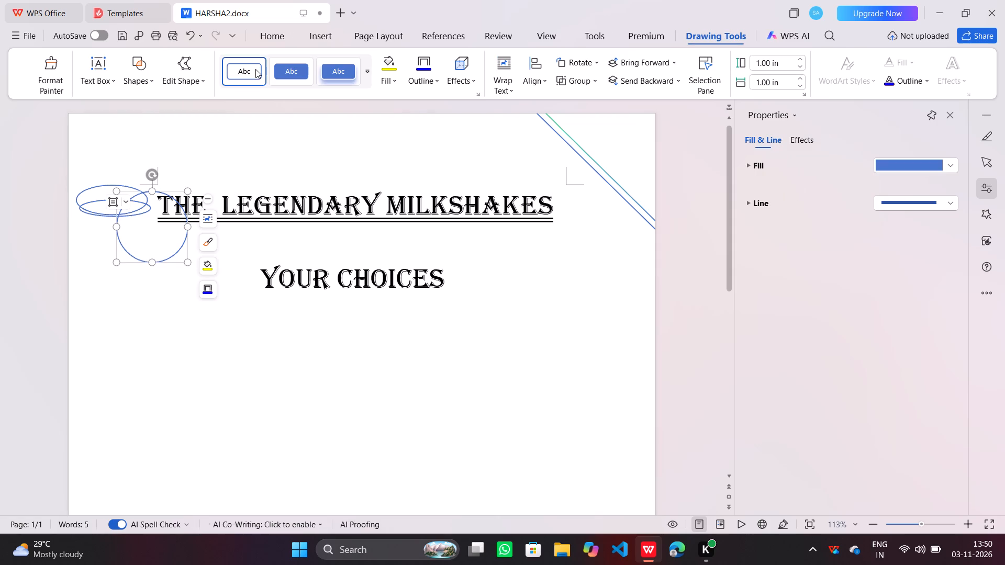
Move the third circle over the two ellipses so that its bottom edge lines up with theirs.
{"action": "left_click", "coordinate": [148, 204]}
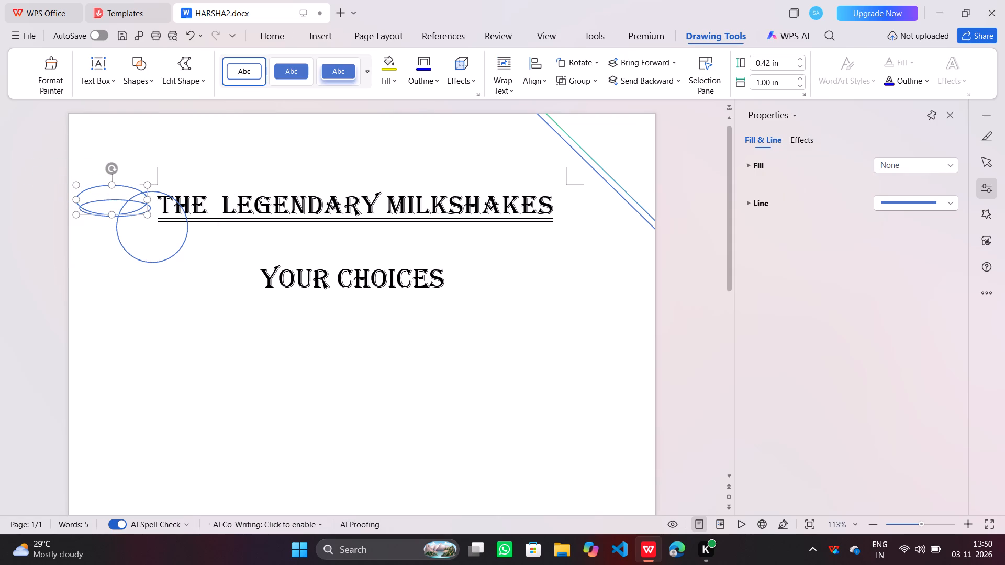
{"action": "left_click_drag", "start_coordinate": [135, 235], "coordinate": [139, 232]}
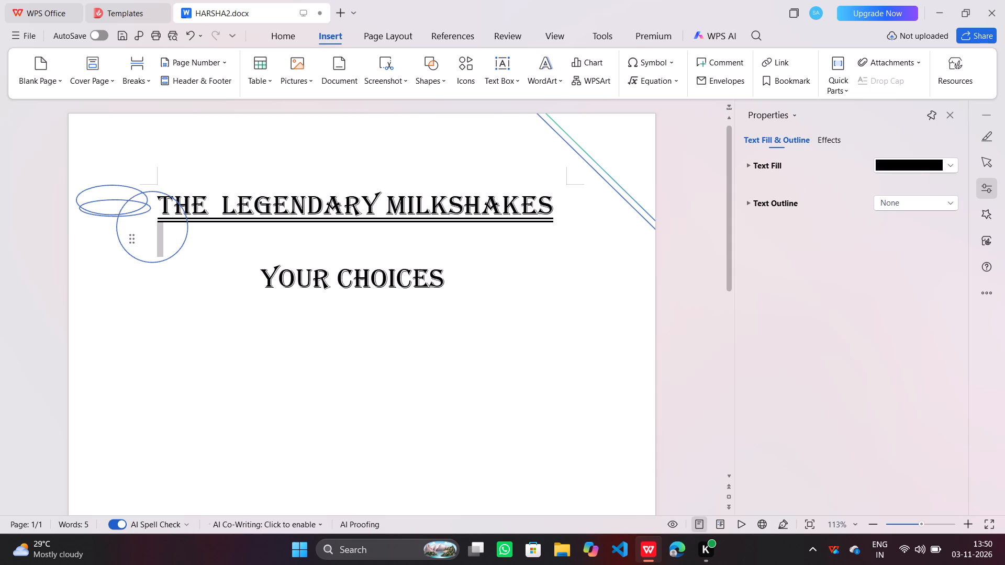
{"action": "left_click_drag", "start_coordinate": [139, 232], "coordinate": [138, 231]}
{"action": "left_click", "coordinate": [138, 231]}
{"action": "left_click", "coordinate": [134, 235]}
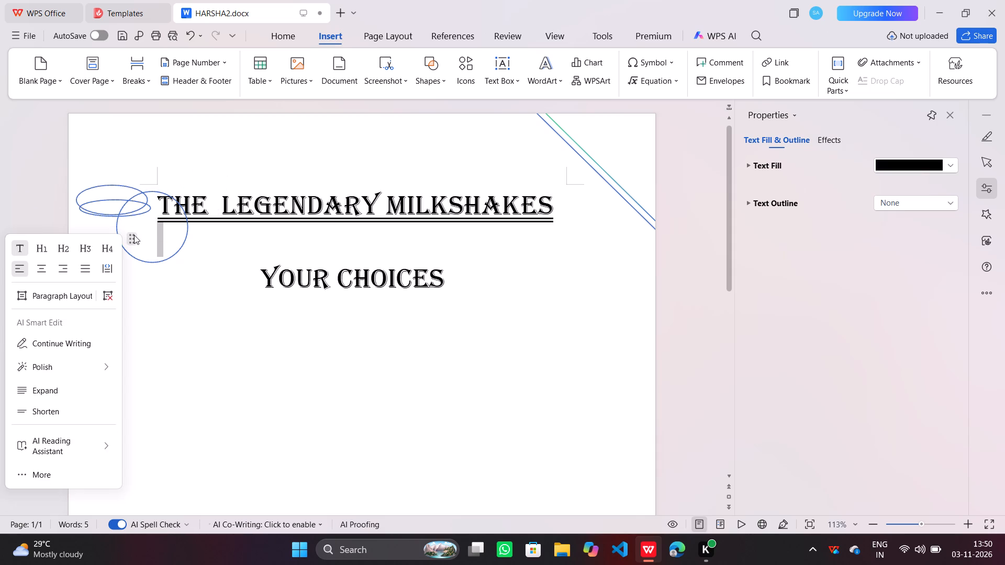
{"action": "left_click", "coordinate": [149, 222]}
{"action": "left_click_drag", "start_coordinate": [138, 252], "coordinate": [120, 234]}
{"action": "left_click_drag", "start_coordinate": [120, 234], "coordinate": [99, 198]}
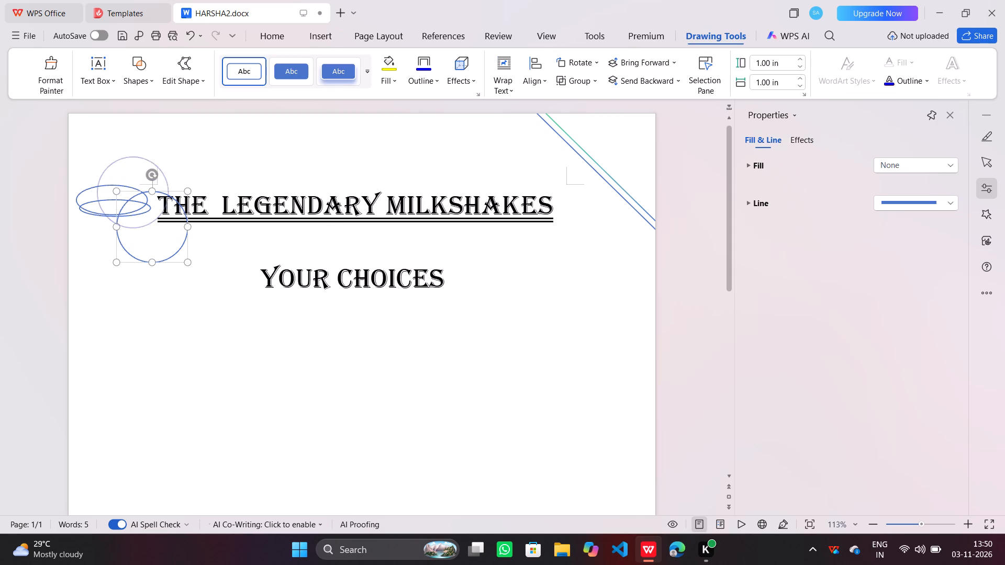
{"action": "left_click_drag", "start_coordinate": [99, 198], "coordinate": [80, 186]}
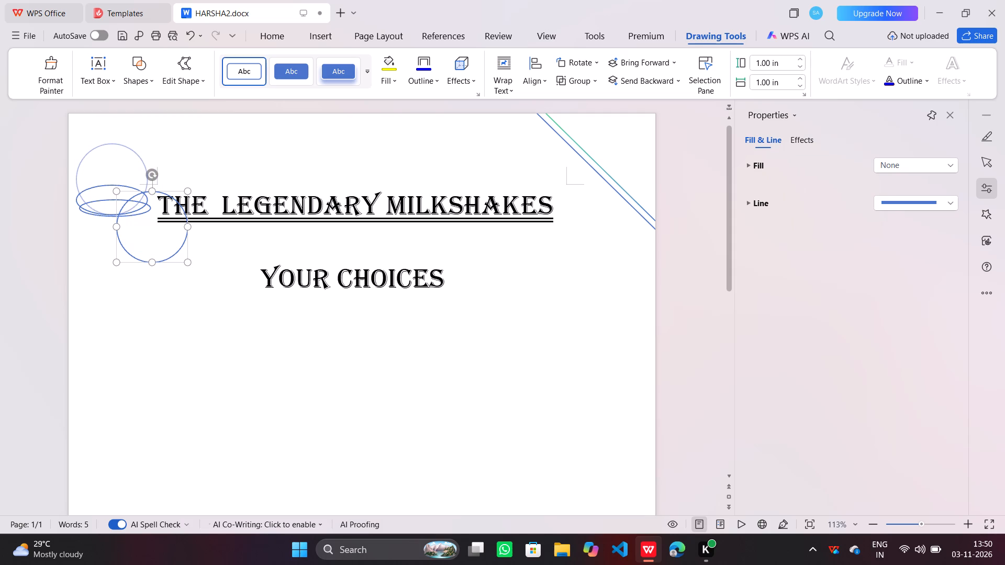
{"action": "left_click_drag", "start_coordinate": [80, 186], "coordinate": [82, 189]}
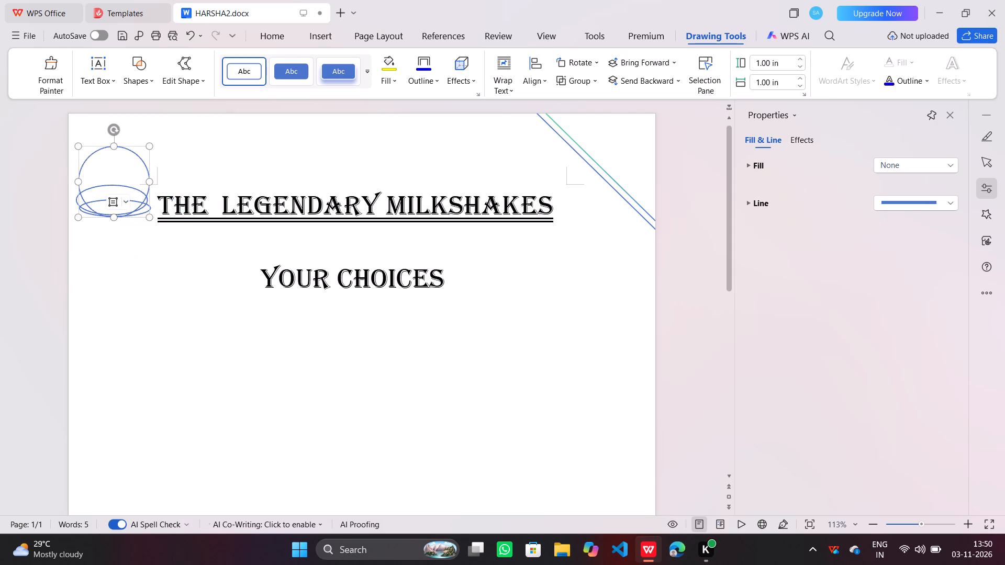
Flatten the third circle from its top into an ellipse about 0.66 in high, keeping its 1.00 in width.
{"action": "left_click_drag", "start_coordinate": [114, 148], "coordinate": [114, 175]}
{"action": "left_click_drag", "start_coordinate": [114, 175], "coordinate": [110, 172]}
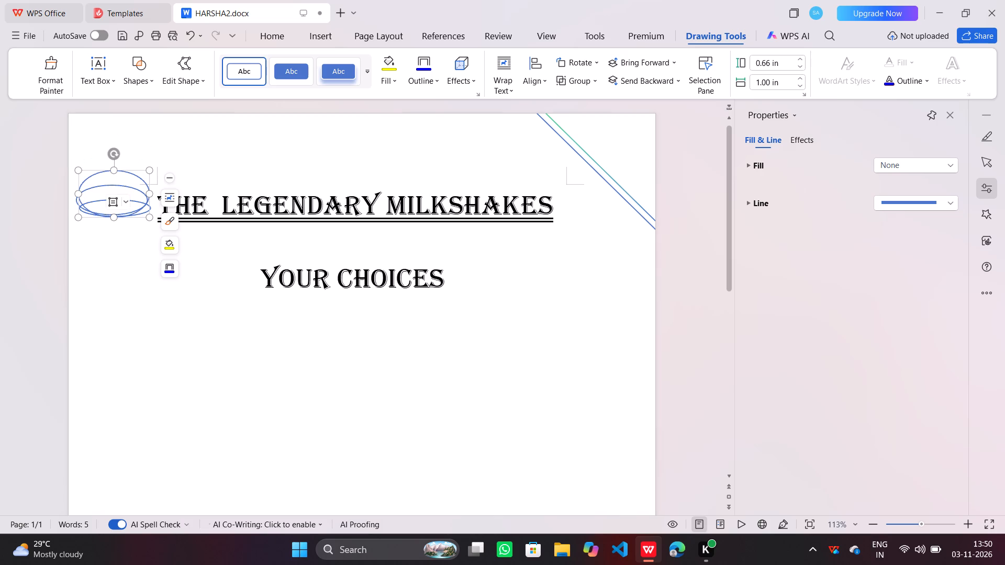
{"action": "left_click", "coordinate": [175, 131]}
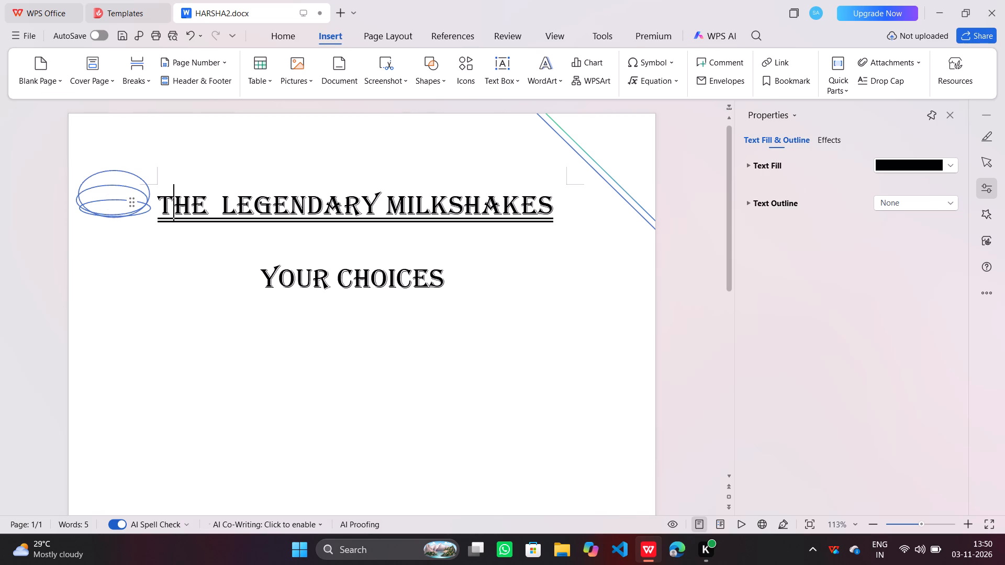
Insert a fourth 1.00 in circle, place it over the stacked ellipses and apply the No Fill, Solid Line preset.
{"action": "left_click", "coordinate": [431, 69]}
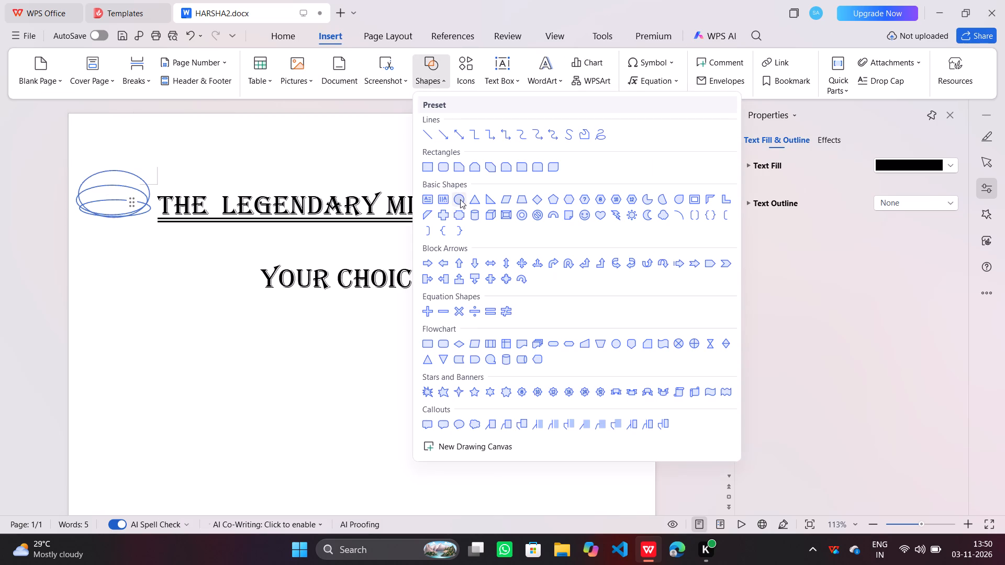
{"action": "left_click", "coordinate": [460, 199]}
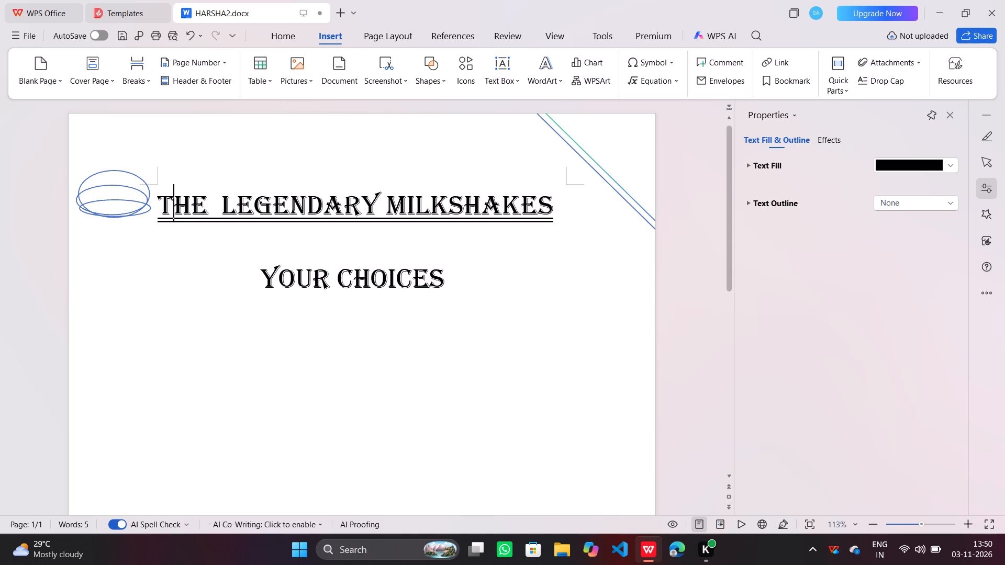
{"action": "left_click", "coordinate": [124, 266]}
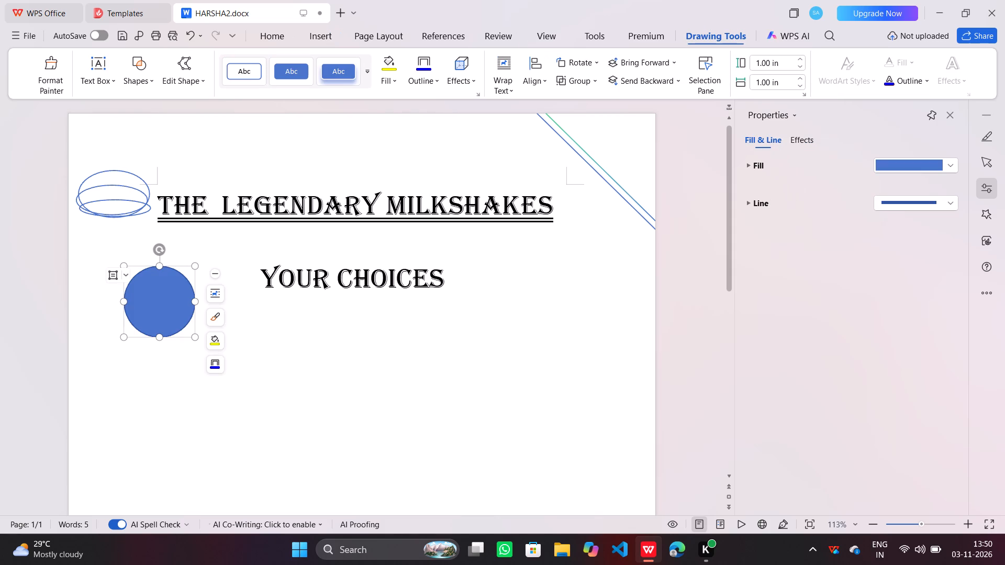
{"action": "left_click_drag", "start_coordinate": [155, 295], "coordinate": [136, 276]}
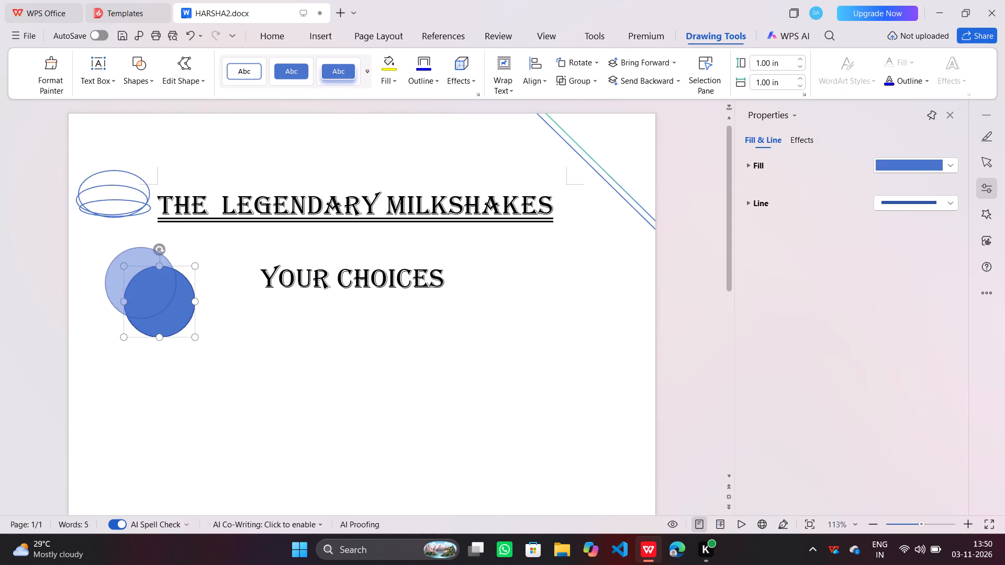
{"action": "left_click_drag", "start_coordinate": [136, 276], "coordinate": [107, 165]}
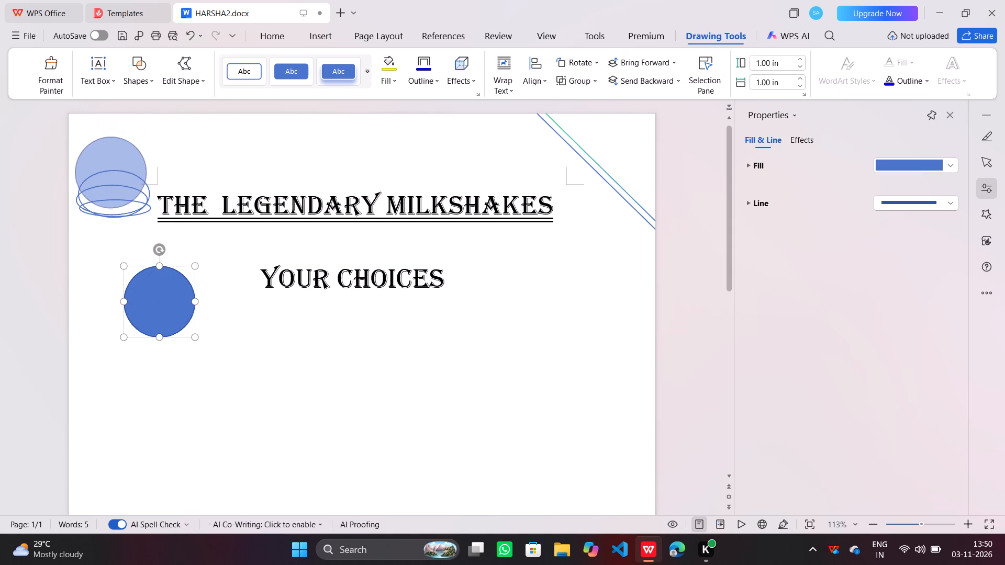
{"action": "left_click_drag", "start_coordinate": [107, 165], "coordinate": [109, 172]}
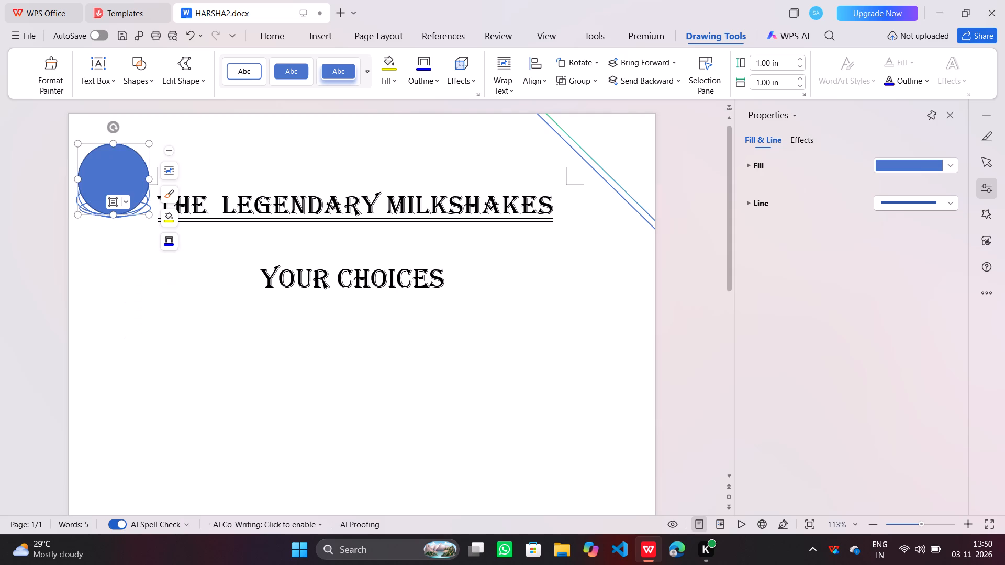
{"action": "left_click", "coordinate": [242, 72]}
Flatten the fourth circle from its top into a low, wide ellipse nested within the existing stack.
{"action": "left_click_drag", "start_coordinate": [116, 143], "coordinate": [100, 172]}
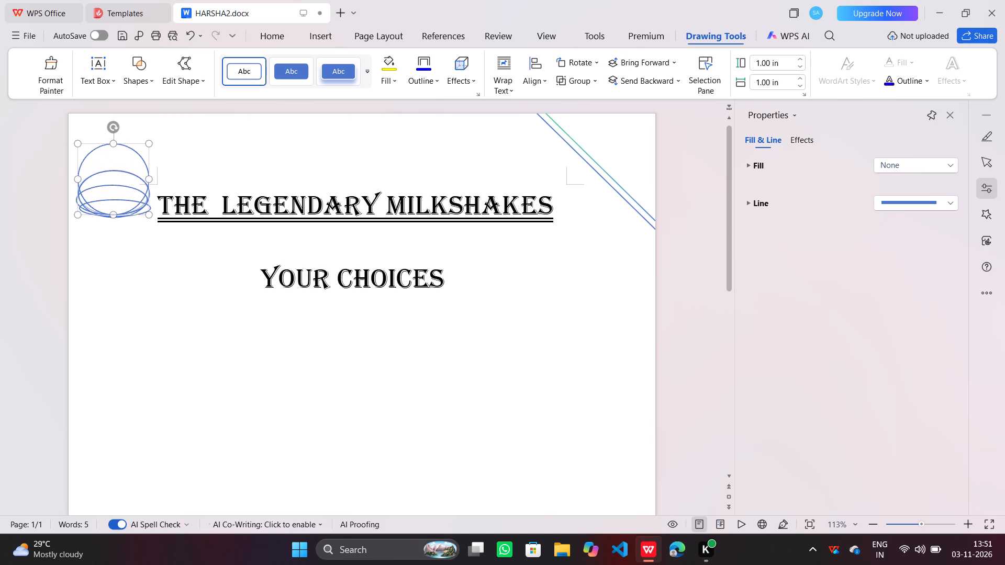
{"action": "left_click_drag", "start_coordinate": [100, 172], "coordinate": [103, 195]}
{"action": "left_click", "coordinate": [167, 153]}
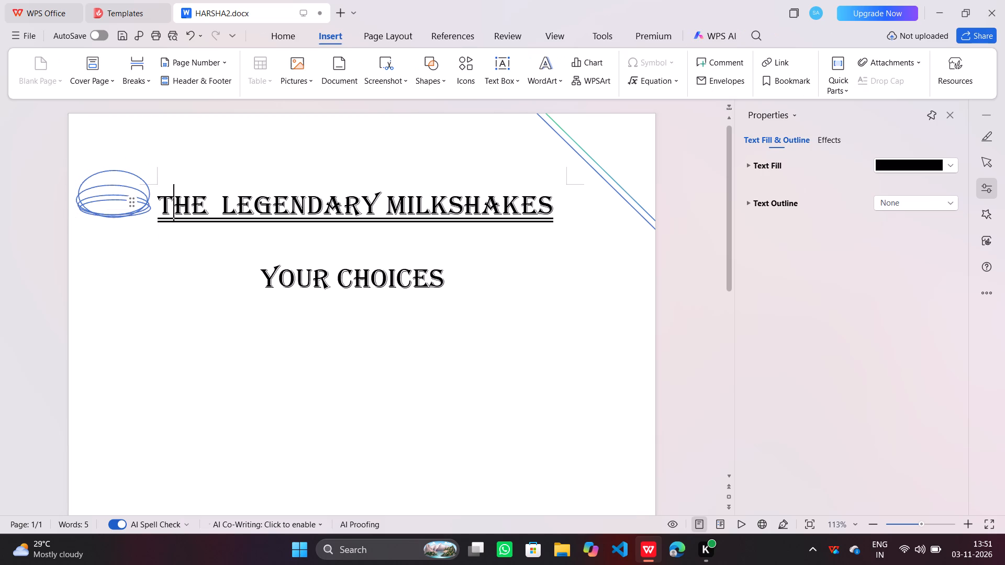
Shift the 0.66 in high ellipse slightly to the left within the stack.
{"action": "left_click_drag", "start_coordinate": [114, 166], "coordinate": [115, 174]}
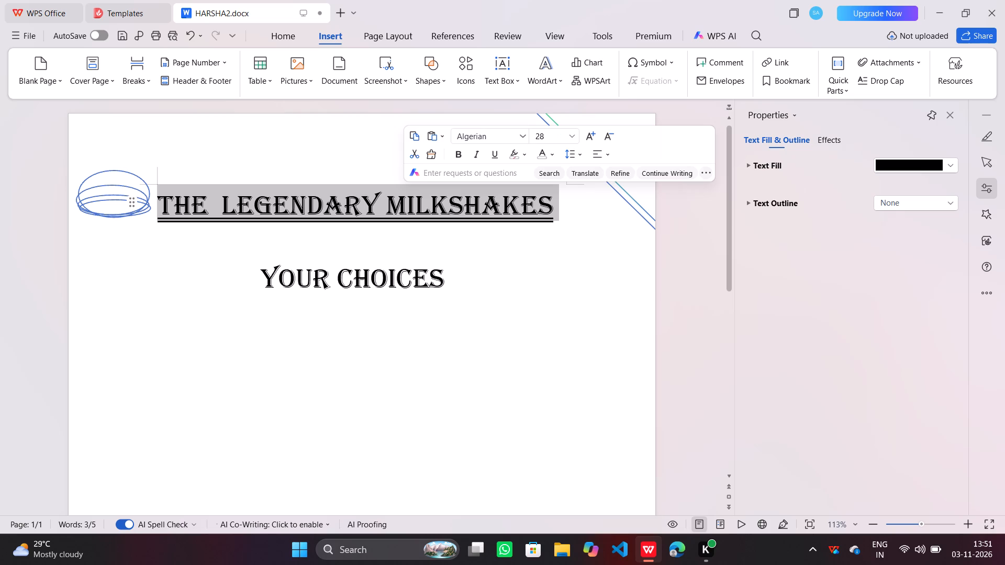
{"action": "left_click_drag", "start_coordinate": [117, 166], "coordinate": [117, 176]}
{"action": "left_click", "coordinate": [109, 171]}
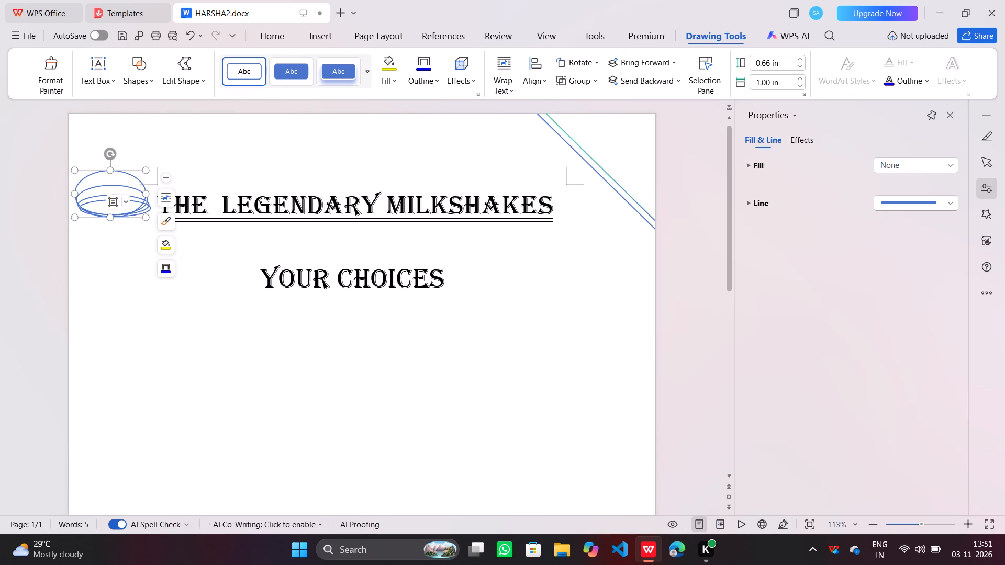
{"action": "left_click", "coordinate": [187, 159]}
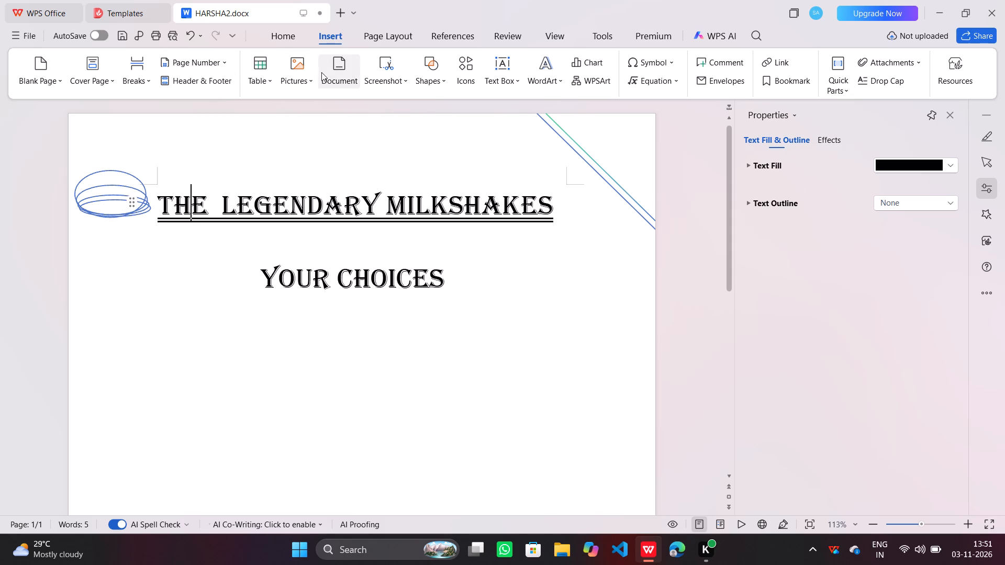
Insert a fifth circle below the drawing and reshape it into an upright ellipse about 1.24 in high and 0.50 in wide.
{"action": "left_click", "coordinate": [421, 72]}
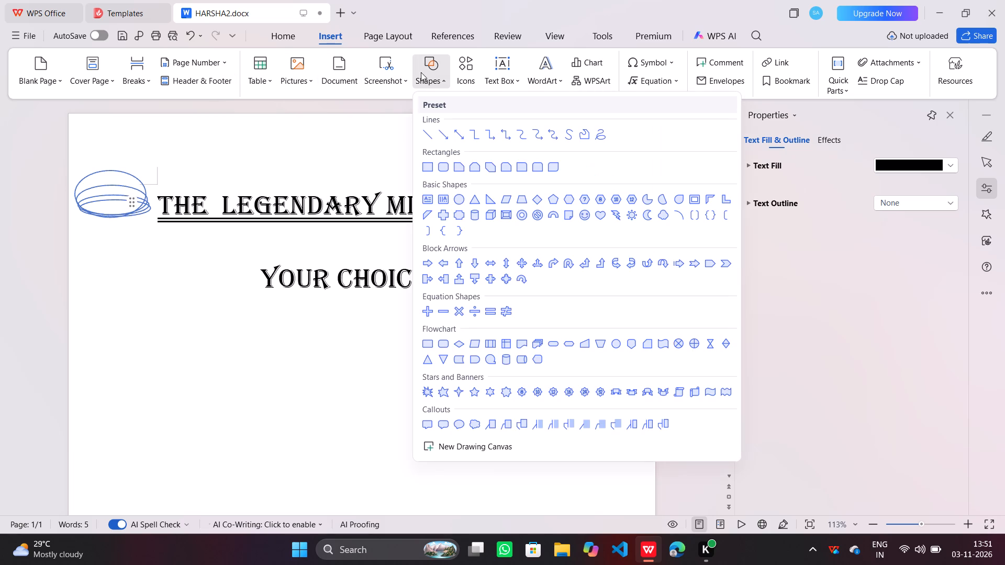
{"action": "left_click", "coordinate": [458, 196]}
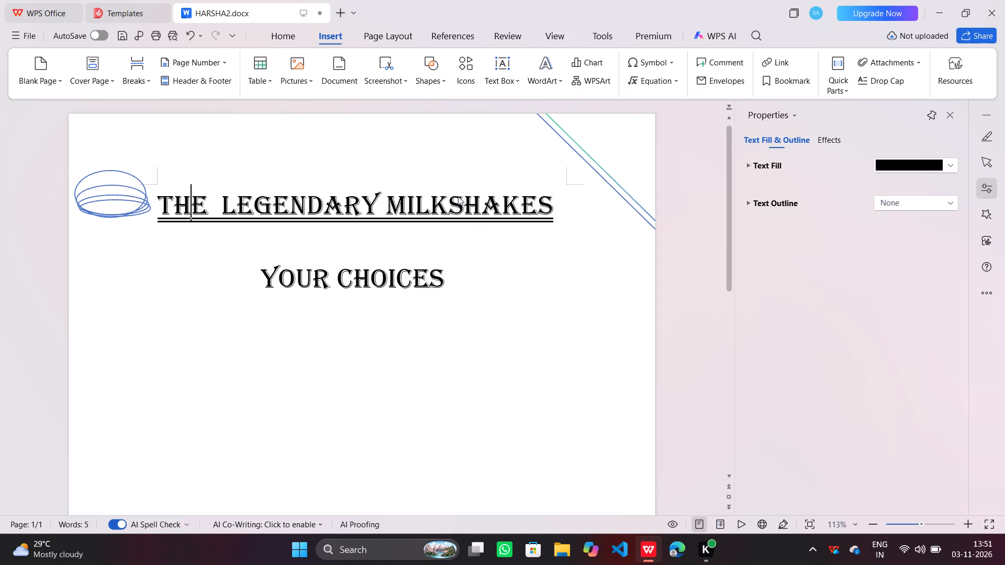
{"action": "double_click", "coordinate": [127, 263]}
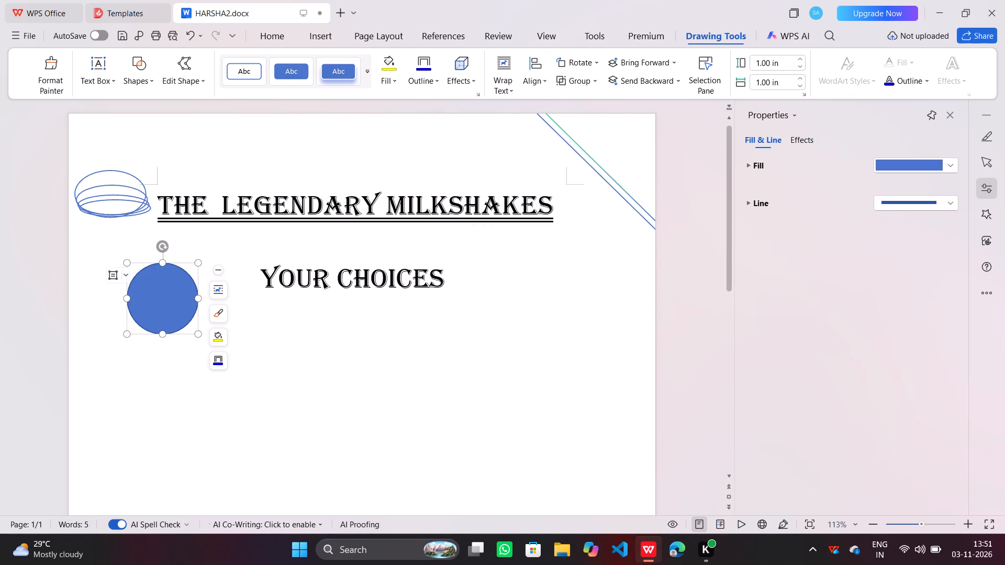
{"action": "left_click_drag", "start_coordinate": [128, 258], "coordinate": [142, 269]}
{"action": "left_click_drag", "start_coordinate": [142, 269], "coordinate": [127, 272]}
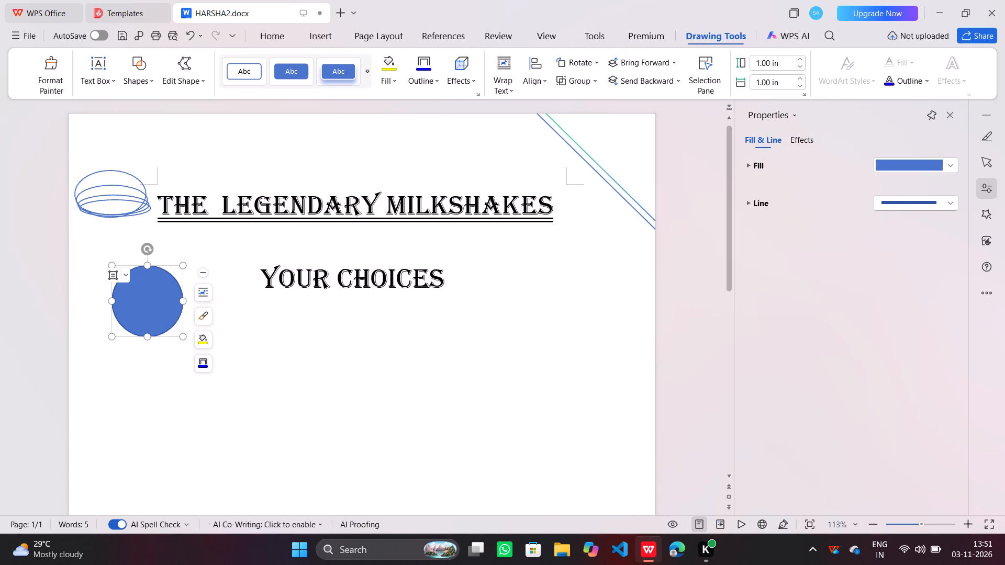
{"action": "left_click_drag", "start_coordinate": [115, 264], "coordinate": [150, 264]}
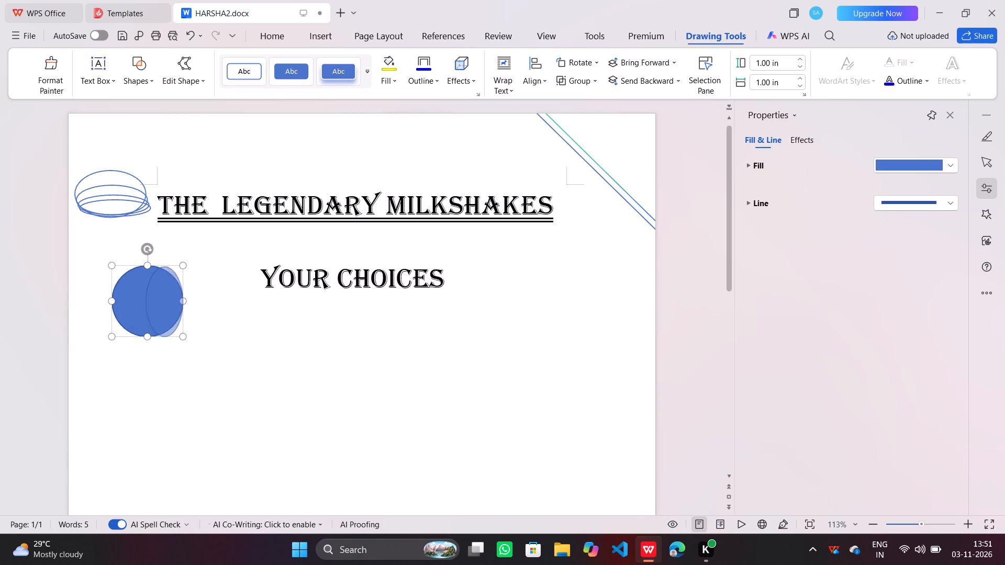
{"action": "left_click_drag", "start_coordinate": [150, 264], "coordinate": [150, 247]}
Move the upright ellipse onto the middle of the stack, with its base near the stack's bottom, and apply the No Fill, Solid Line preset.
{"action": "left_click_drag", "start_coordinate": [160, 268], "coordinate": [109, 176]}
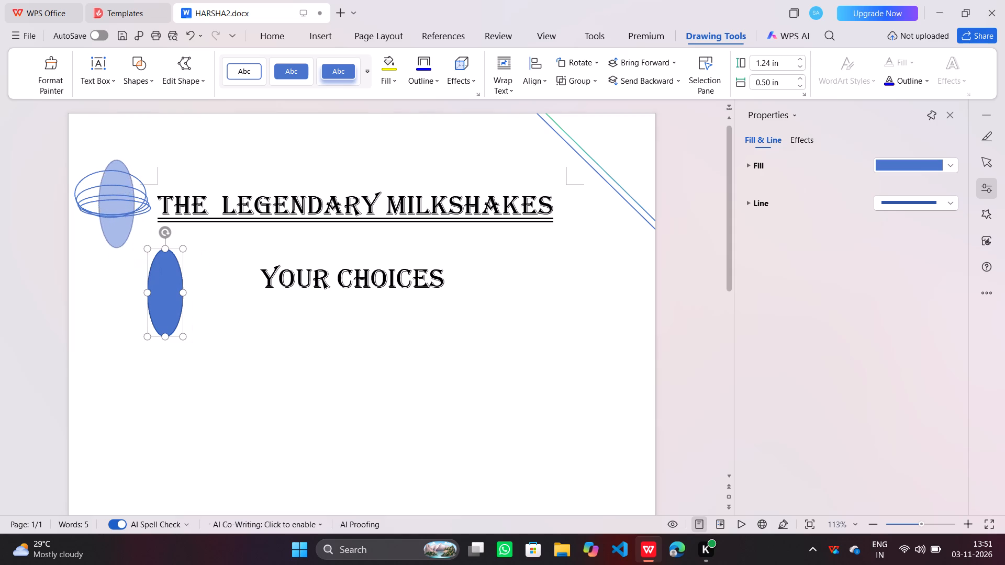
{"action": "left_click_drag", "start_coordinate": [109, 176], "coordinate": [105, 146]}
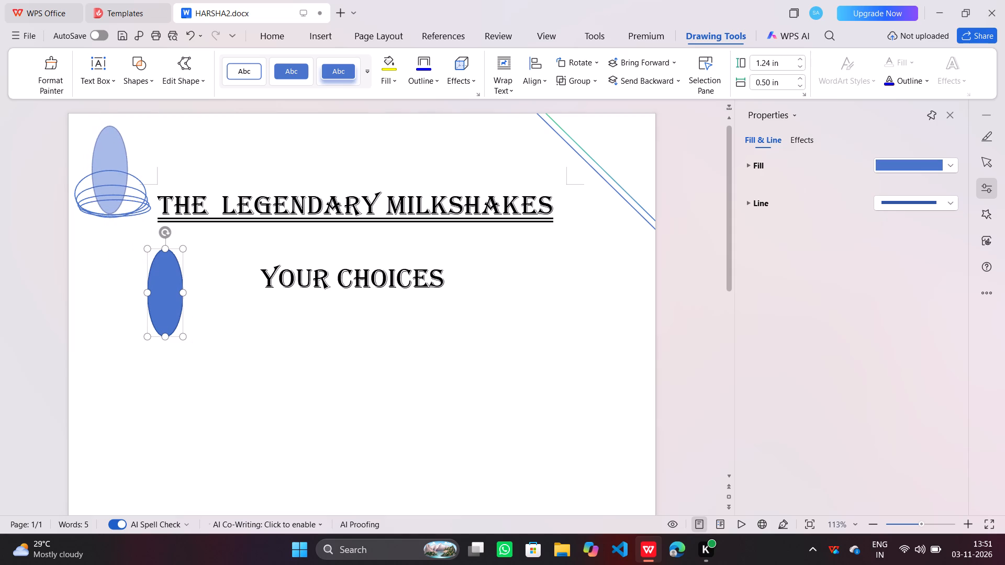
{"action": "left_click_drag", "start_coordinate": [105, 146], "coordinate": [105, 147]}
{"action": "left_click", "coordinate": [232, 69]}
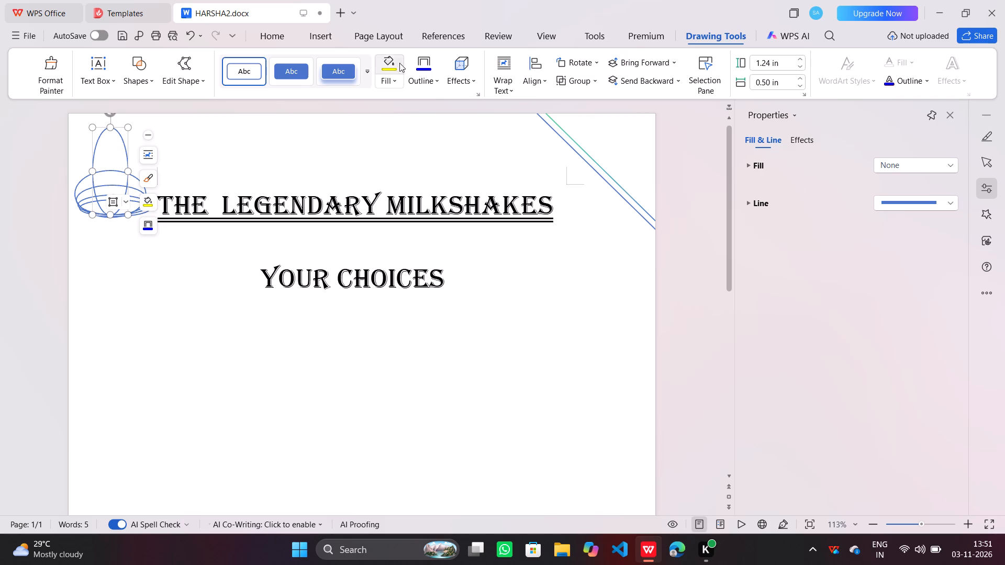
Insert a sixth circle, 1.00 in across, in the blank area below the drawing.
{"action": "left_click", "coordinate": [150, 82]}
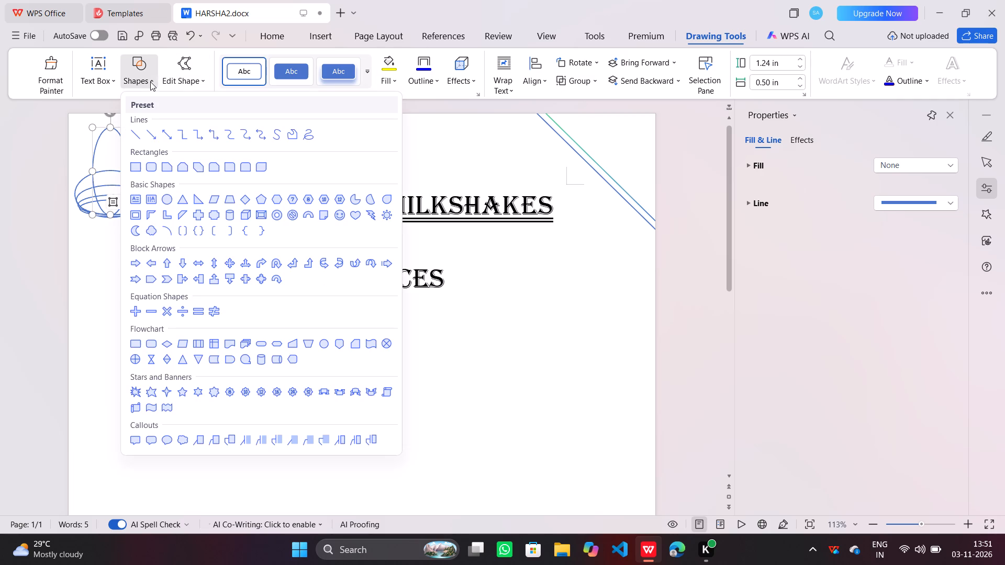
{"action": "left_click", "coordinate": [167, 205]}
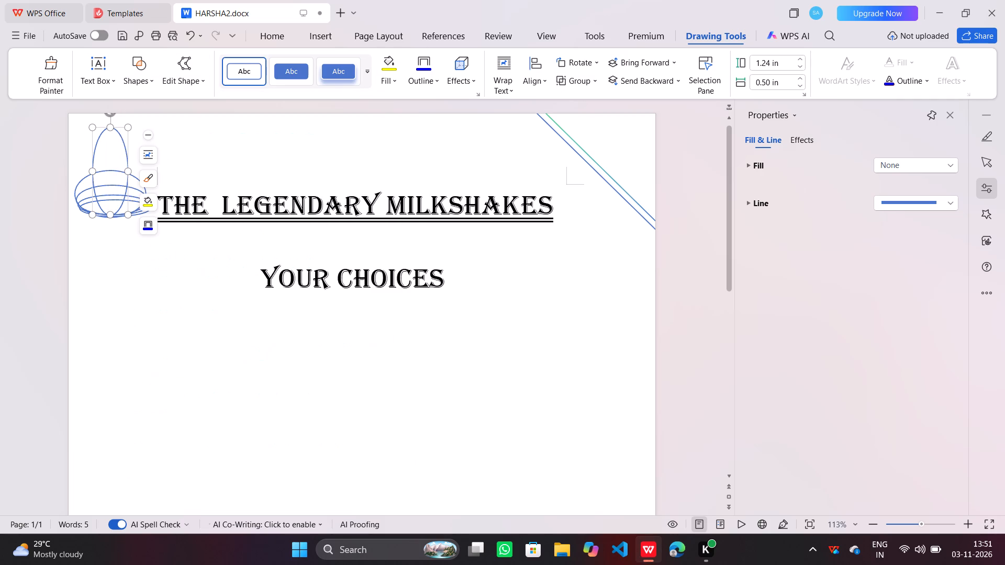
{"action": "left_click", "coordinate": [128, 355]}
{"action": "left_click", "coordinate": [254, 375]}
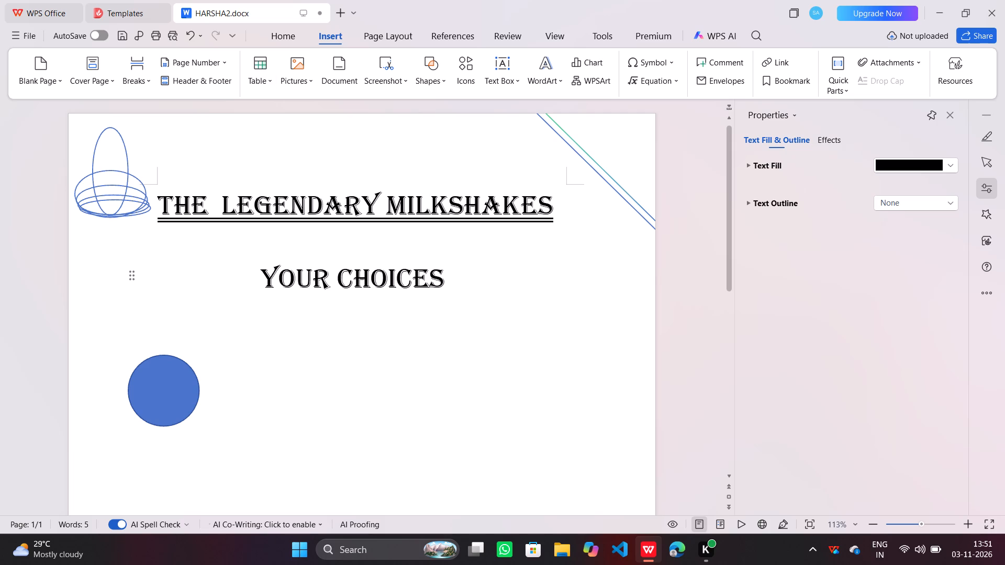
Reshape the sixth circle into a slim upright ellipse about 0.89 in high and 0.38 in wide.
{"action": "left_click", "coordinate": [148, 397]}
{"action": "left_click_drag", "start_coordinate": [148, 397], "coordinate": [164, 359]}
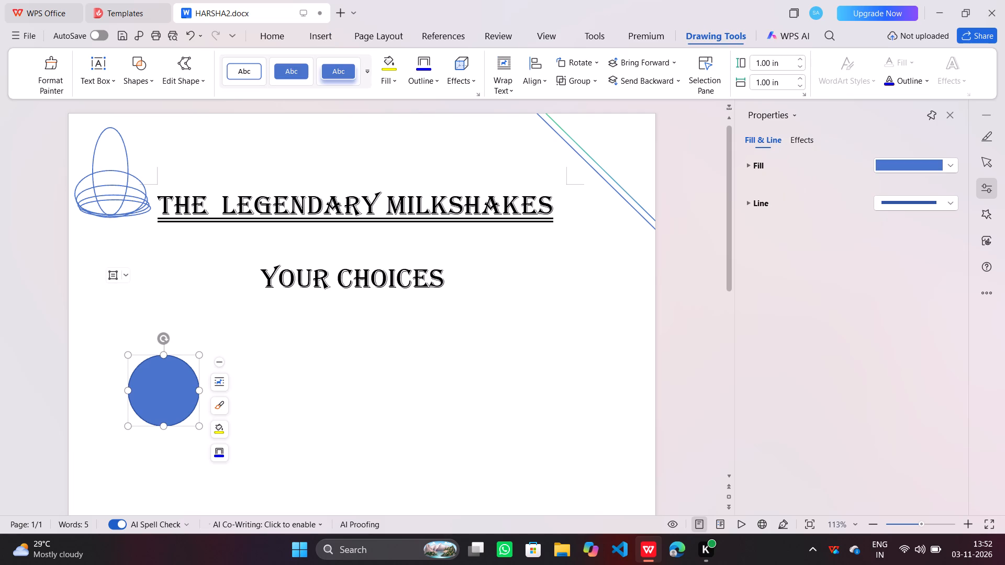
{"action": "left_click_drag", "start_coordinate": [164, 359], "coordinate": [163, 356]}
{"action": "left_click_drag", "start_coordinate": [163, 353], "coordinate": [162, 327]}
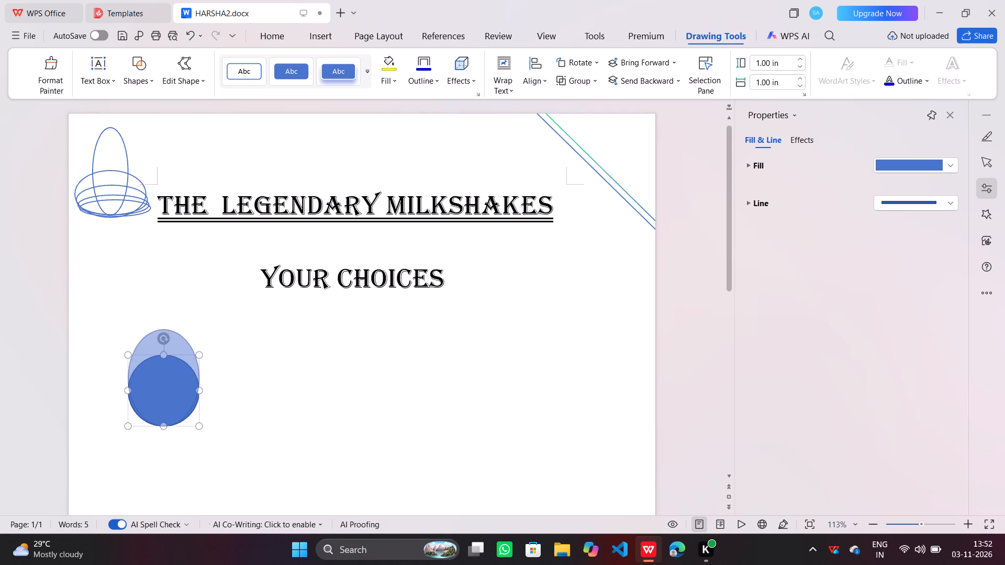
{"action": "left_click_drag", "start_coordinate": [162, 327], "coordinate": [159, 277]}
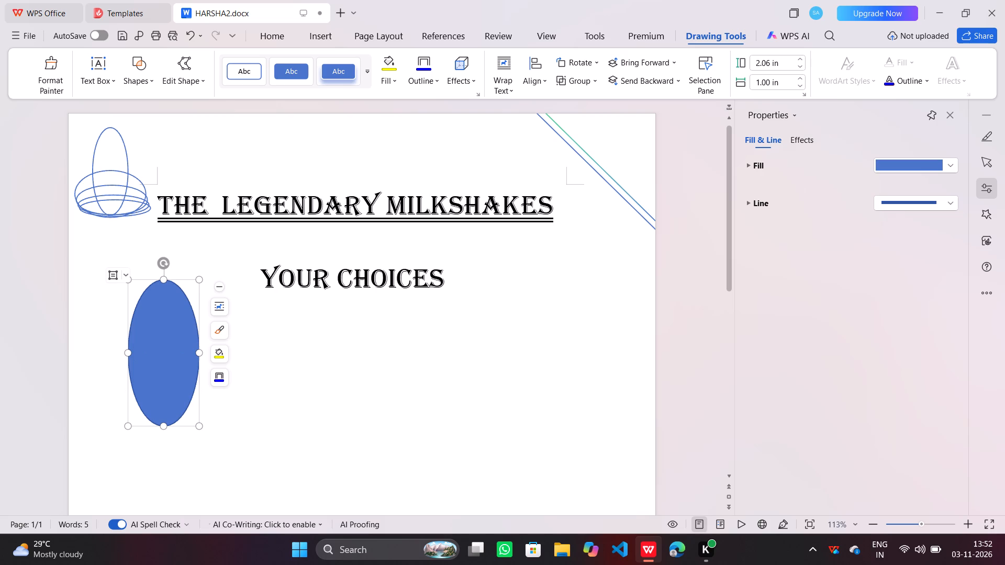
{"action": "left_click_drag", "start_coordinate": [128, 353], "coordinate": [153, 351]}
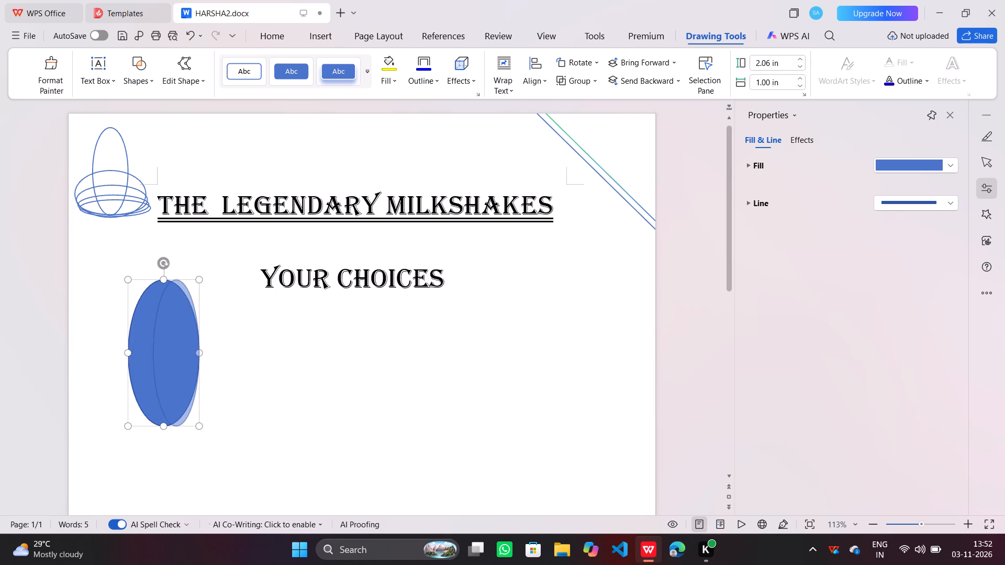
{"action": "left_click_drag", "start_coordinate": [153, 351], "coordinate": [159, 351]}
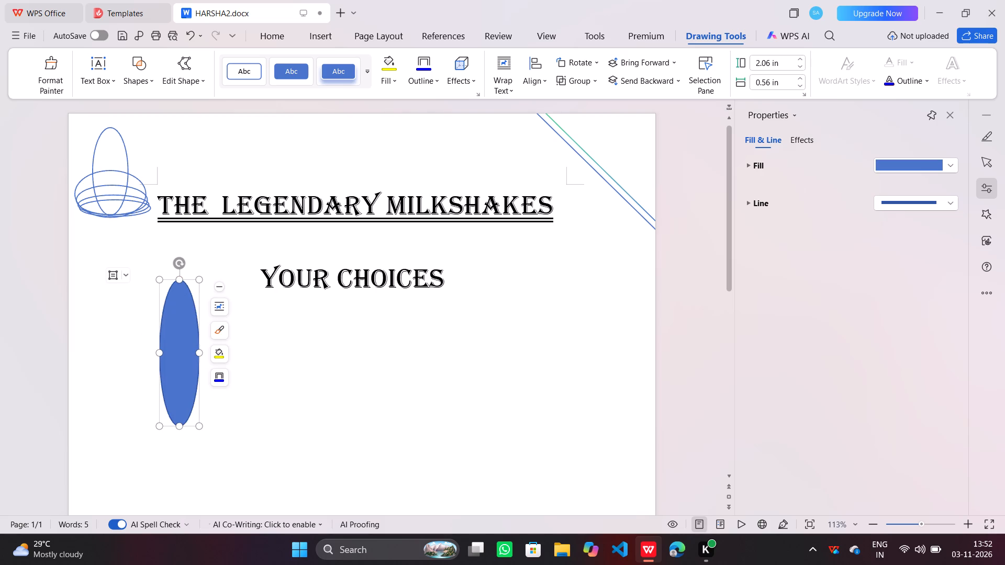
{"action": "left_click_drag", "start_coordinate": [178, 281], "coordinate": [186, 355]}
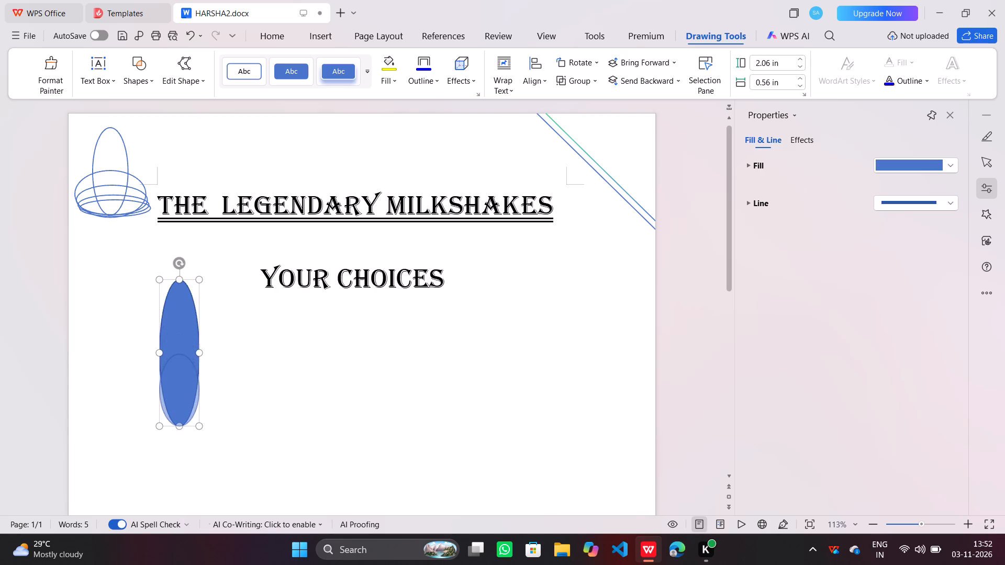
{"action": "left_click_drag", "start_coordinate": [186, 355], "coordinate": [187, 375]}
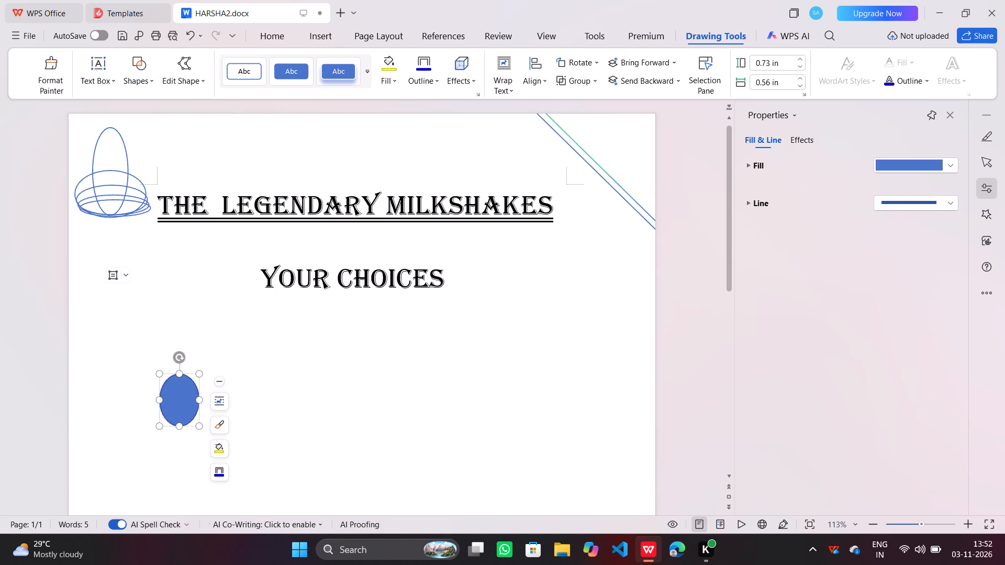
{"action": "left_click_drag", "start_coordinate": [177, 389], "coordinate": [109, 176]}
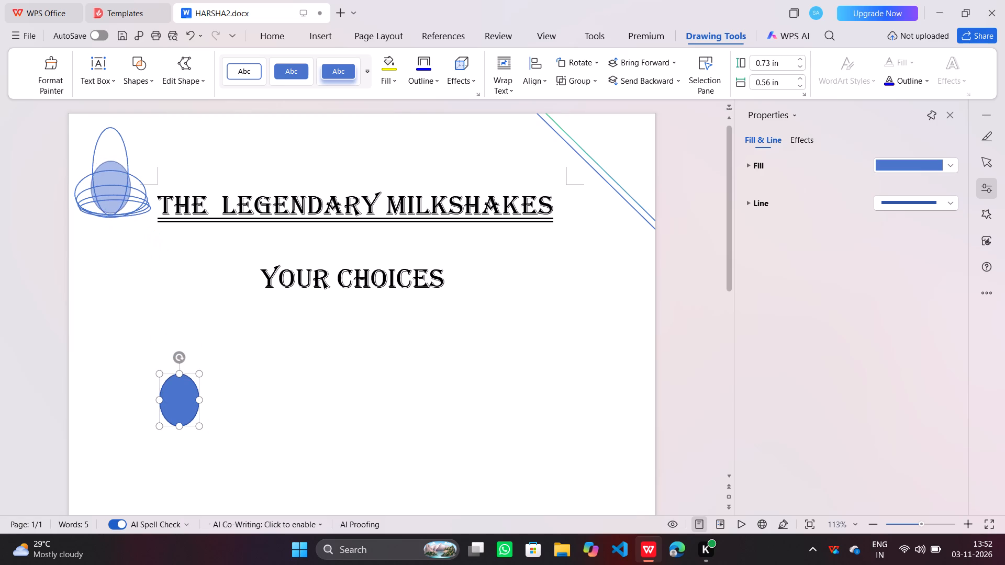
{"action": "left_click_drag", "start_coordinate": [109, 176], "coordinate": [167, 315]}
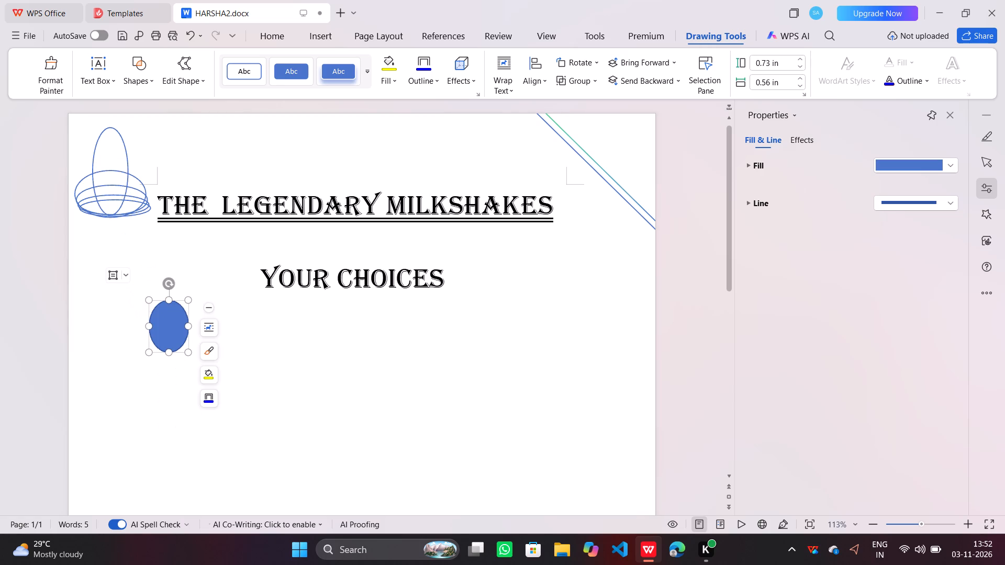
{"action": "left_click_drag", "start_coordinate": [167, 302], "coordinate": [167, 291]}
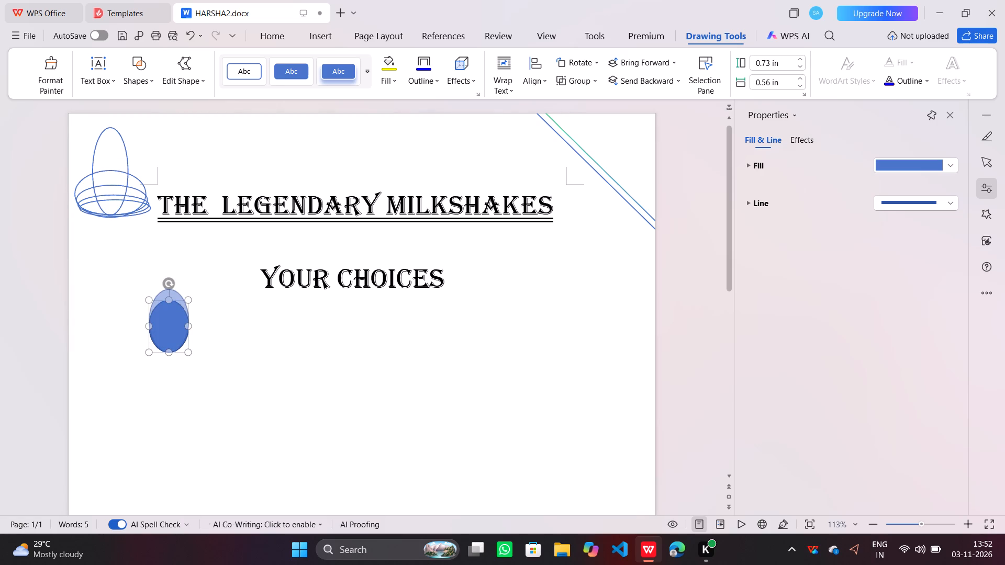
{"action": "left_click_drag", "start_coordinate": [149, 319], "coordinate": [161, 319]}
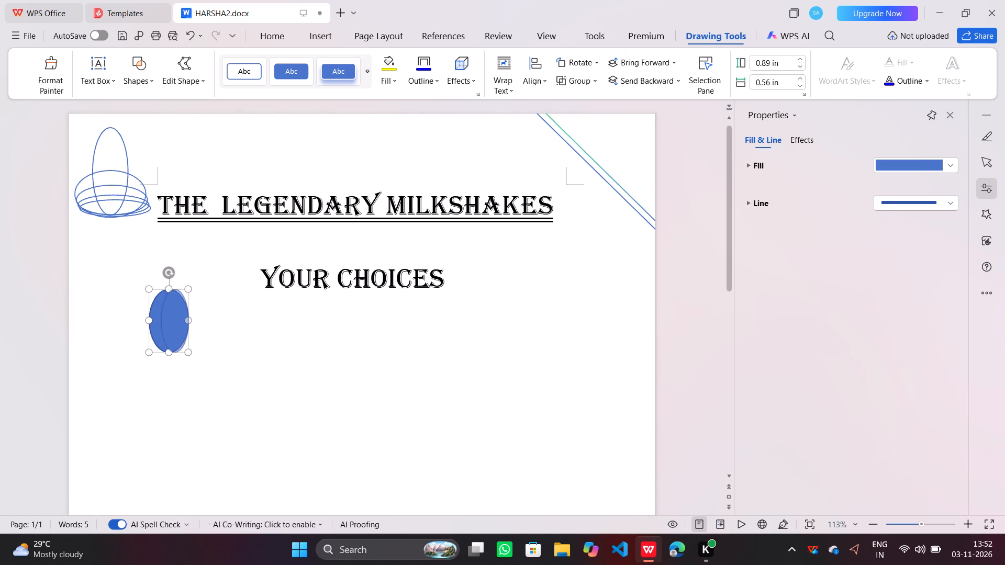
{"action": "left_click_drag", "start_coordinate": [161, 319], "coordinate": [161, 319]}
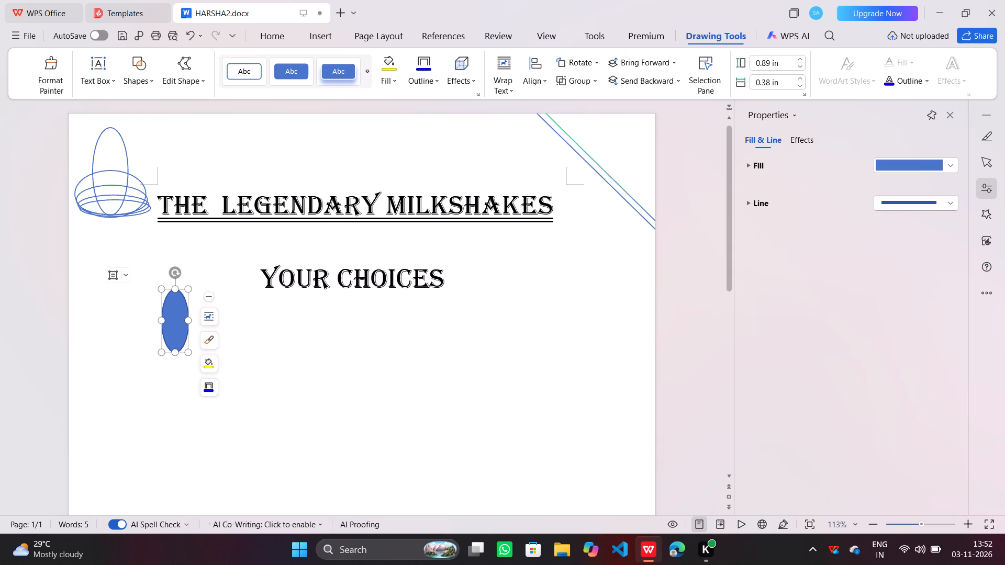
Center the slim ellipse inside the lower part of the tall upright ellipse and apply the No Fill, Solid Line preset.
{"action": "left_click_drag", "start_coordinate": [173, 319], "coordinate": [108, 180]}
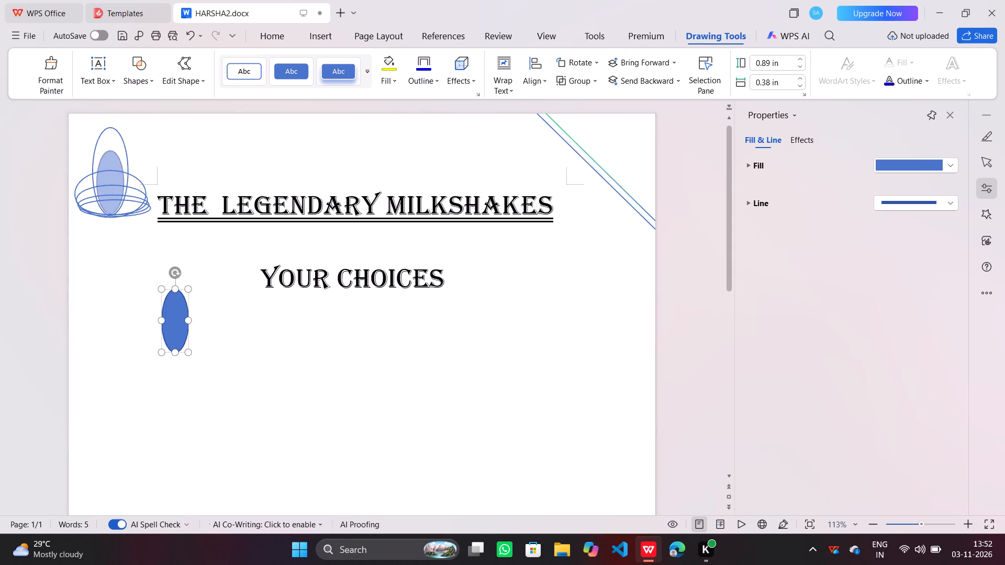
{"action": "left_click_drag", "start_coordinate": [108, 180], "coordinate": [108, 184]}
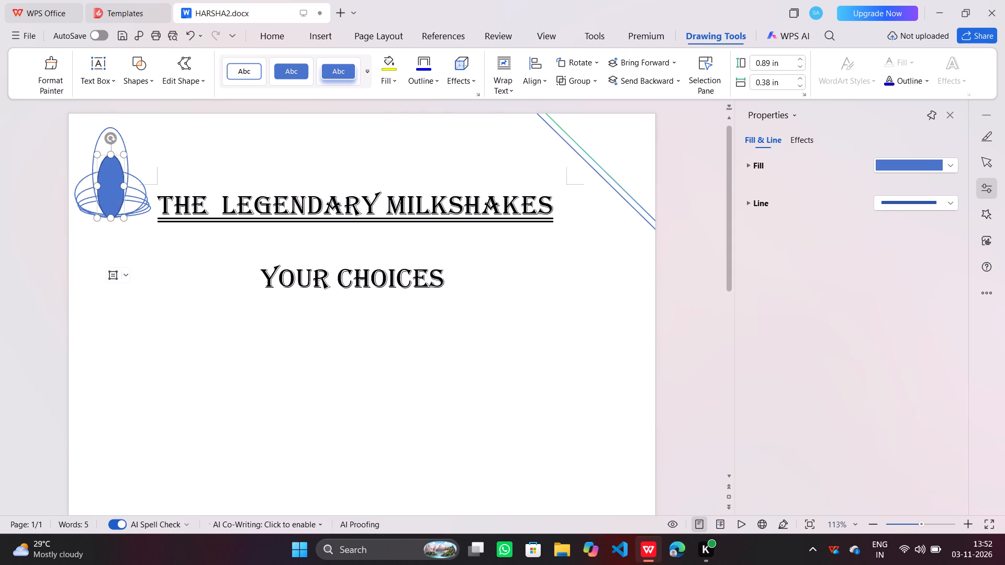
{"action": "left_click", "coordinate": [243, 68]}
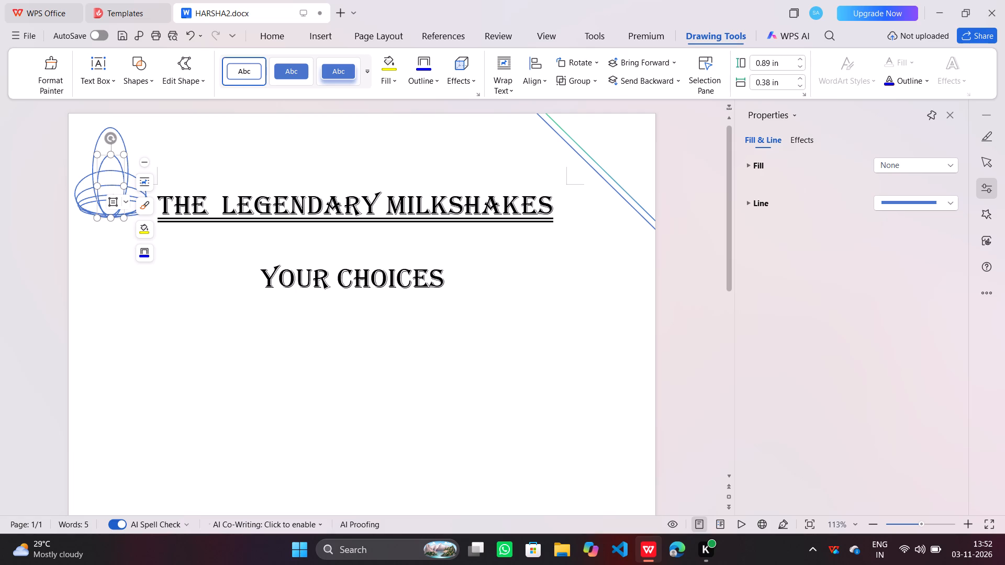
{"action": "left_click", "coordinate": [196, 154]}
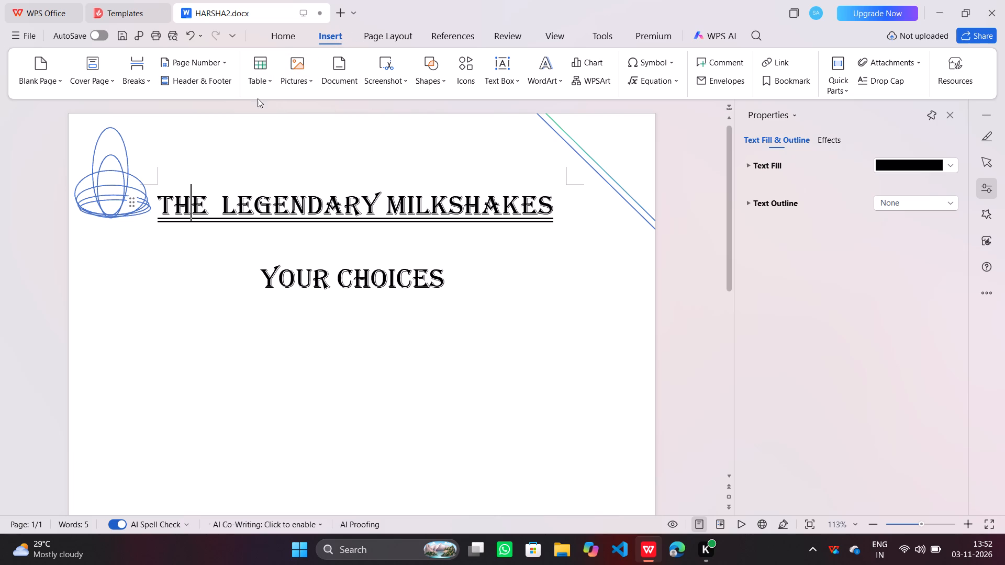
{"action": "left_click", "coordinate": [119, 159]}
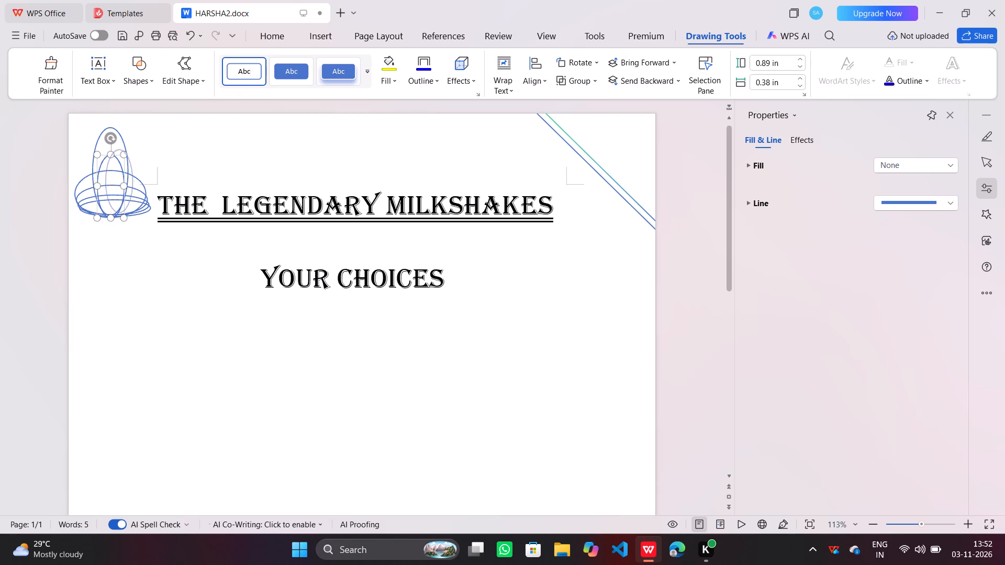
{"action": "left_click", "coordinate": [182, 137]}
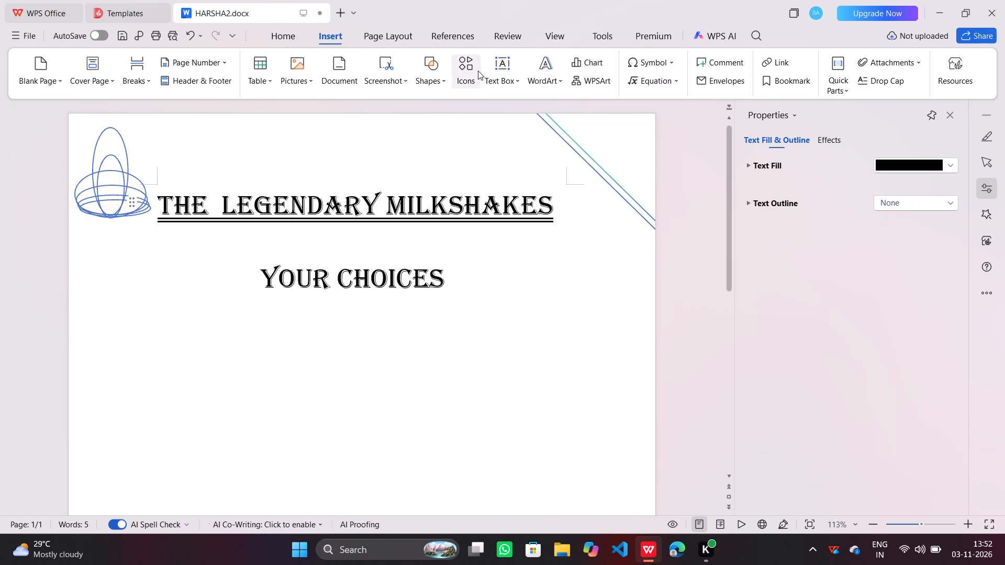
Insert a seventh circle in the blank area and reshape it into a small upright ellipse about 0.48 in high and 0.31 in wide.
{"action": "left_click", "coordinate": [443, 78]}
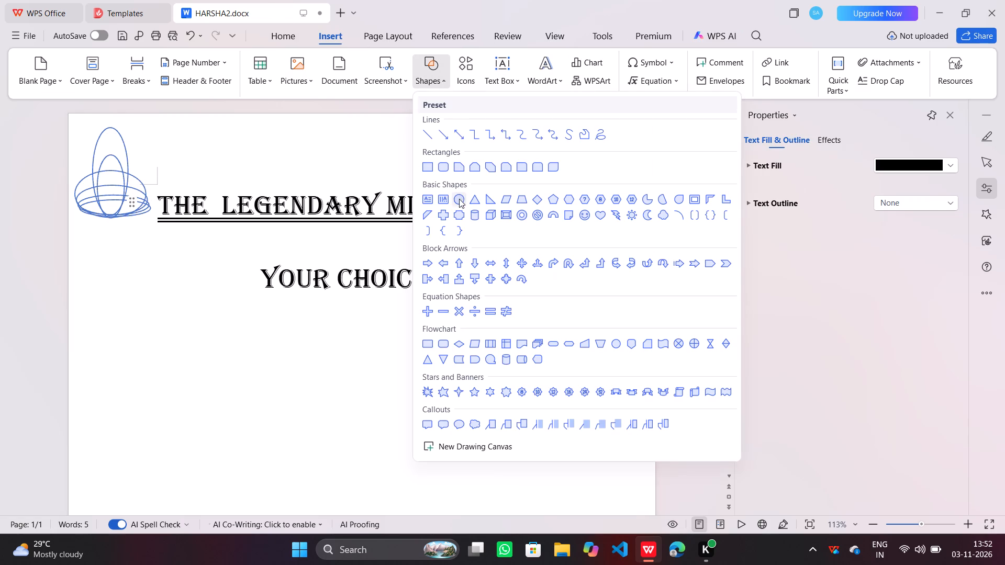
{"action": "left_click", "coordinate": [460, 199]}
{"action": "left_click", "coordinate": [147, 372]}
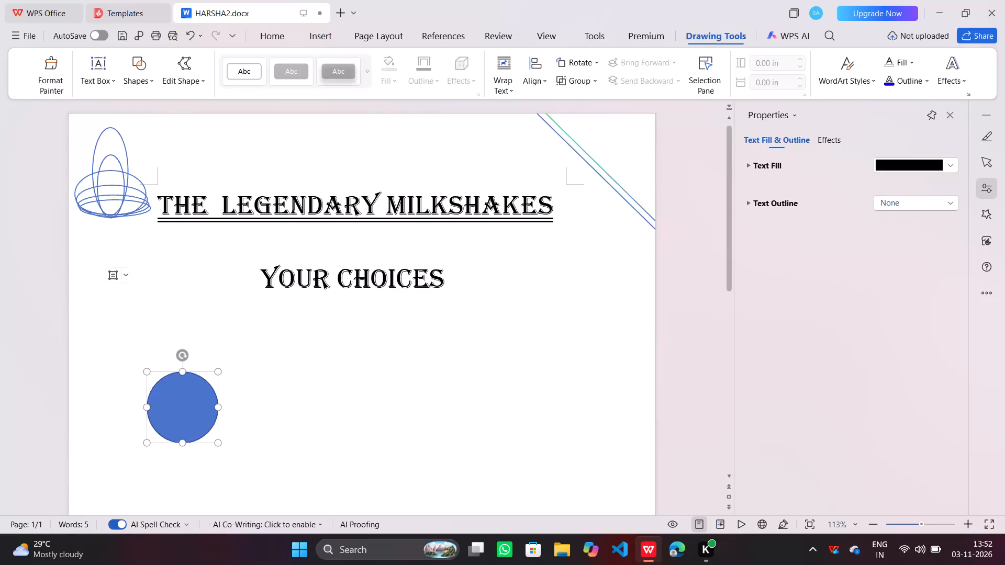
{"action": "left_click_drag", "start_coordinate": [183, 374], "coordinate": [179, 236]}
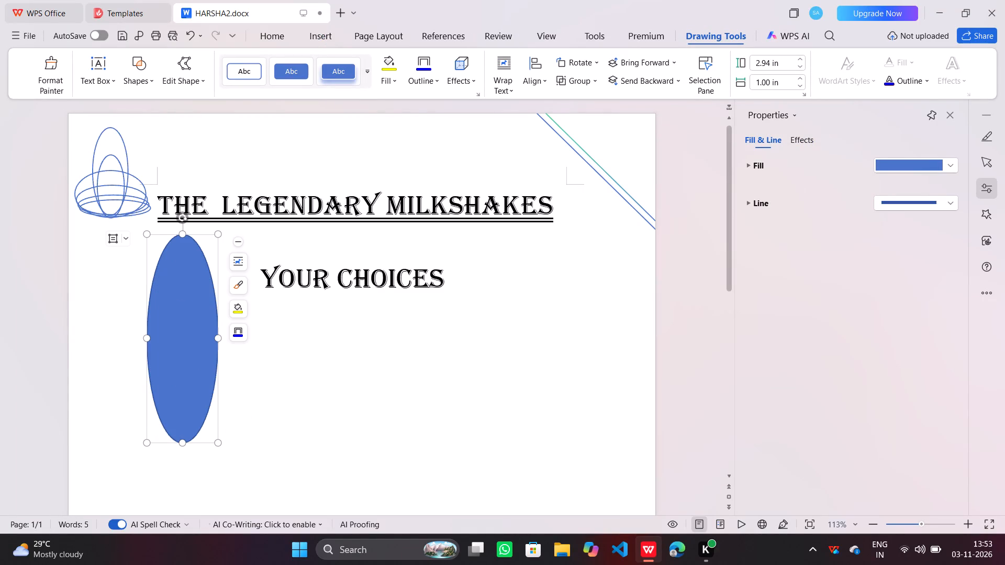
{"action": "left_click_drag", "start_coordinate": [148, 339], "coordinate": [197, 332]}
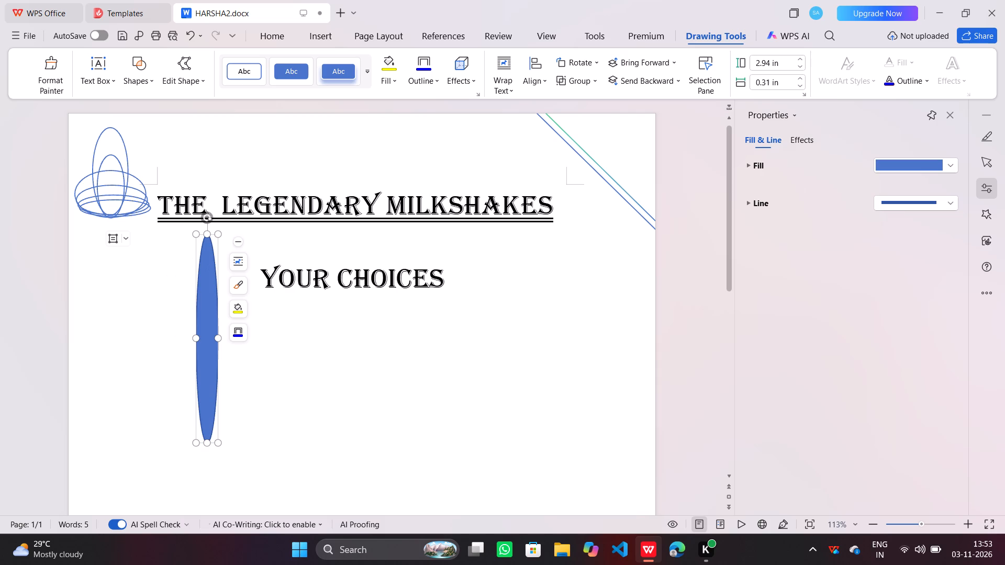
{"action": "left_click_drag", "start_coordinate": [206, 234], "coordinate": [214, 355]}
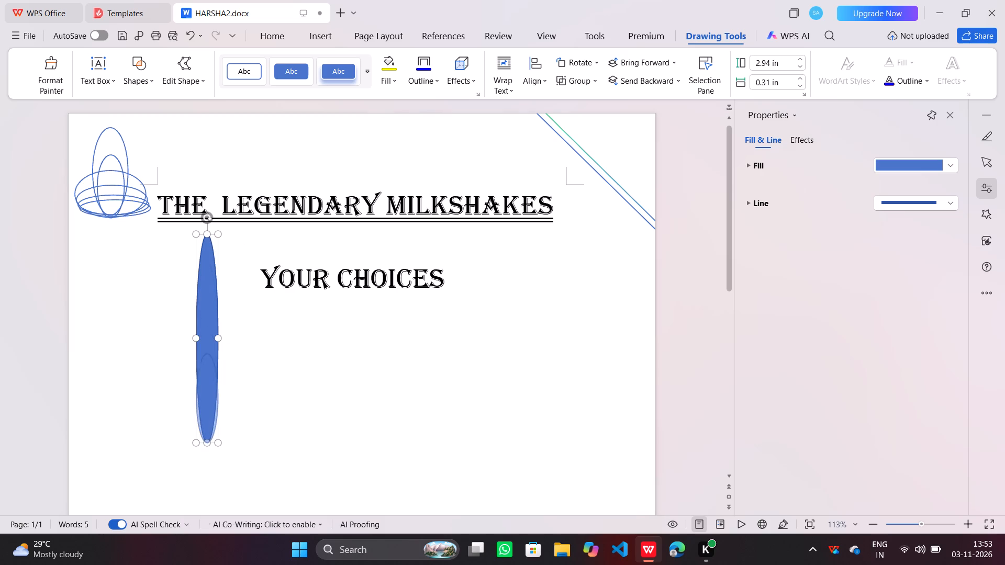
{"action": "left_click_drag", "start_coordinate": [214, 355], "coordinate": [214, 409]}
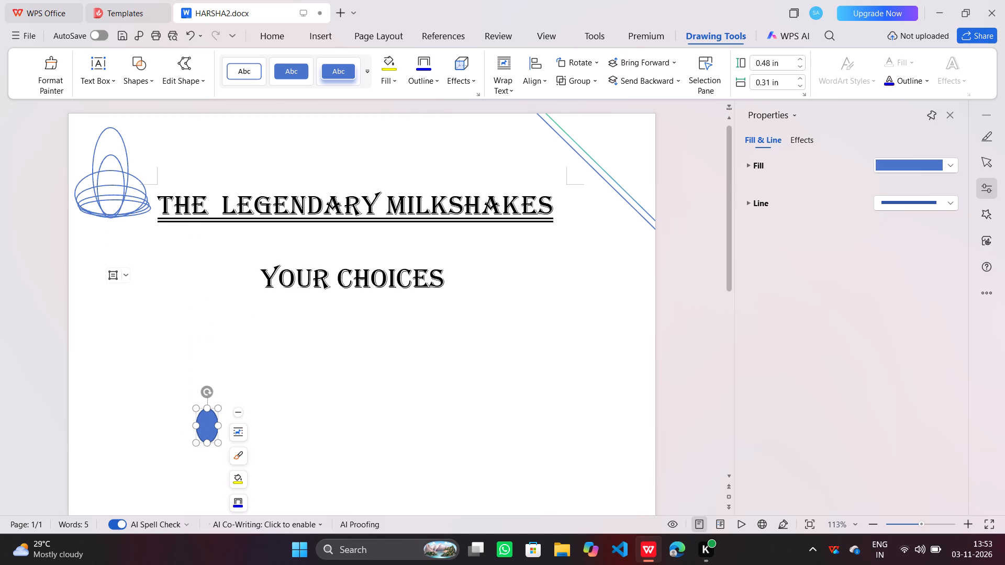
Center the small ellipse inside the base of the slim upright ellipse and apply the No Fill, Solid Line preset.
{"action": "left_click_drag", "start_coordinate": [207, 420], "coordinate": [114, 206]}
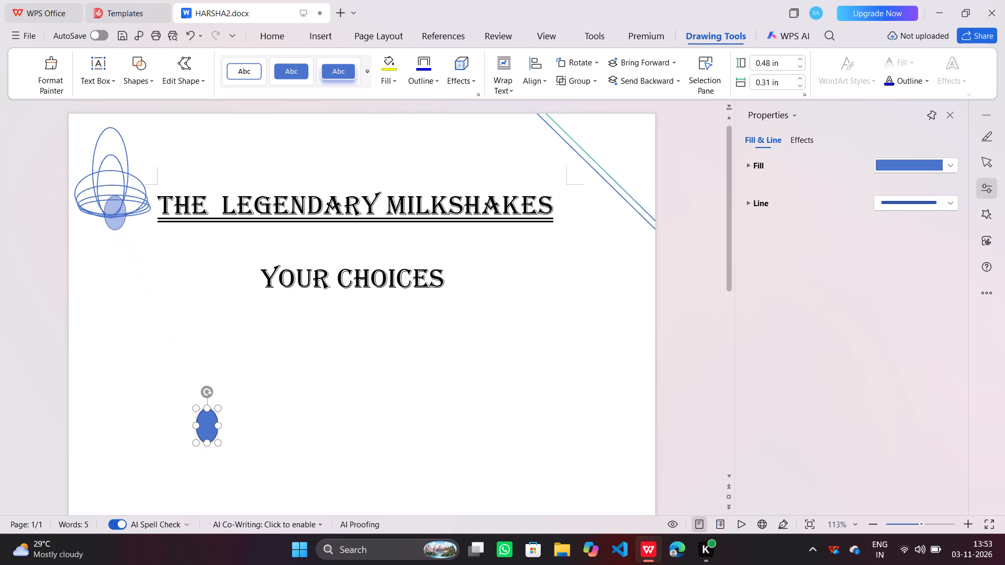
{"action": "left_click_drag", "start_coordinate": [114, 206], "coordinate": [111, 189]}
{"action": "left_click_drag", "start_coordinate": [111, 189], "coordinate": [110, 191]}
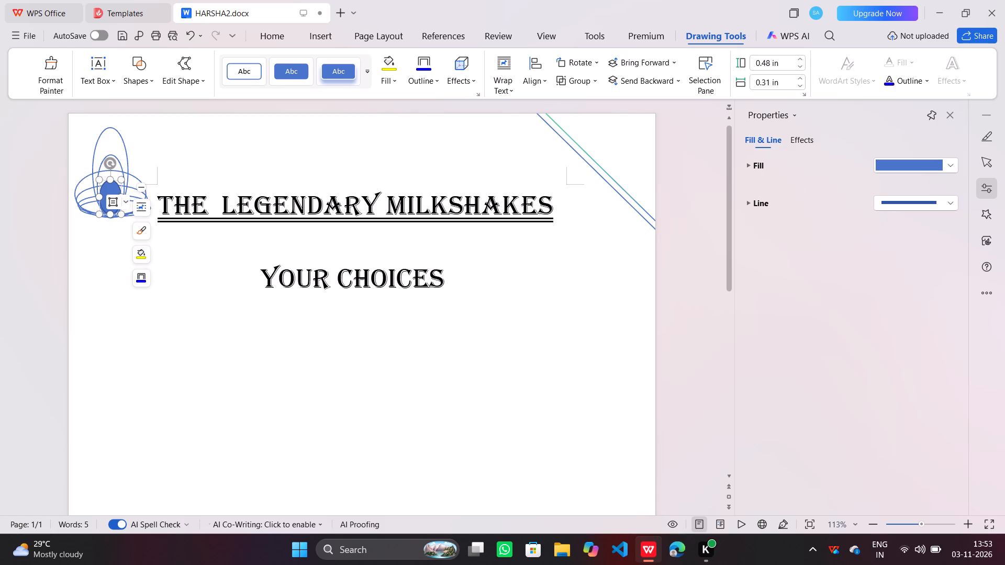
{"action": "left_click", "coordinate": [243, 74]}
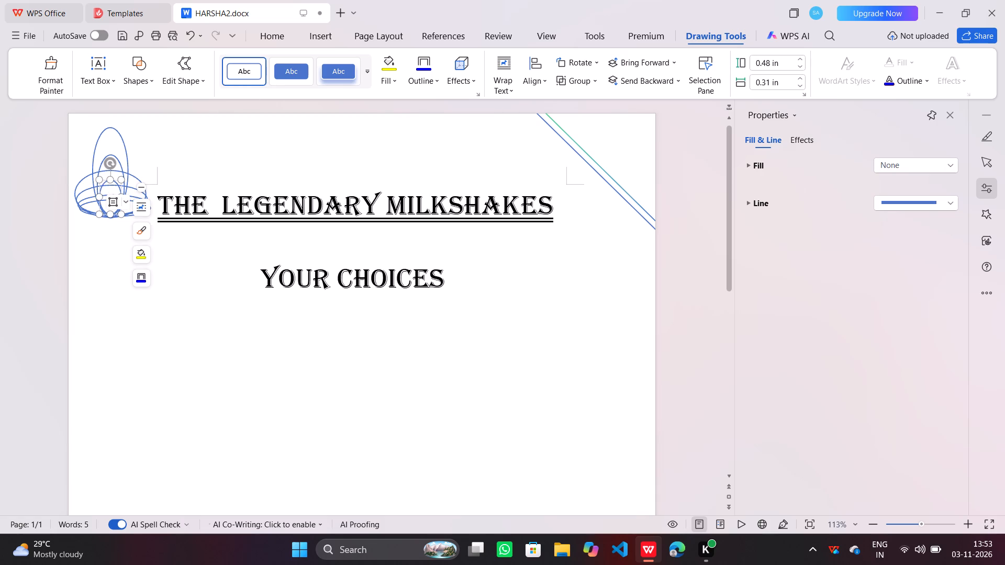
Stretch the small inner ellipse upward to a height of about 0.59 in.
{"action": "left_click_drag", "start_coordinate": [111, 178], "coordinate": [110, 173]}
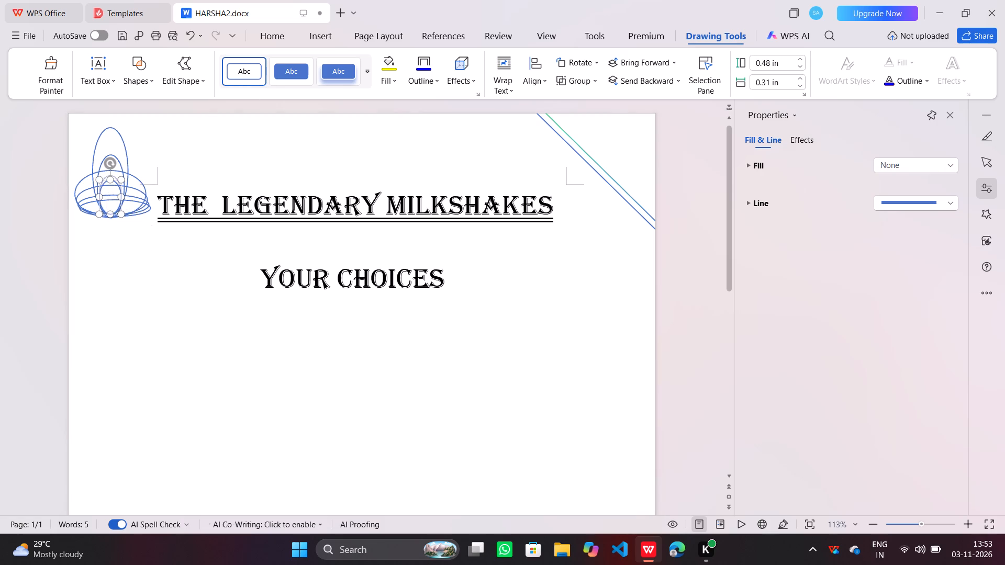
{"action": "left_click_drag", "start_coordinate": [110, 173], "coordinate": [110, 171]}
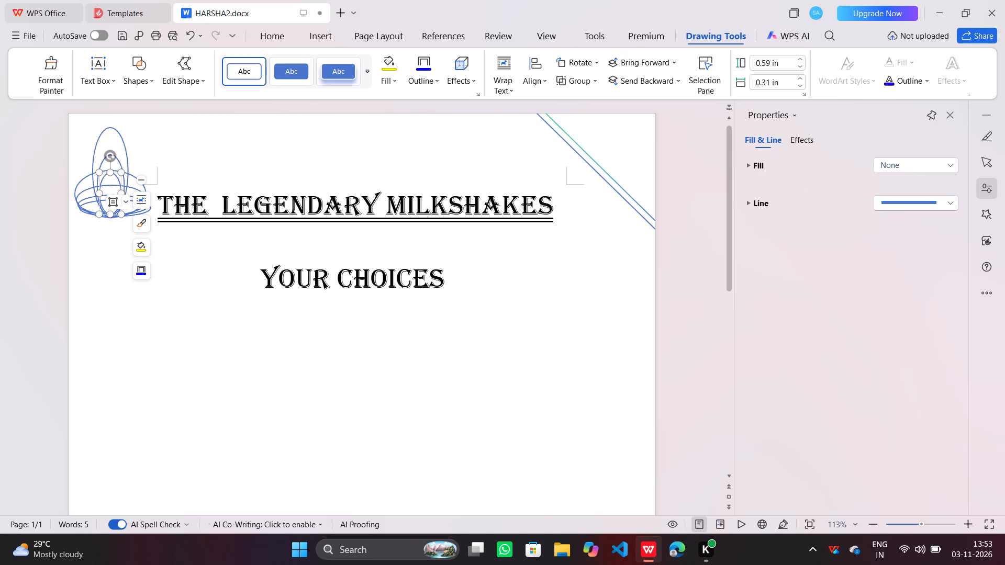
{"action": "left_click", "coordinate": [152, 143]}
Stretch the slim middle upright ellipse upward to a height of about 1.05 in.
{"action": "left_click", "coordinate": [109, 155]}
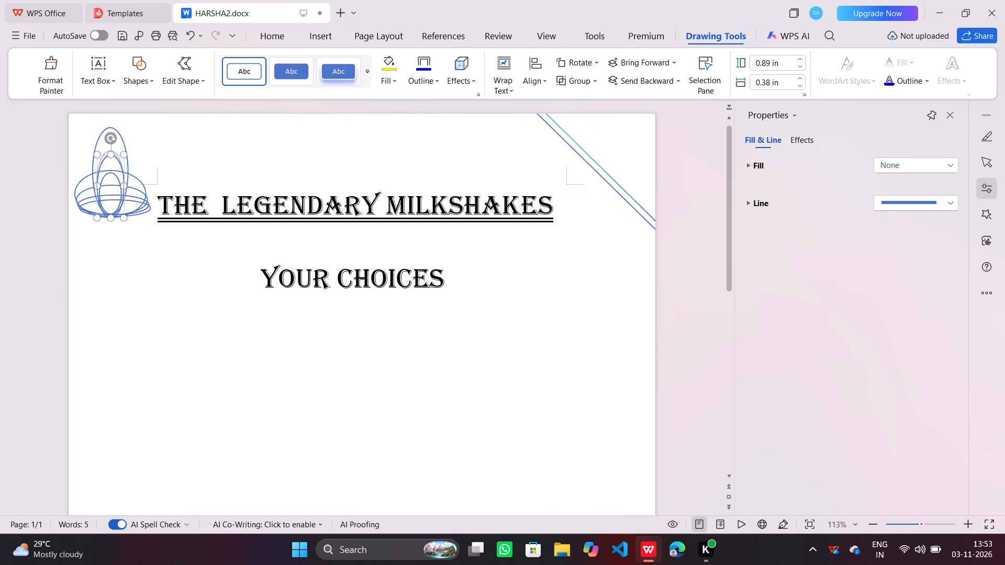
{"action": "left_click_drag", "start_coordinate": [110, 151], "coordinate": [110, 141]}
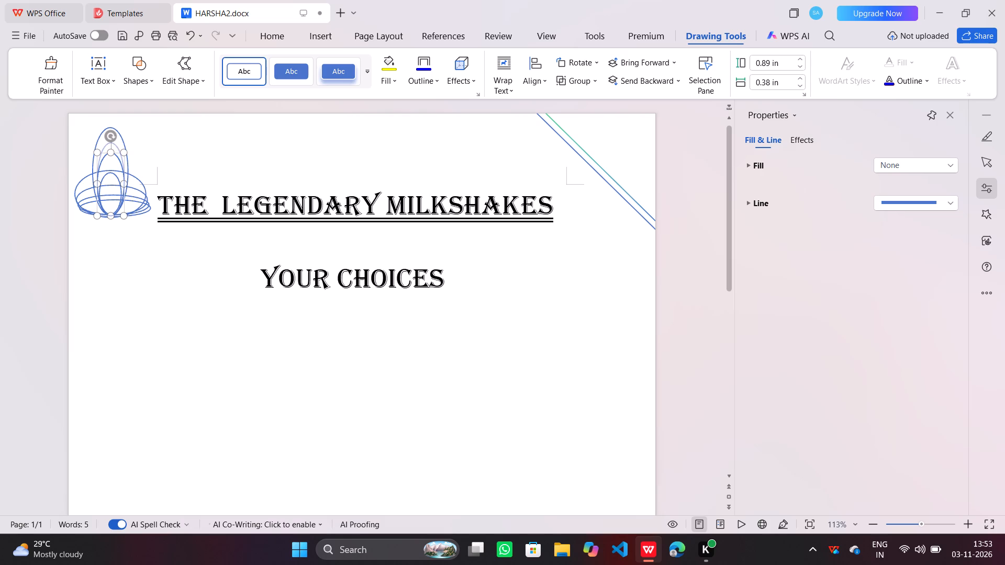
{"action": "left_click_drag", "start_coordinate": [110, 141], "coordinate": [110, 140]}
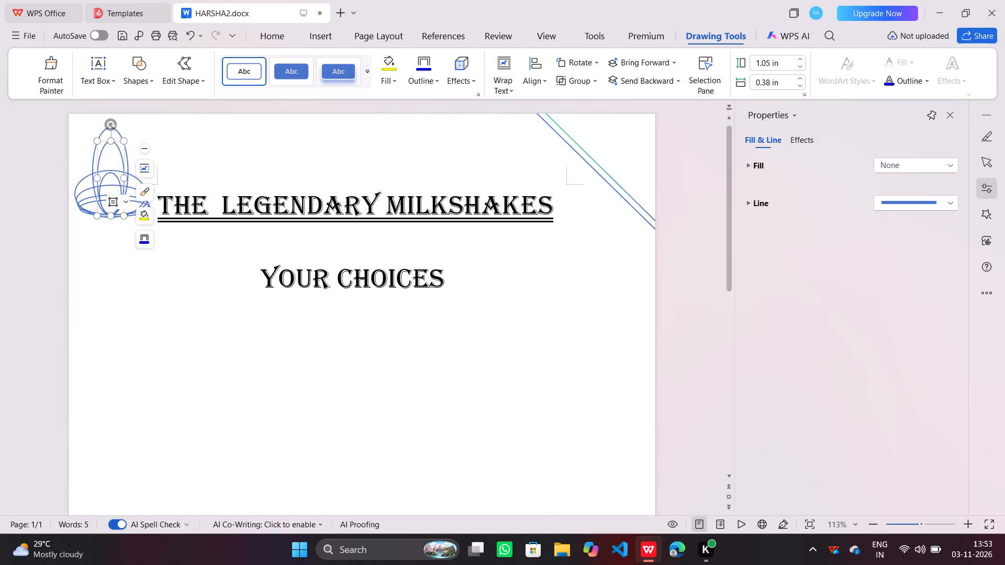
Stretch the innermost upright ellipse upward to a height of about 0.74 in and deselect it.
{"action": "left_click", "coordinate": [111, 173]}
{"action": "left_click_drag", "start_coordinate": [111, 173], "coordinate": [111, 164]}
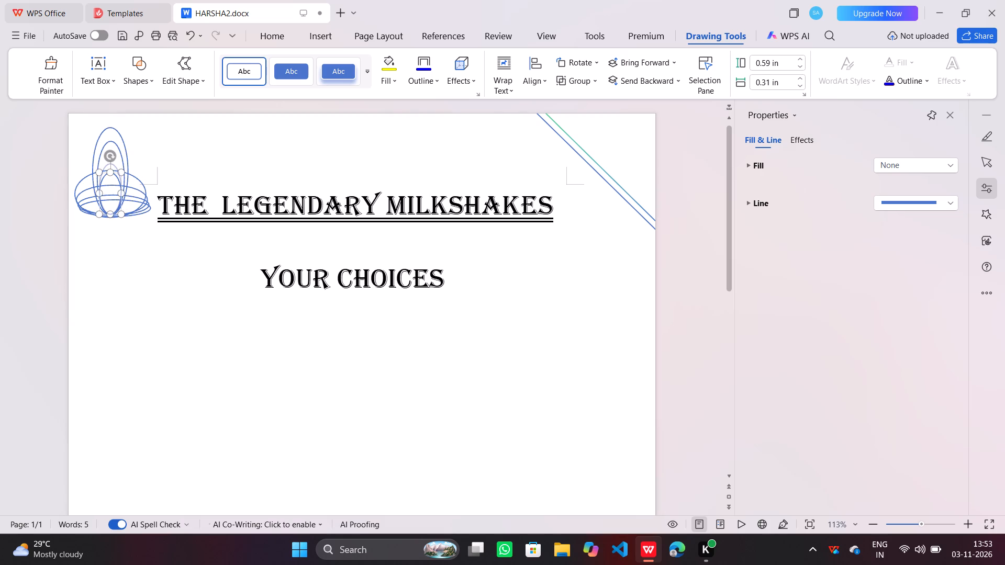
{"action": "left_click_drag", "start_coordinate": [111, 164], "coordinate": [112, 159]}
{"action": "left_click_drag", "start_coordinate": [112, 159], "coordinate": [110, 162]}
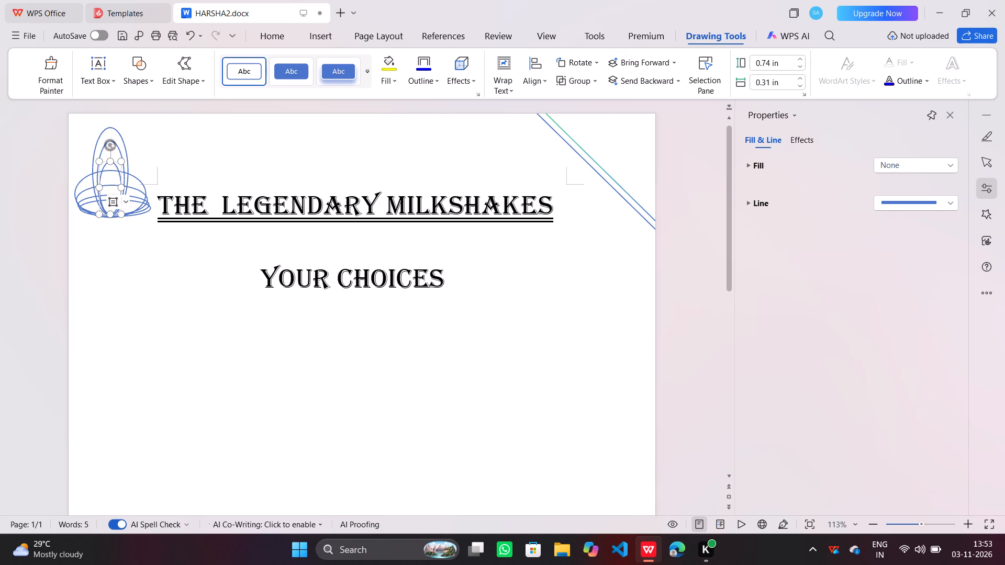
{"action": "left_click", "coordinate": [155, 135]}
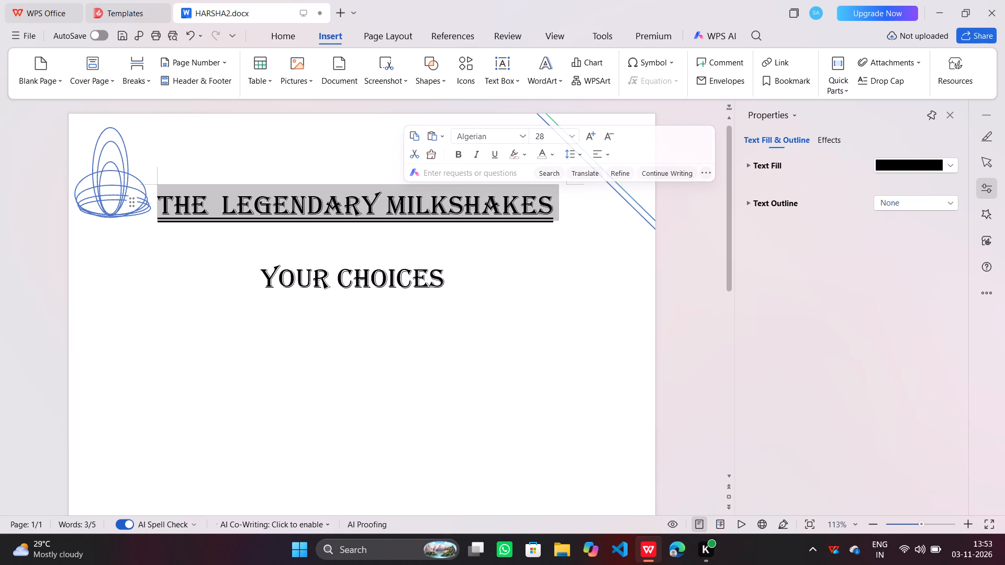
Shift the tallest of the flat ellipses left and slightly down so it overhangs the page's left edge.
{"action": "left_click_drag", "start_coordinate": [135, 175], "coordinate": [108, 171]}
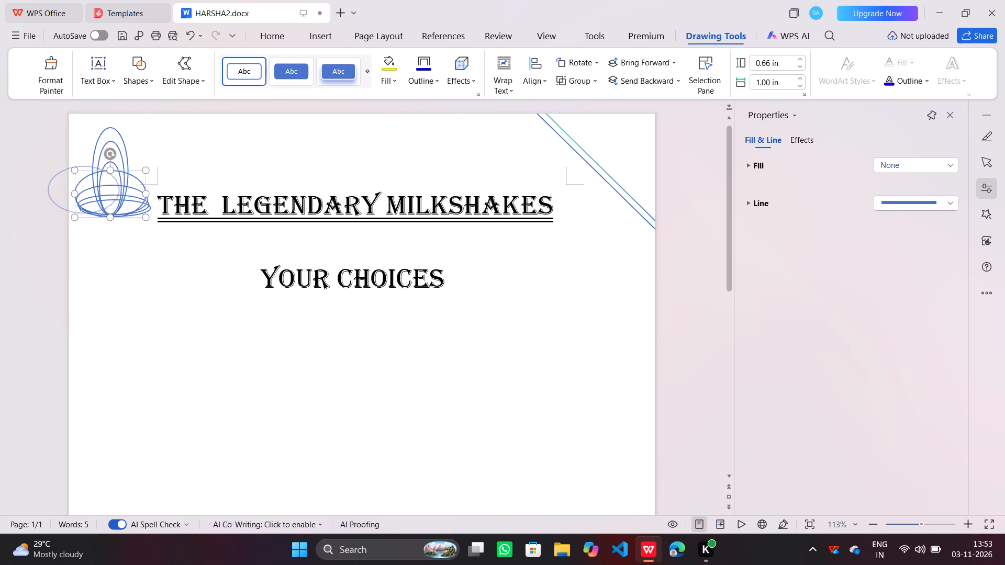
{"action": "left_click_drag", "start_coordinate": [108, 171], "coordinate": [112, 176]}
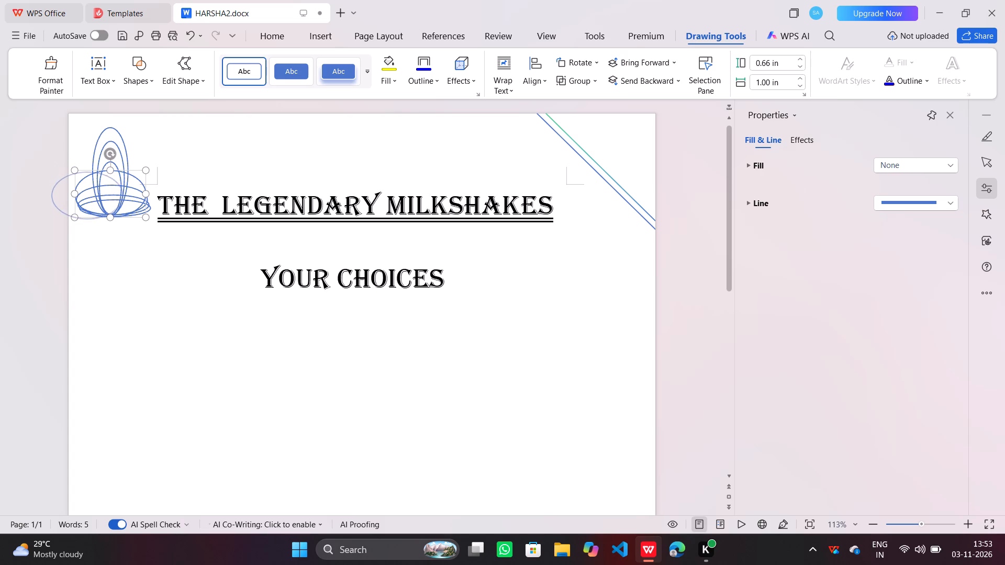
{"action": "left_click_drag", "start_coordinate": [112, 176], "coordinate": [110, 179]}
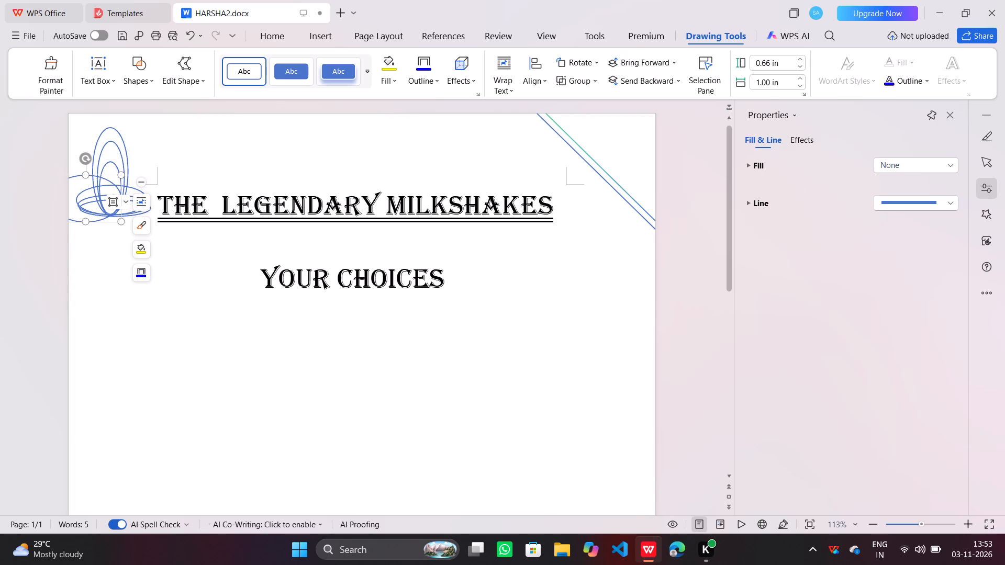
{"action": "left_click", "coordinate": [146, 157]}
Rotate the flat ellipse about 0.42 in high clockwise so its long axis slopes down to the right.
{"action": "left_click", "coordinate": [134, 185]}
{"action": "left_click_drag", "start_coordinate": [134, 185], "coordinate": [130, 192]}
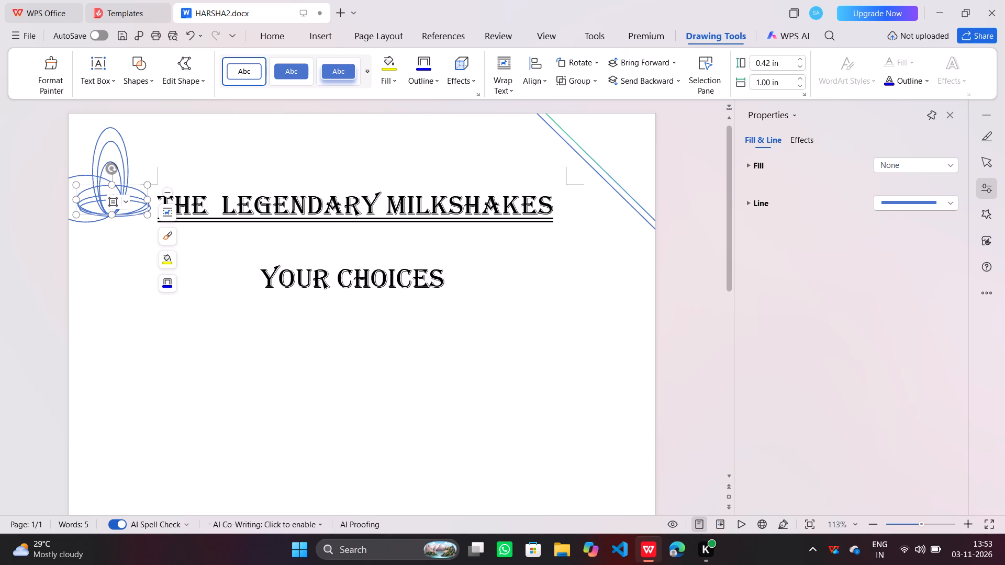
{"action": "left_click_drag", "start_coordinate": [130, 192], "coordinate": [288, 319]}
{"action": "scroll", "coordinate": [288, 319], "scroll_direction": "down", "scroll_amount": 3}
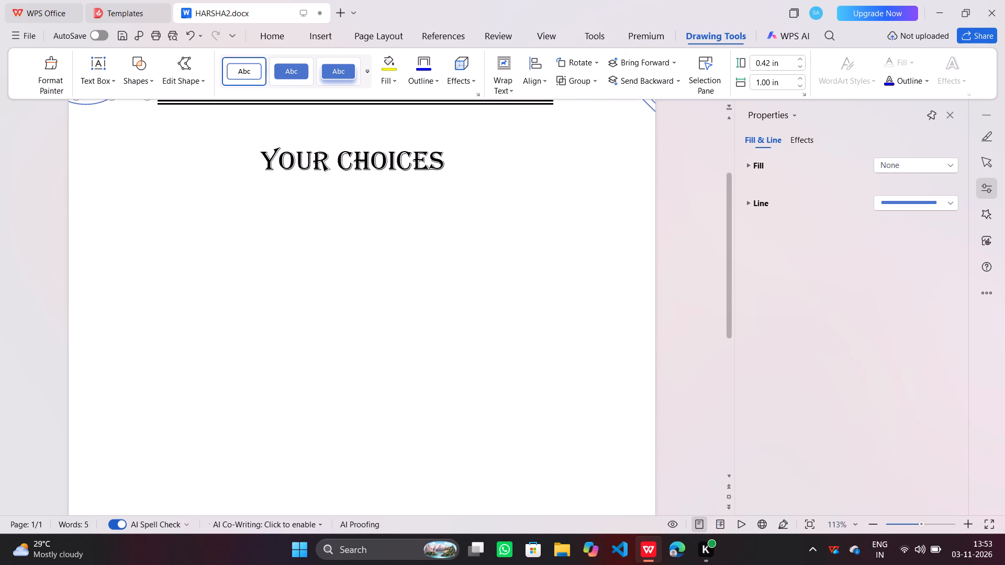
{"action": "scroll", "coordinate": [288, 319], "scroll_direction": "down", "scroll_amount": 1}
{"action": "scroll", "coordinate": [288, 319], "scroll_direction": "up", "scroll_amount": 1}
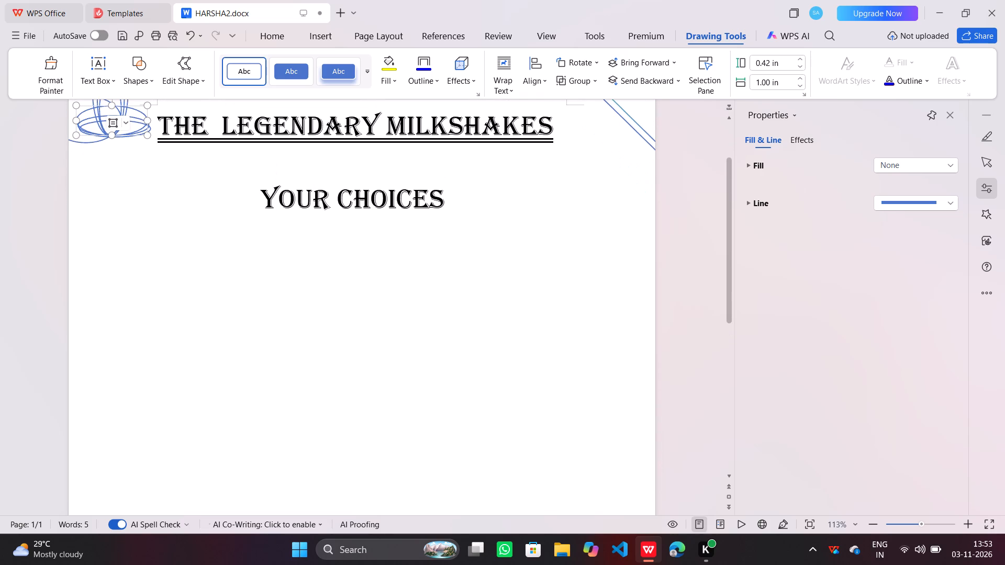
{"action": "scroll", "coordinate": [288, 319], "scroll_direction": "up", "scroll_amount": 1}
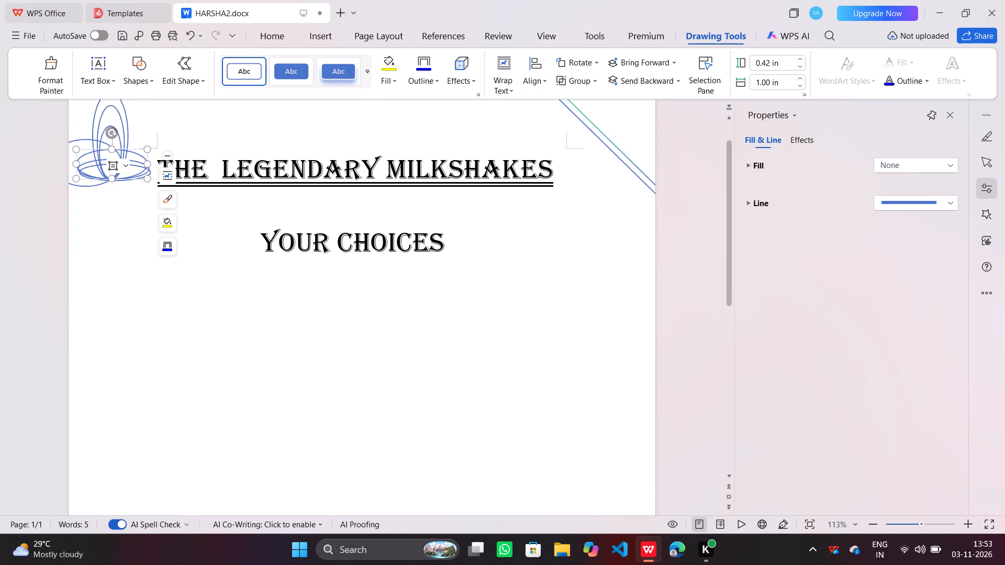
{"action": "left_click_drag", "start_coordinate": [113, 130], "coordinate": [141, 121]}
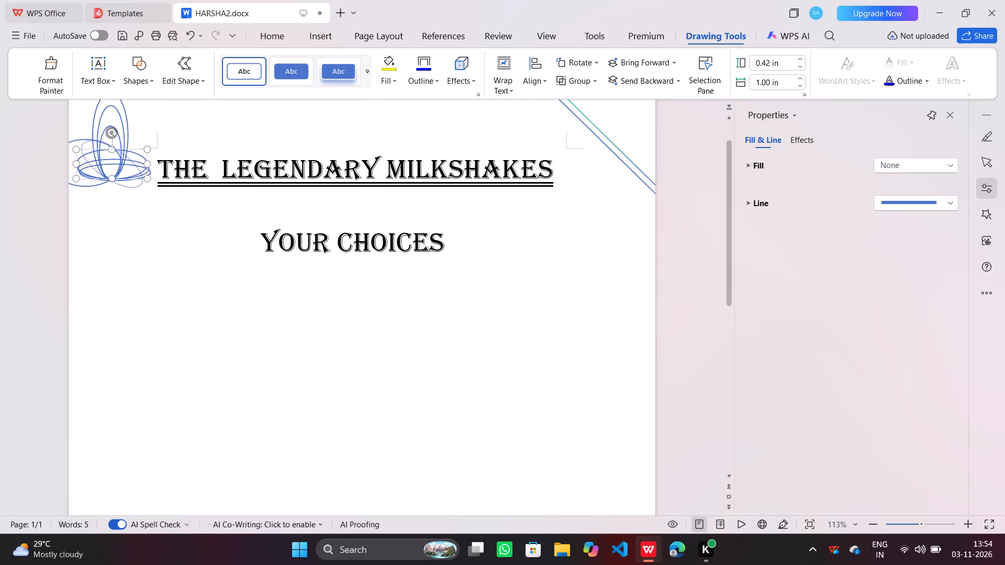
{"action": "left_click_drag", "start_coordinate": [141, 121], "coordinate": [139, 144]}
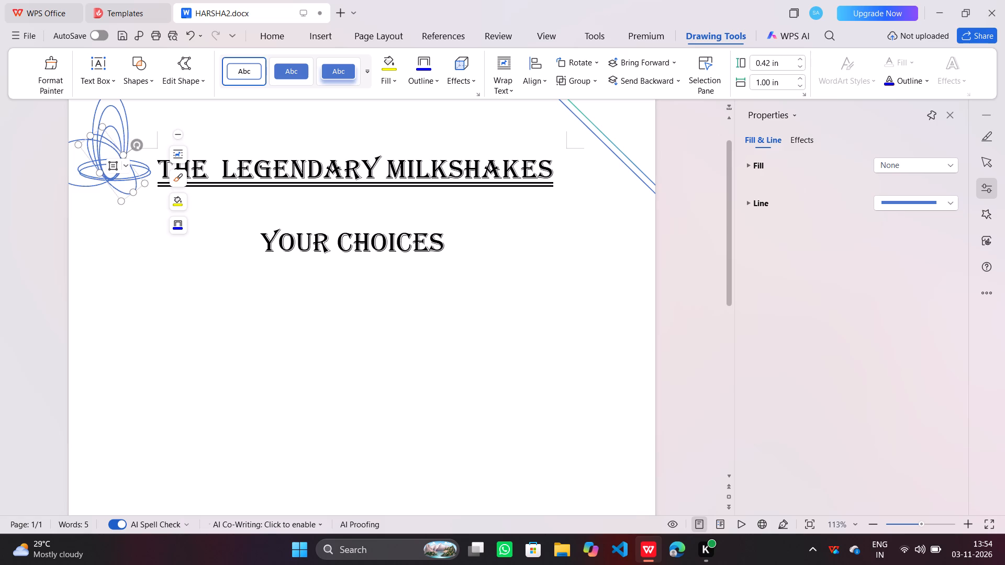
Move the innermost upright ellipse right and slightly down from the drawing's center, and tilt it clockwise like a petal.
{"action": "left_click_drag", "start_coordinate": [114, 129], "coordinate": [128, 130]}
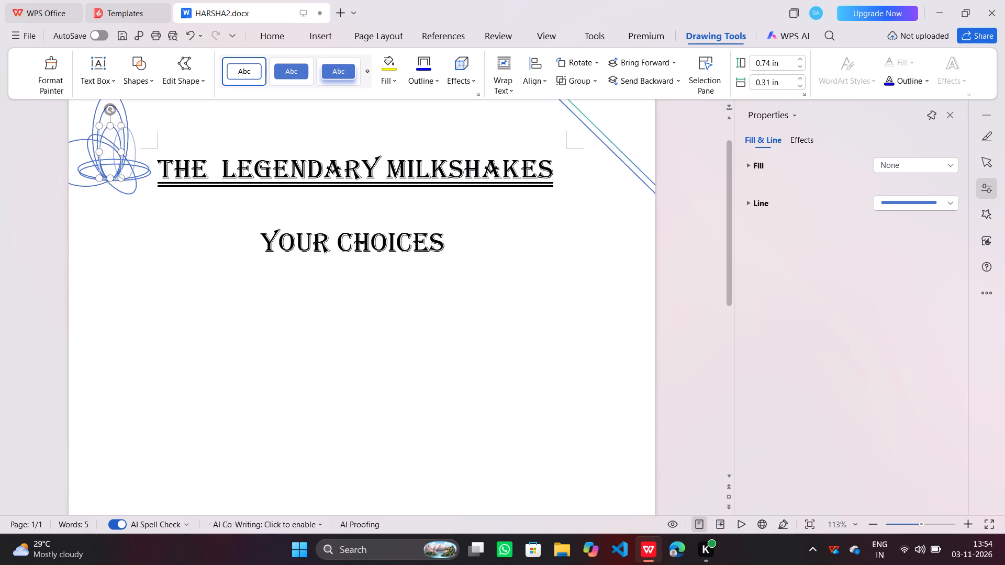
{"action": "left_click_drag", "start_coordinate": [128, 130], "coordinate": [119, 133]}
{"action": "left_click_drag", "start_coordinate": [119, 133], "coordinate": [131, 139]}
{"action": "left_click", "coordinate": [135, 136]}
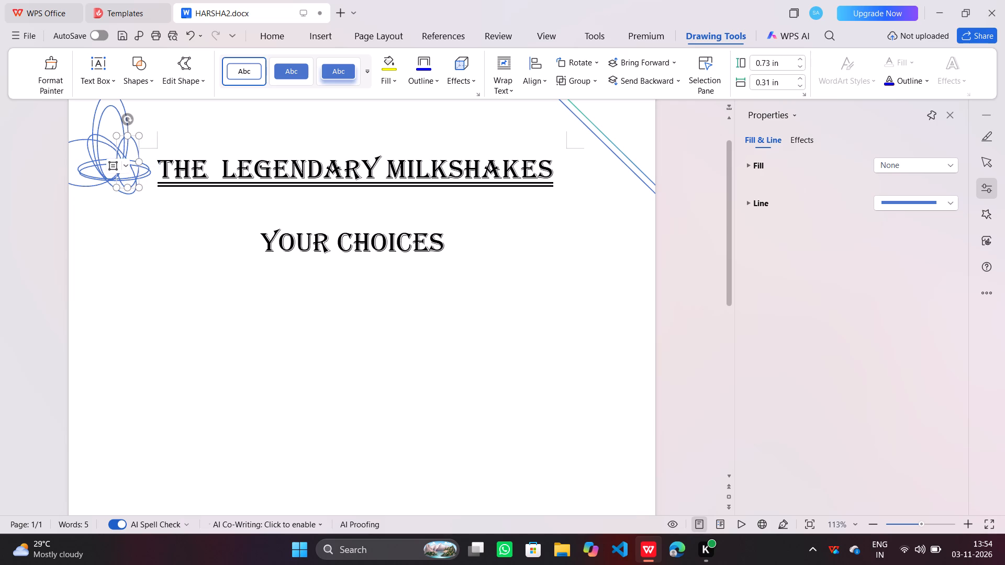
{"action": "left_click_drag", "start_coordinate": [128, 121], "coordinate": [148, 125]}
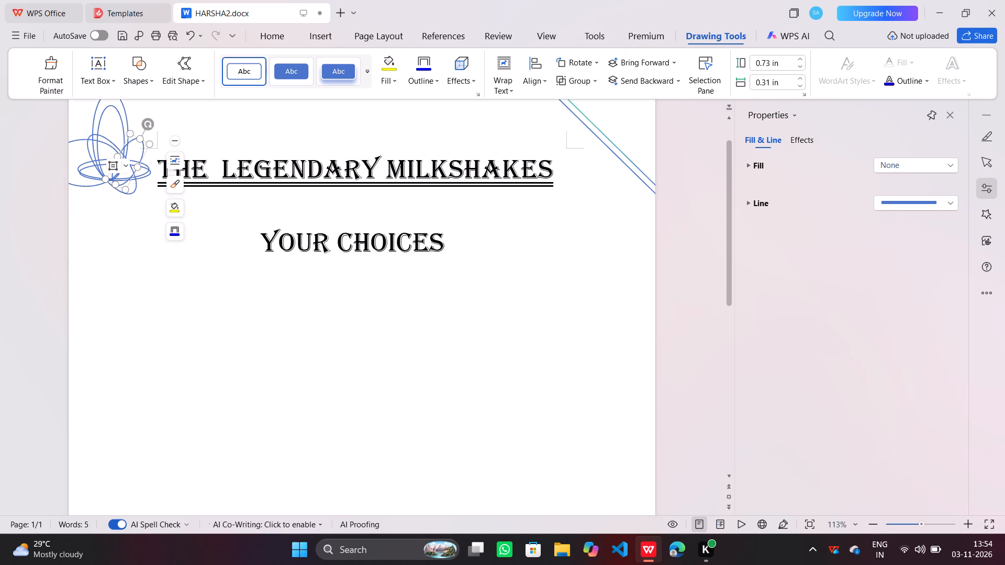
Move the small clockwise-tilted petal ellipse left and slightly up toward the drawing's center, and deselect it.
{"action": "left_click", "coordinate": [135, 147]}
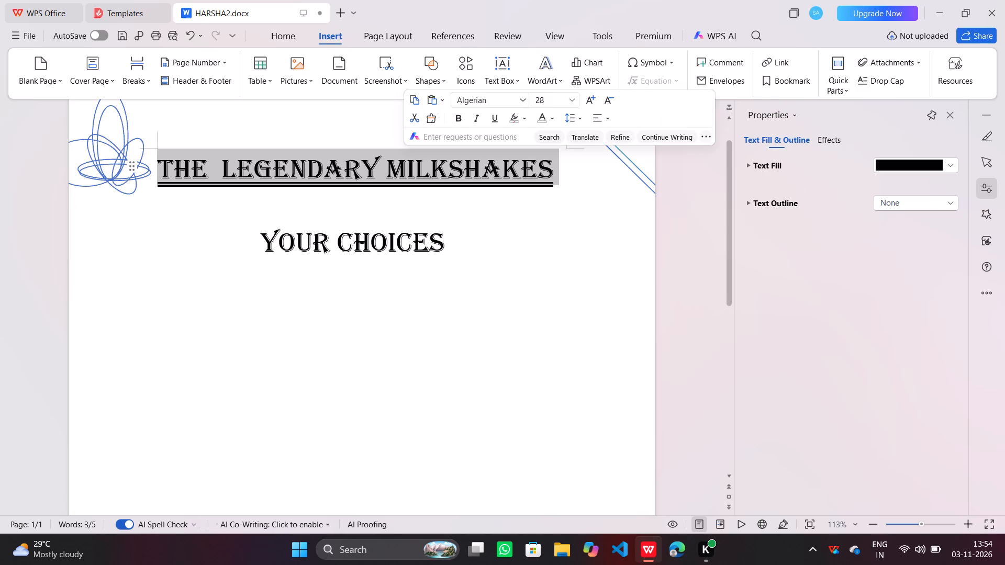
{"action": "left_click", "coordinate": [138, 151]}
{"action": "left_click_drag", "start_coordinate": [131, 150], "coordinate": [120, 150]}
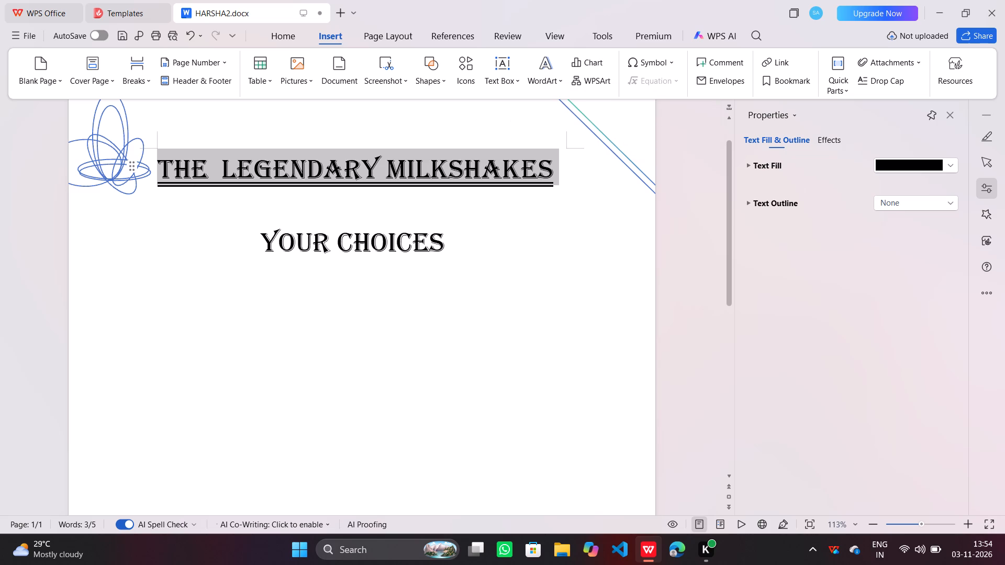
{"action": "left_click_drag", "start_coordinate": [120, 150], "coordinate": [143, 145]}
{"action": "left_click", "coordinate": [143, 145]}
{"action": "left_click", "coordinate": [131, 146]}
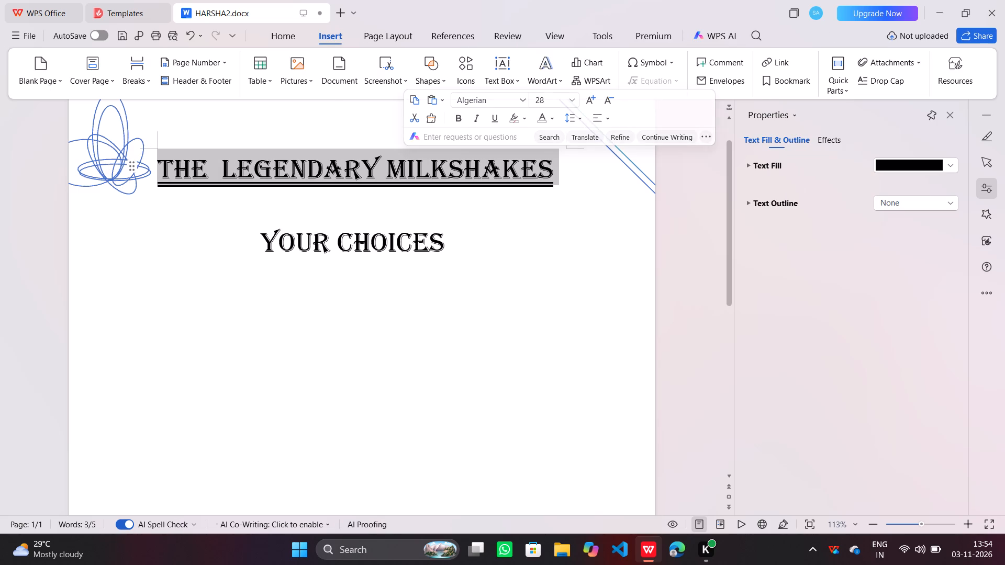
{"action": "left_click", "coordinate": [132, 148]}
{"action": "left_click", "coordinate": [132, 148]}
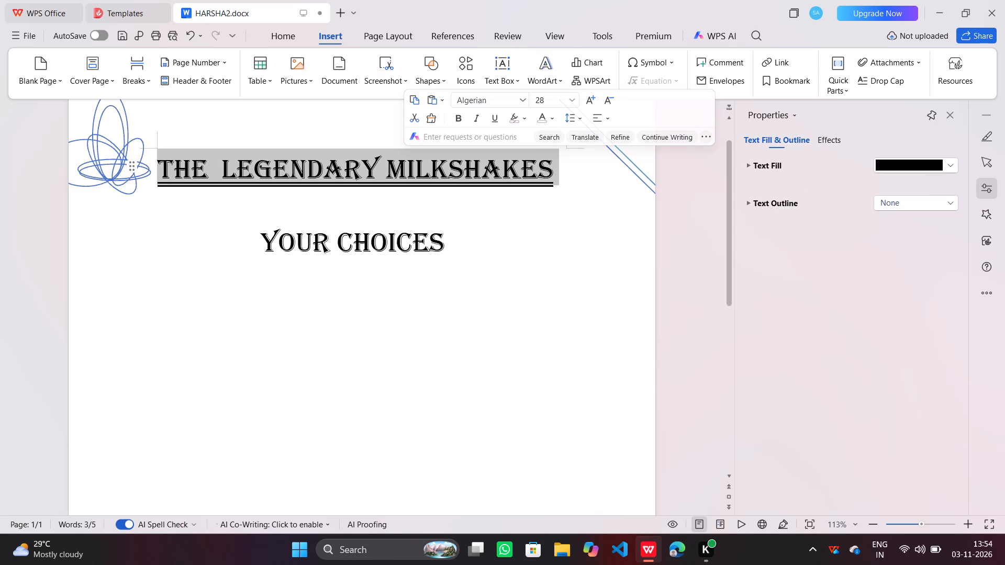
{"action": "left_click", "coordinate": [132, 150]}
{"action": "double_click", "coordinate": [137, 142]}
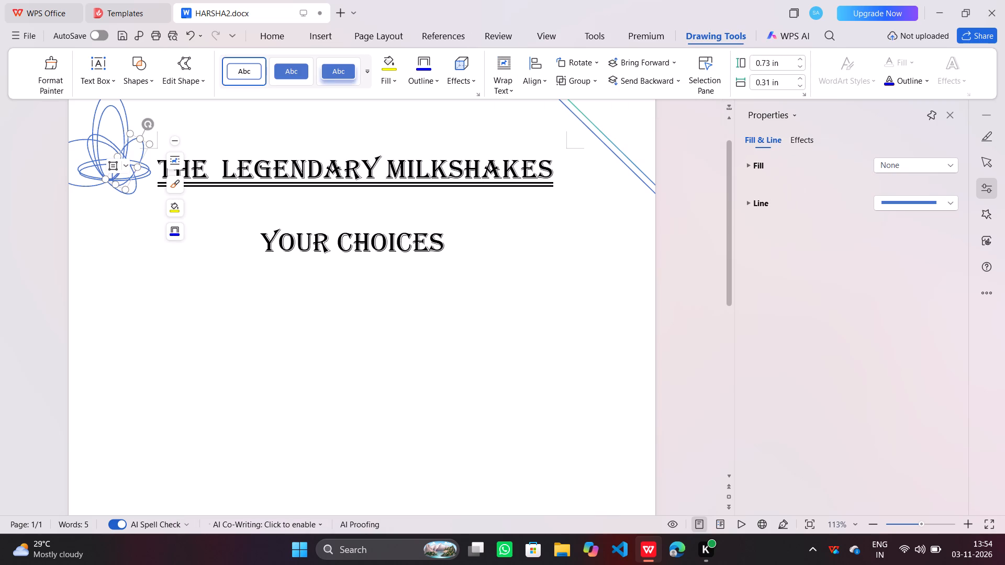
{"action": "left_click_drag", "start_coordinate": [132, 143], "coordinate": [123, 139]}
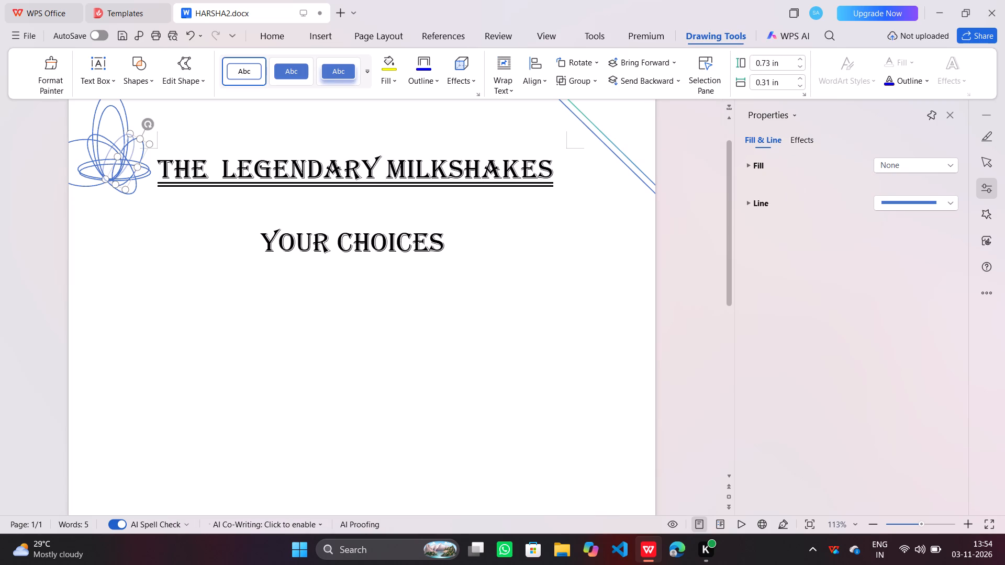
{"action": "left_click_drag", "start_coordinate": [123, 139], "coordinate": [121, 139]}
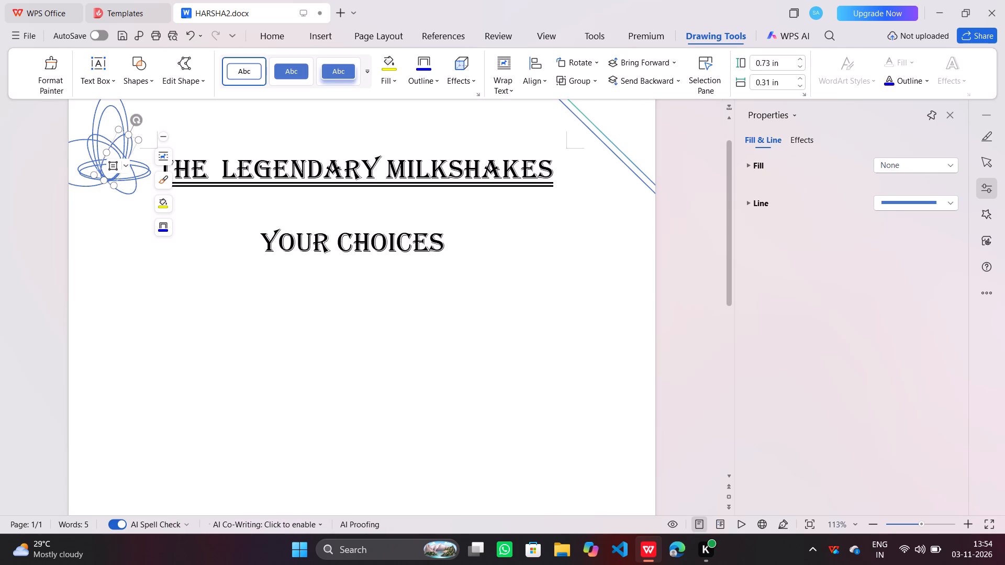
{"action": "left_click", "coordinate": [113, 213]}
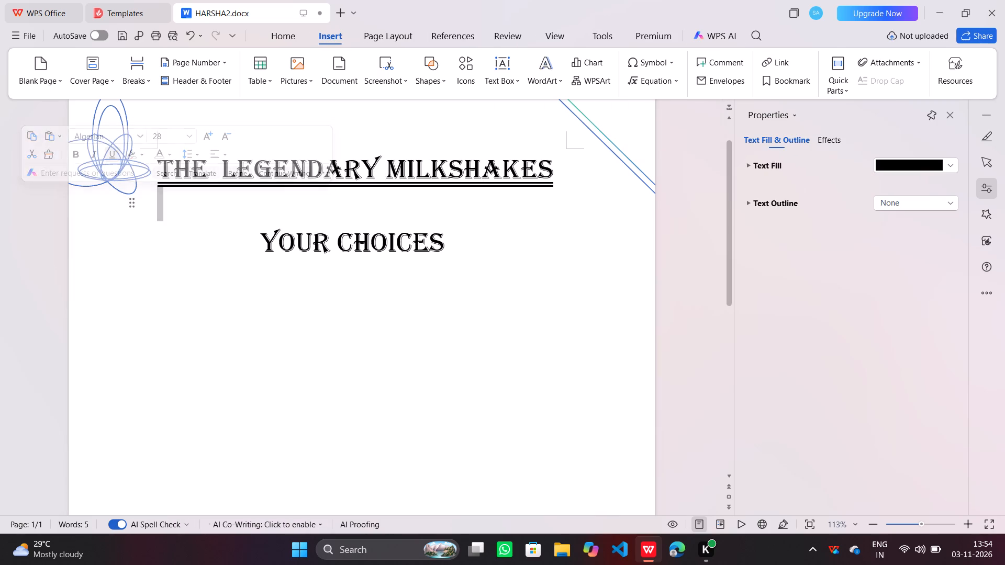
{"action": "left_click", "coordinate": [103, 229]}
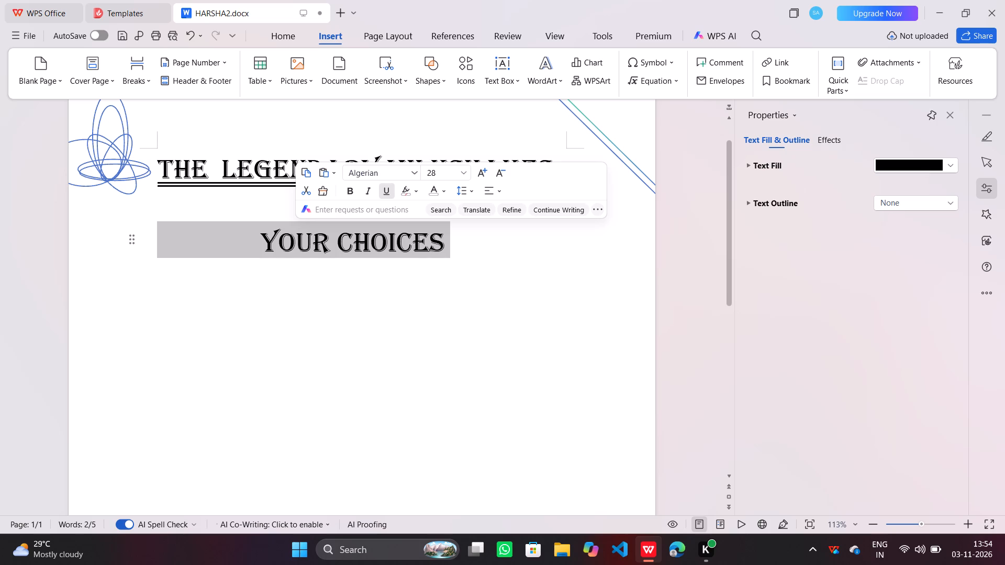
Shorten the 0.42 in high ellipse that slopes down to the right to about 0.67 in long from its upper end.
{"action": "left_click", "coordinate": [124, 188]}
{"action": "left_click_drag", "start_coordinate": [124, 188], "coordinate": [128, 194]}
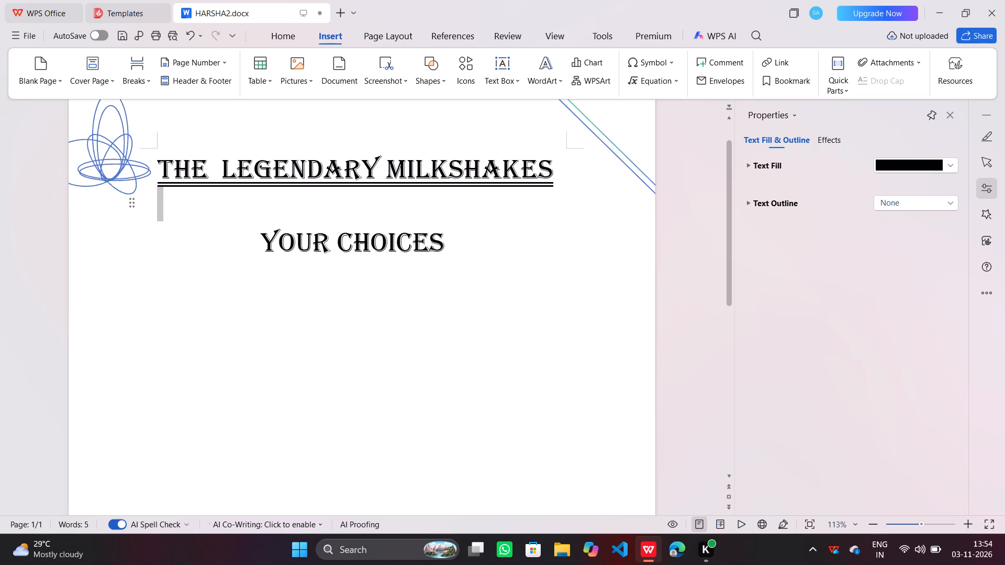
{"action": "left_click_drag", "start_coordinate": [128, 194], "coordinate": [128, 194]}
{"action": "left_click", "coordinate": [128, 194]}
{"action": "left_click_drag", "start_coordinate": [128, 194], "coordinate": [96, 132]}
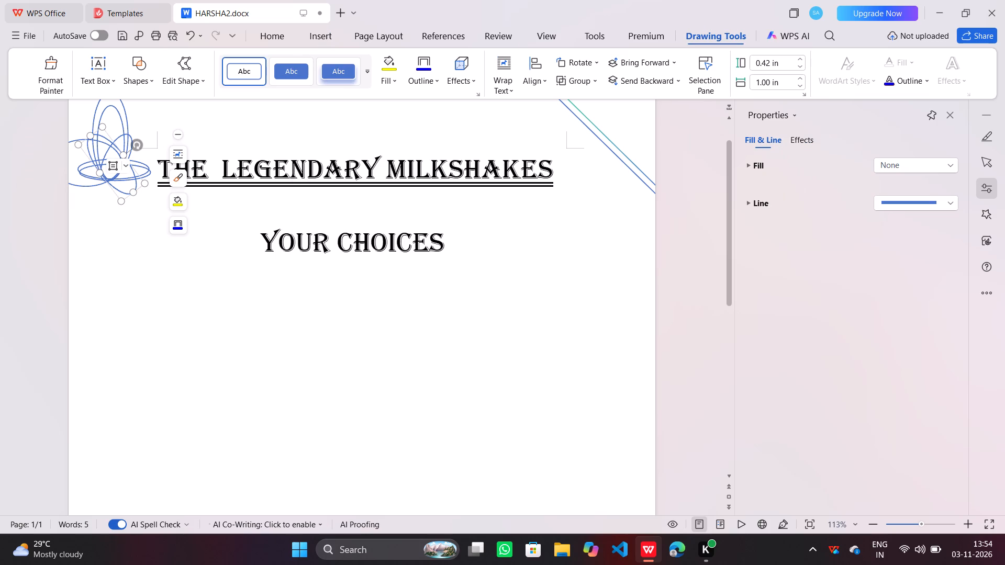
{"action": "left_click_drag", "start_coordinate": [96, 132], "coordinate": [88, 137]}
{"action": "left_click_drag", "start_coordinate": [88, 137], "coordinate": [104, 154]}
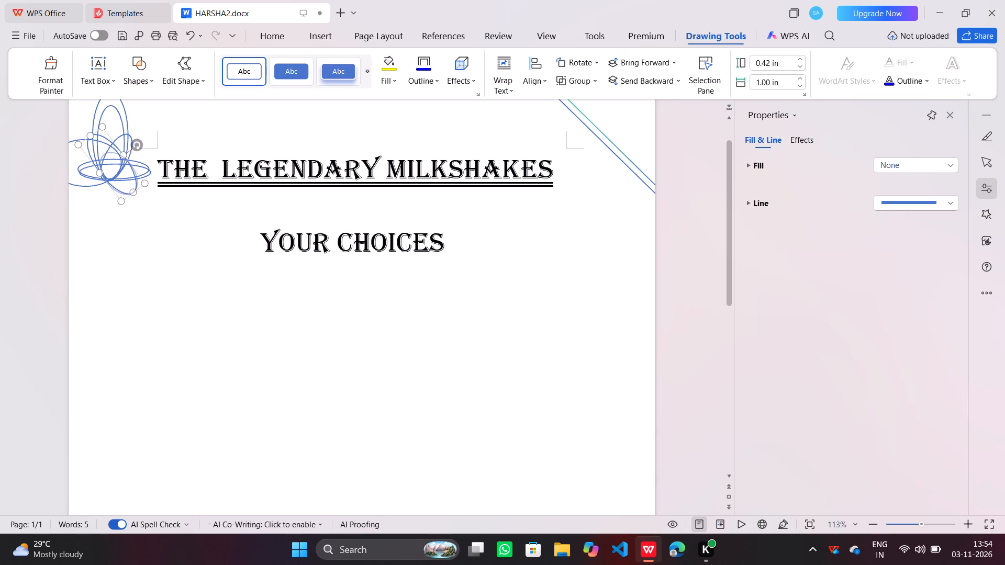
Shift the flat 0.23 in high ellipse left and slightly down so it overhangs the page's left edge.
{"action": "left_click_drag", "start_coordinate": [120, 180], "coordinate": [103, 177]}
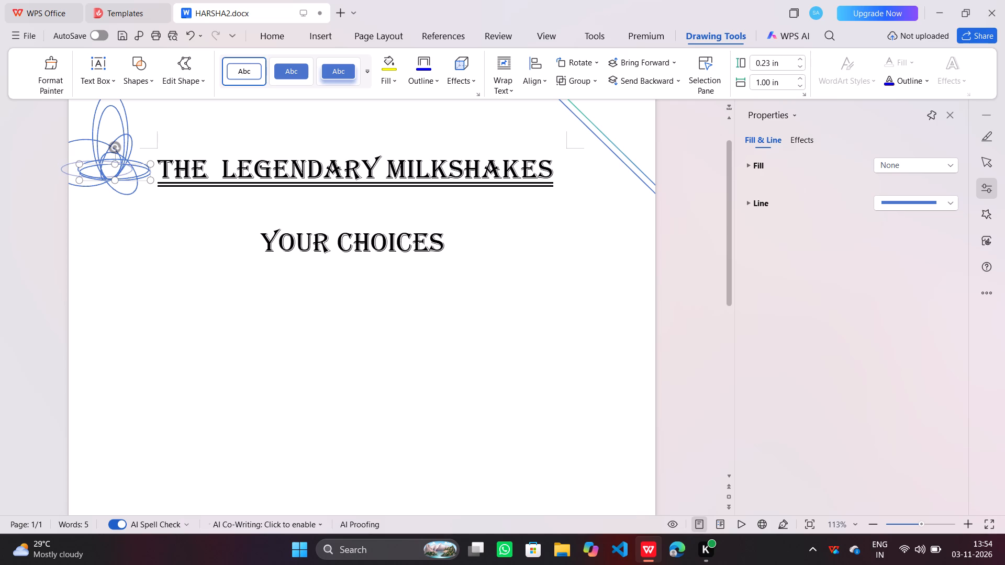
{"action": "left_click_drag", "start_coordinate": [103, 177], "coordinate": [85, 178]}
{"action": "left_click_drag", "start_coordinate": [85, 178], "coordinate": [88, 182]}
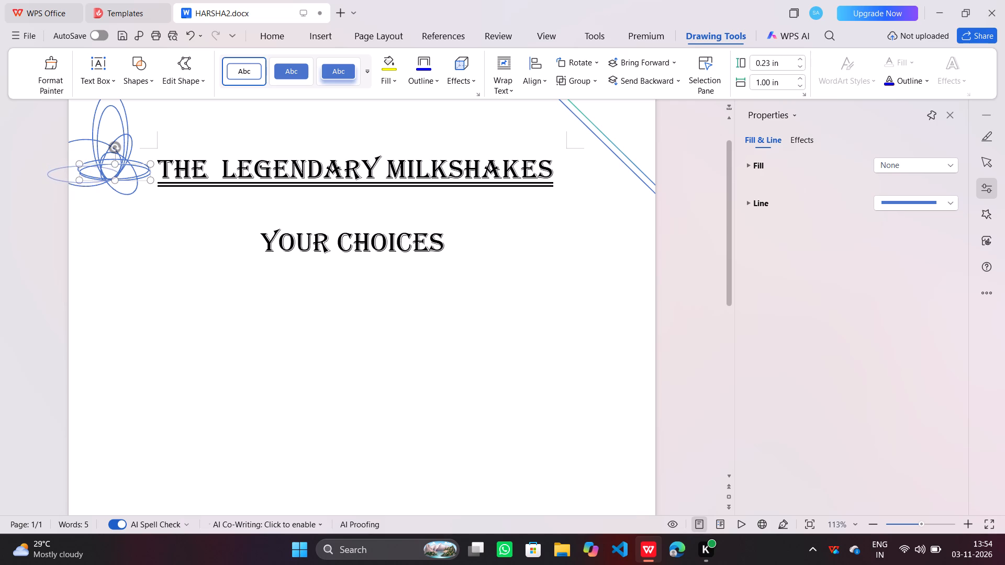
{"action": "left_click_drag", "start_coordinate": [88, 182], "coordinate": [88, 183]}
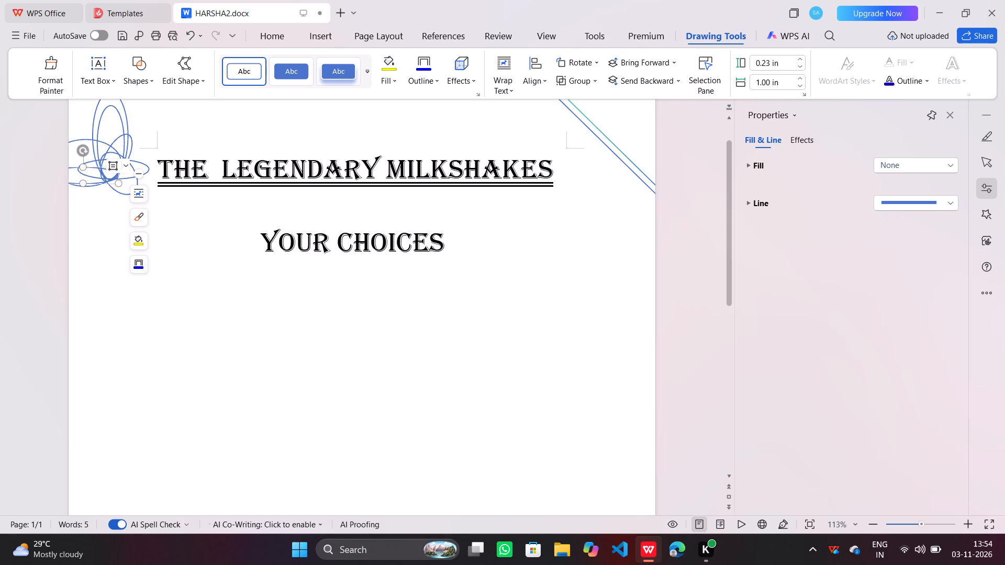
Stretch the shortened tilted ellipse into an upper-left petal about 1.16 in long, with its base at the drawing's center, and deselect it.
{"action": "left_click", "coordinate": [117, 194]}
{"action": "left_click_drag", "start_coordinate": [117, 194], "coordinate": [136, 193]}
{"action": "left_click_drag", "start_coordinate": [136, 193], "coordinate": [144, 223]}
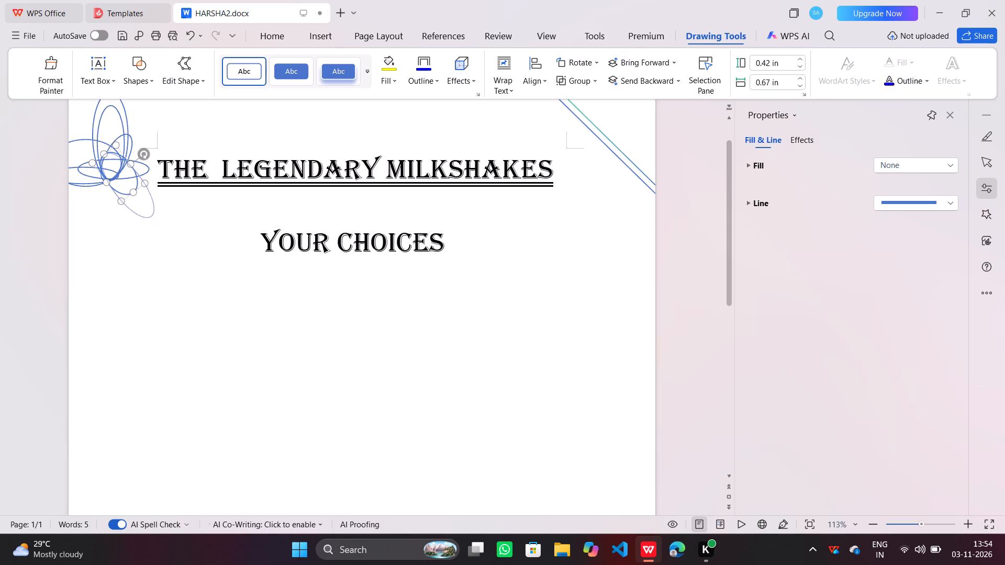
{"action": "left_click_drag", "start_coordinate": [144, 223], "coordinate": [59, 119]}
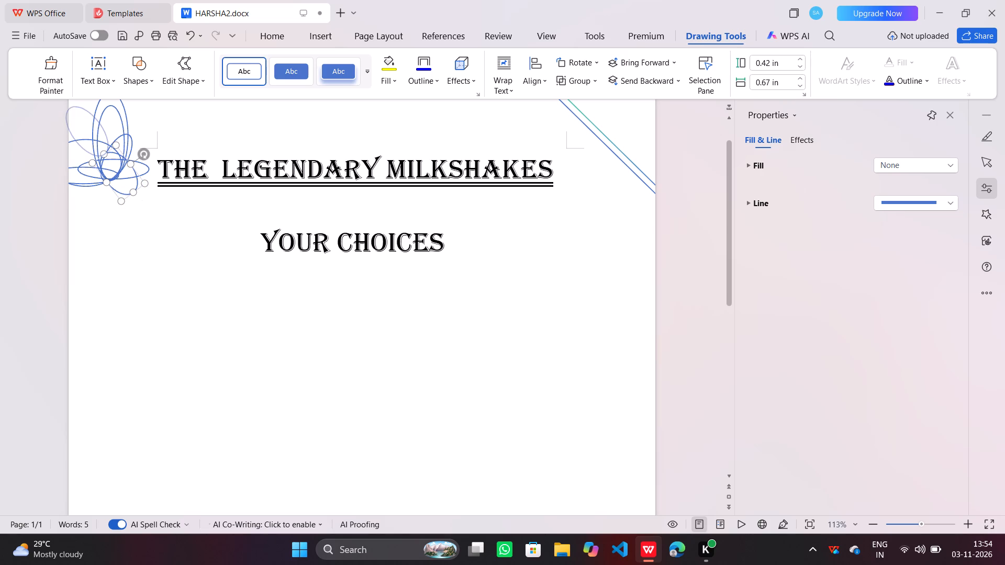
{"action": "left_click_drag", "start_coordinate": [59, 119], "coordinate": [57, 121]}
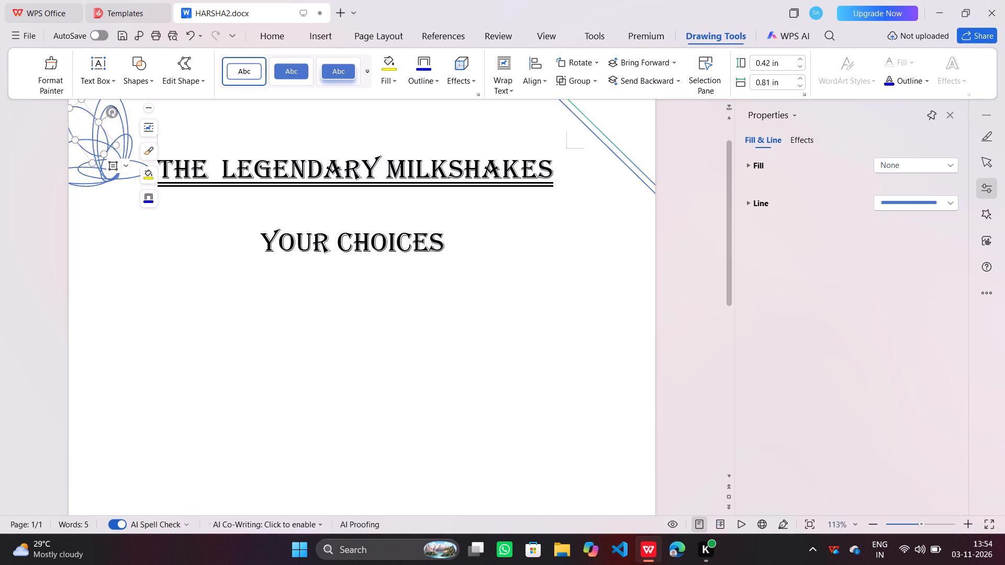
{"action": "left_click_drag", "start_coordinate": [102, 152], "coordinate": [108, 178]}
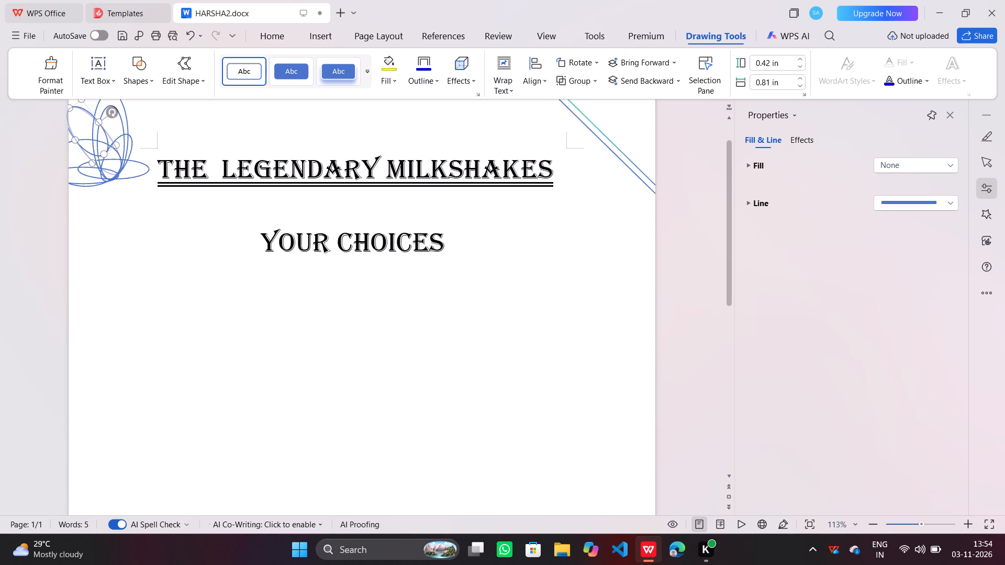
{"action": "left_click_drag", "start_coordinate": [108, 178], "coordinate": [107, 179]}
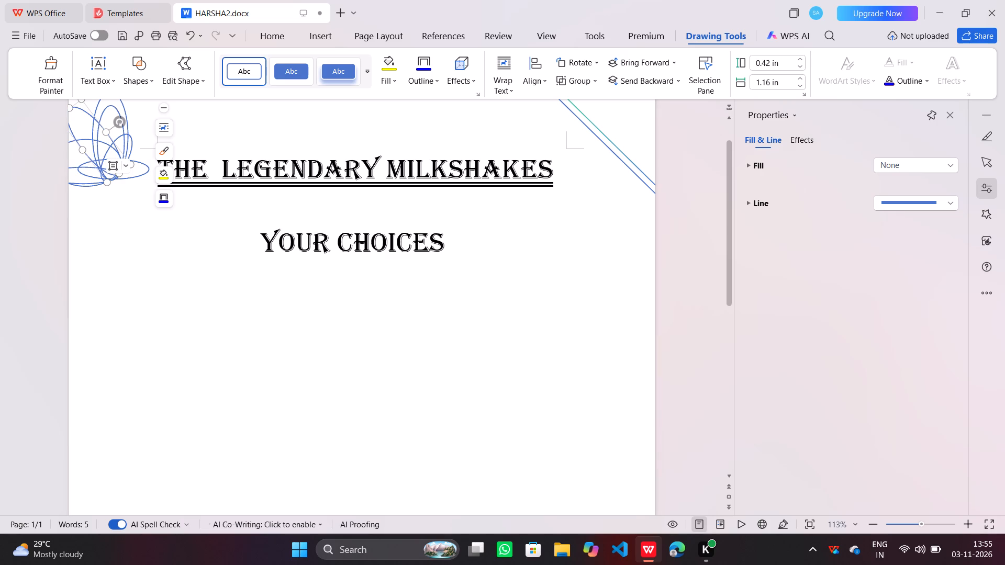
{"action": "left_click", "coordinate": [221, 142]}
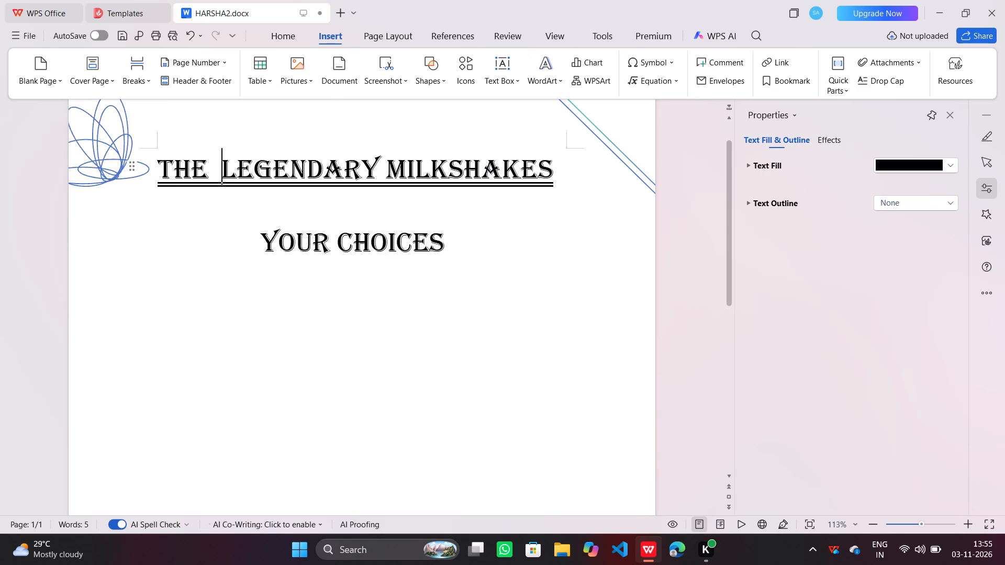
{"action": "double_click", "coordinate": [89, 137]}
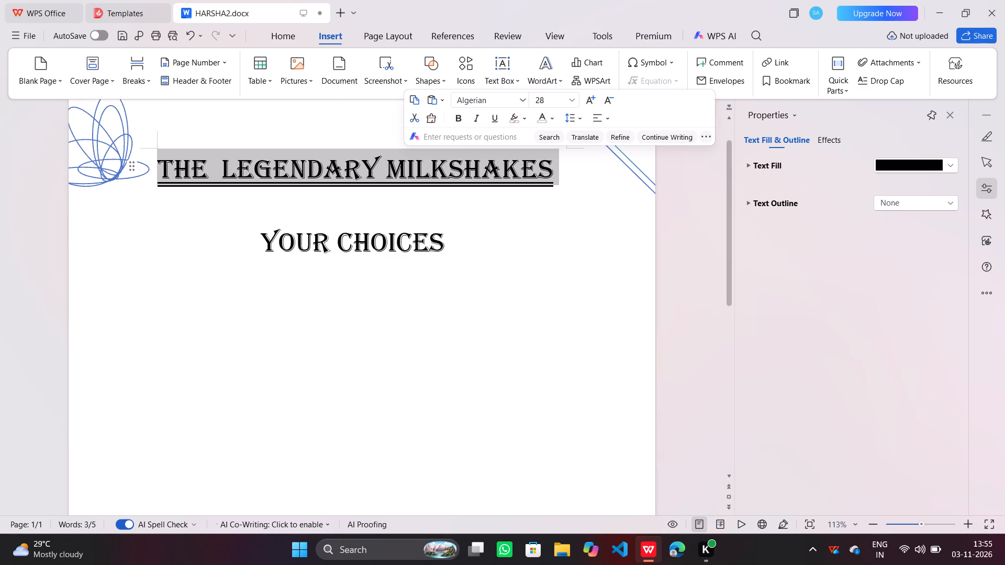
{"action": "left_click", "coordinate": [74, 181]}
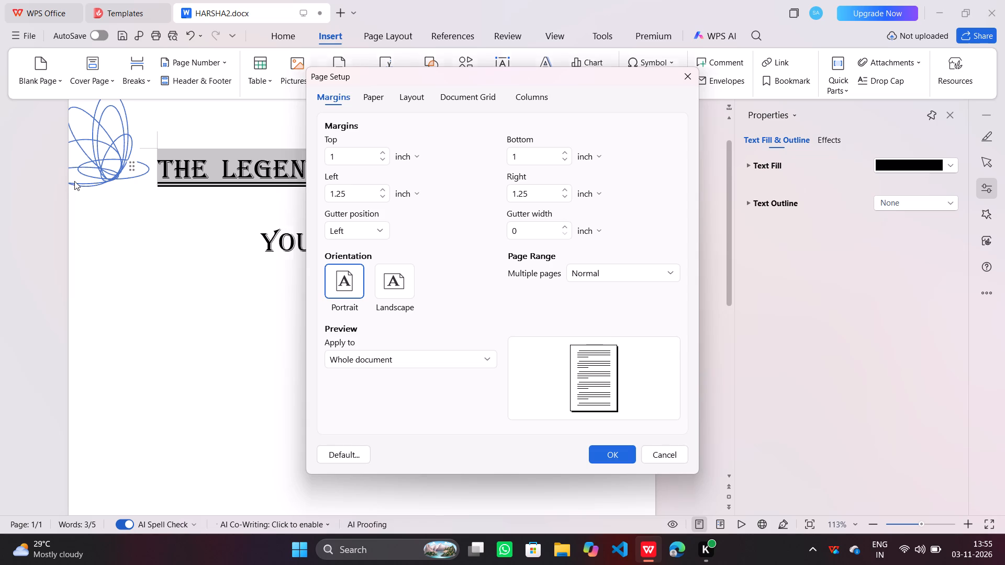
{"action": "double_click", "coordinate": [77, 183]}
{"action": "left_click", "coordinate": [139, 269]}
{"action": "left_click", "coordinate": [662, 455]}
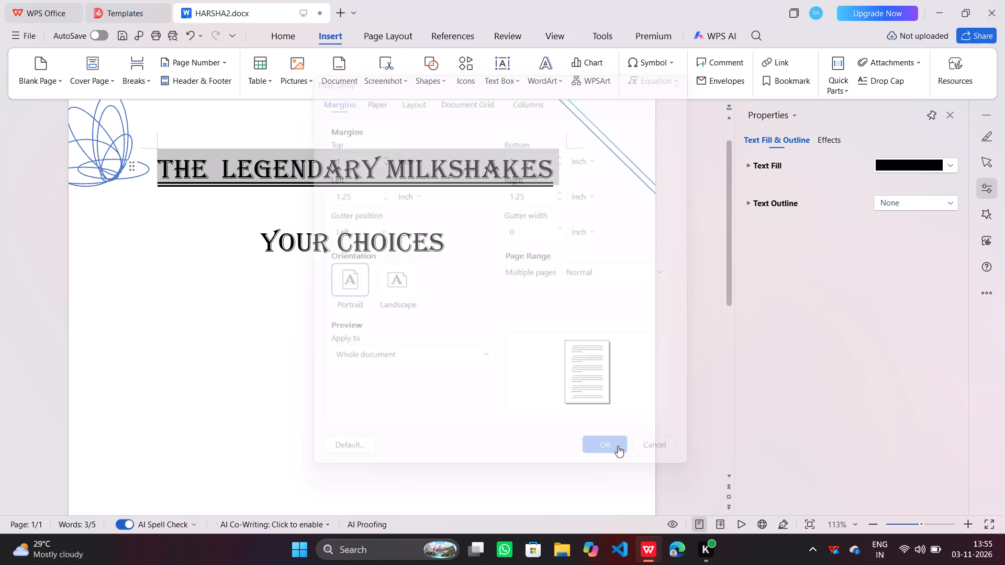
Move the 0.66 in high flat ellipse out of the drawing, down into the margin beside YOUR CHOICES.
{"action": "left_click", "coordinate": [90, 188]}
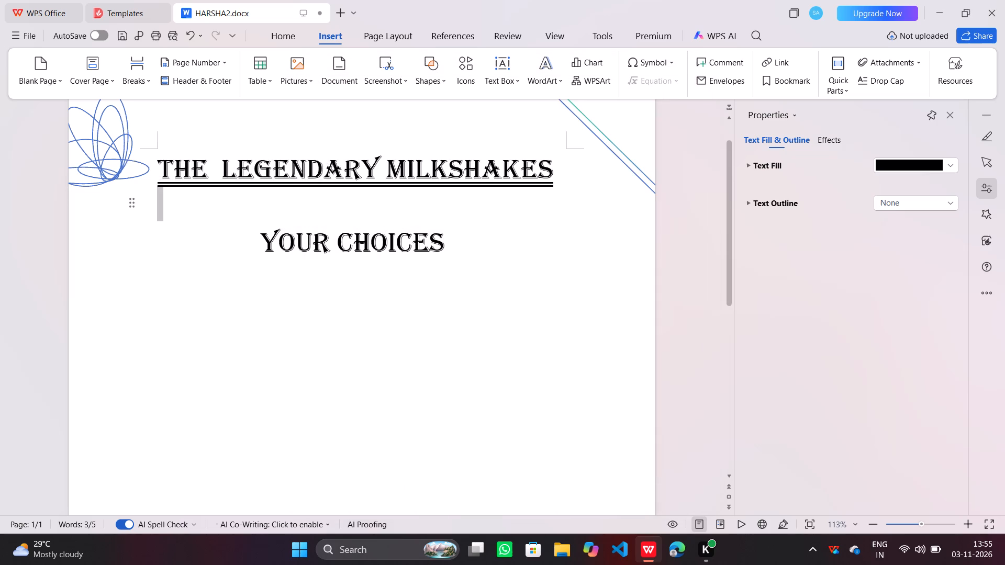
{"action": "left_click_drag", "start_coordinate": [90, 188], "coordinate": [90, 183]}
{"action": "left_click_drag", "start_coordinate": [90, 183], "coordinate": [106, 217]}
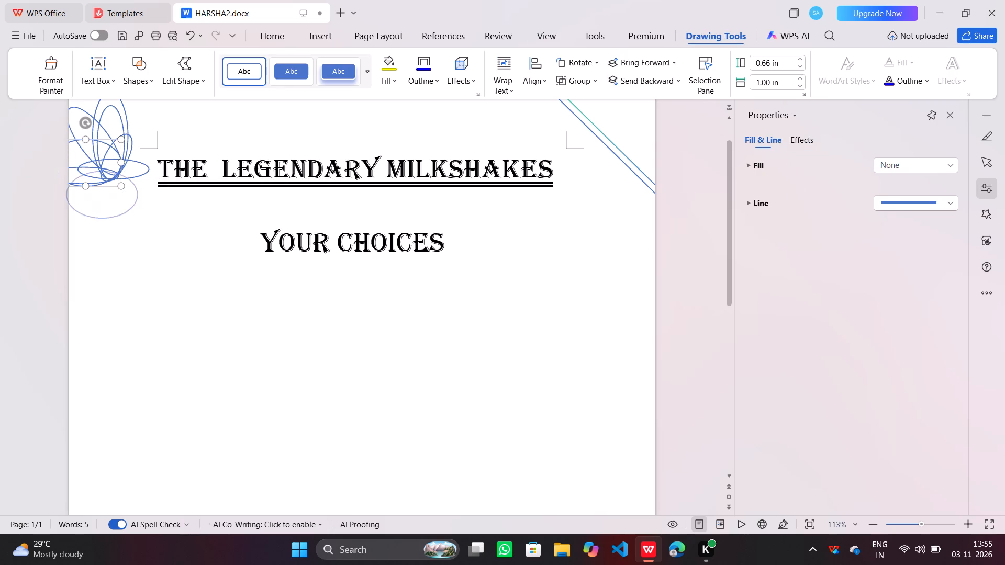
{"action": "left_click_drag", "start_coordinate": [106, 217], "coordinate": [121, 274]}
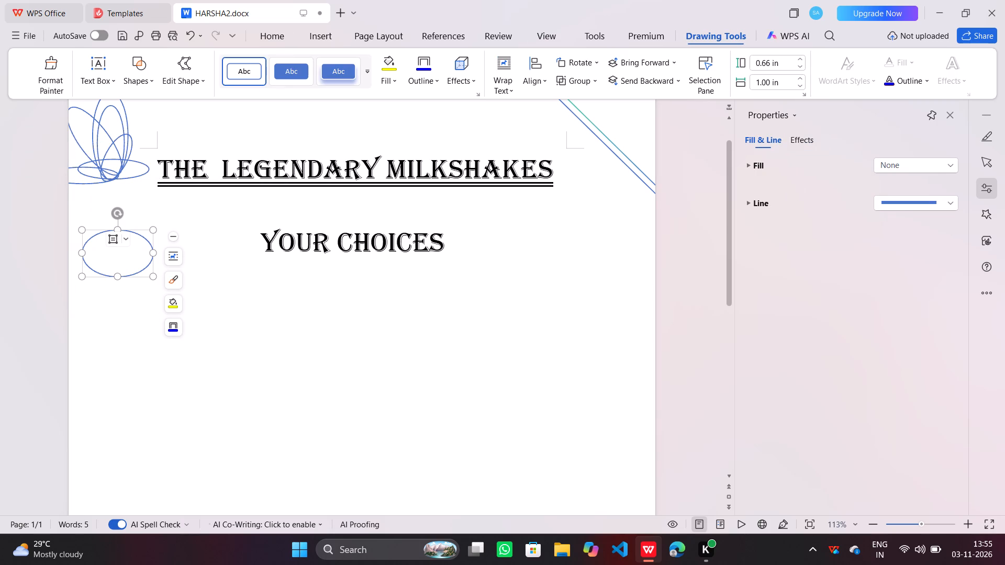
Rotate the moved ellipse clockwise so it slopes steeply down to the right, and narrow it into a slim petal.
{"action": "left_click_drag", "start_coordinate": [118, 214], "coordinate": [128, 204]}
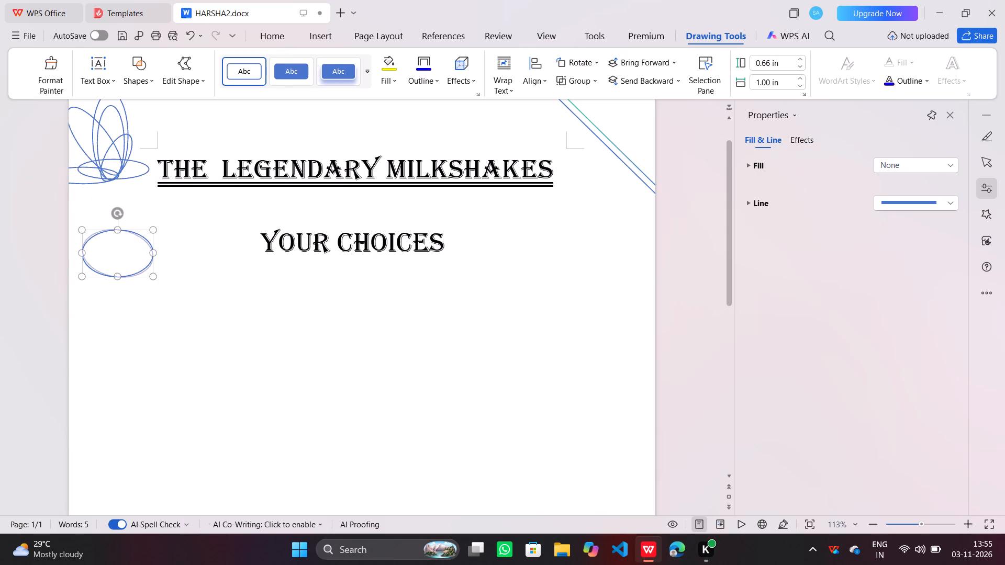
{"action": "left_click_drag", "start_coordinate": [128, 204], "coordinate": [145, 238]}
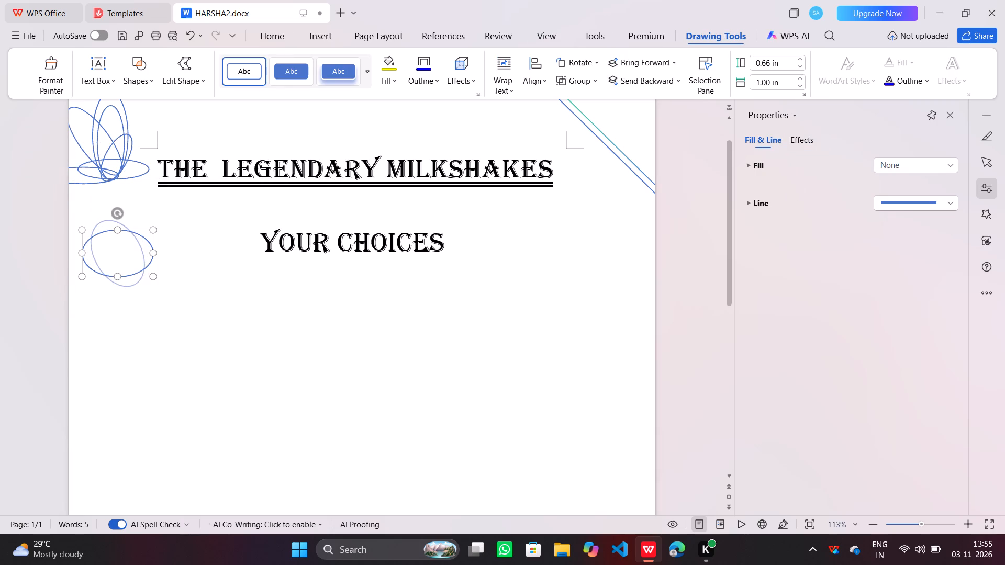
{"action": "left_click_drag", "start_coordinate": [145, 238], "coordinate": [144, 239]}
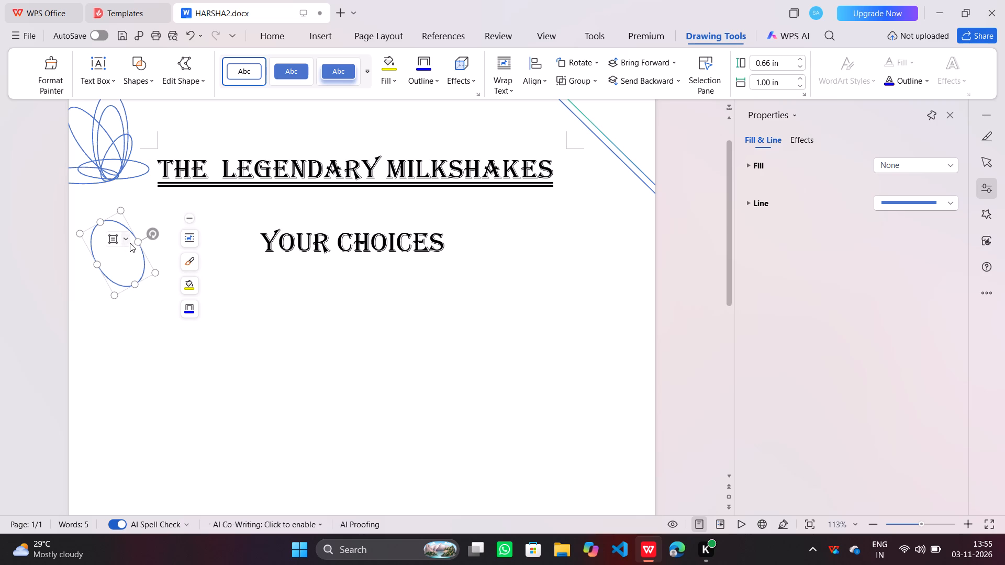
{"action": "left_click_drag", "start_coordinate": [139, 241], "coordinate": [119, 247]}
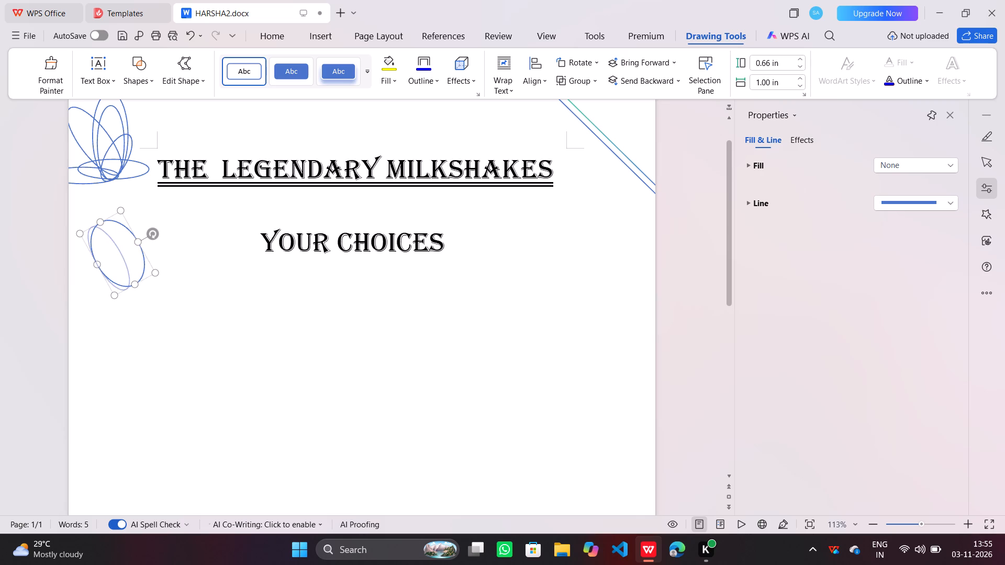
{"action": "left_click_drag", "start_coordinate": [119, 247], "coordinate": [119, 247]}
Move the slim tilted petal from the margin beside YOUR CHOICES into the flower, between the tall center petal and the upper-left petal.
{"action": "left_click_drag", "start_coordinate": [102, 247], "coordinate": [109, 152]}
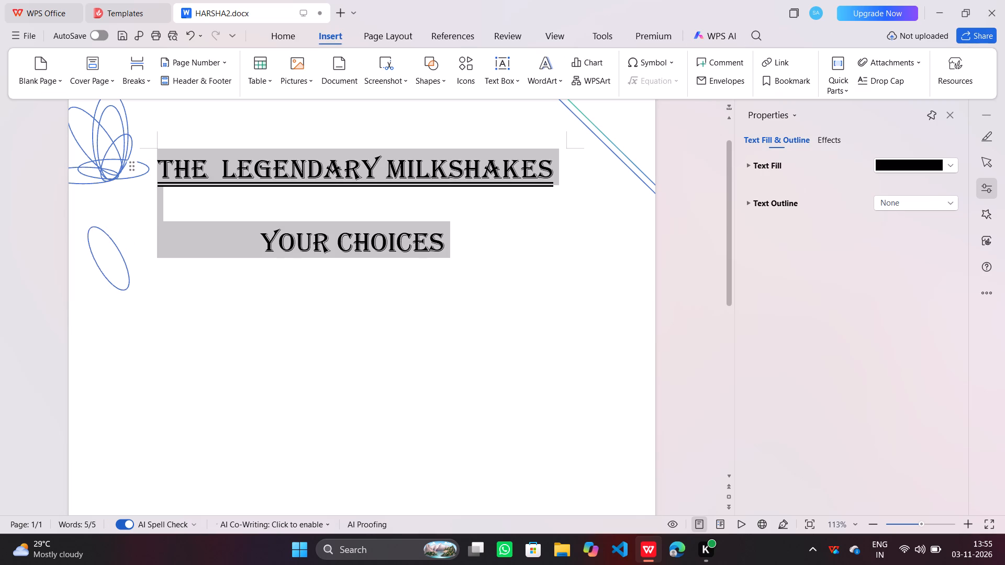
{"action": "left_click_drag", "start_coordinate": [109, 152], "coordinate": [119, 236]}
{"action": "left_click", "coordinate": [126, 321]}
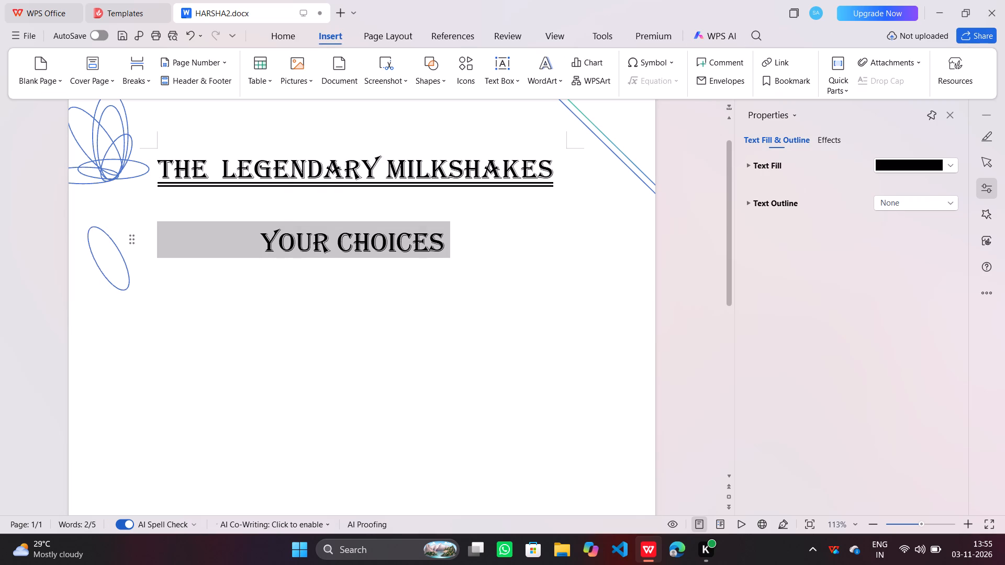
{"action": "left_click_drag", "start_coordinate": [117, 264], "coordinate": [104, 243]}
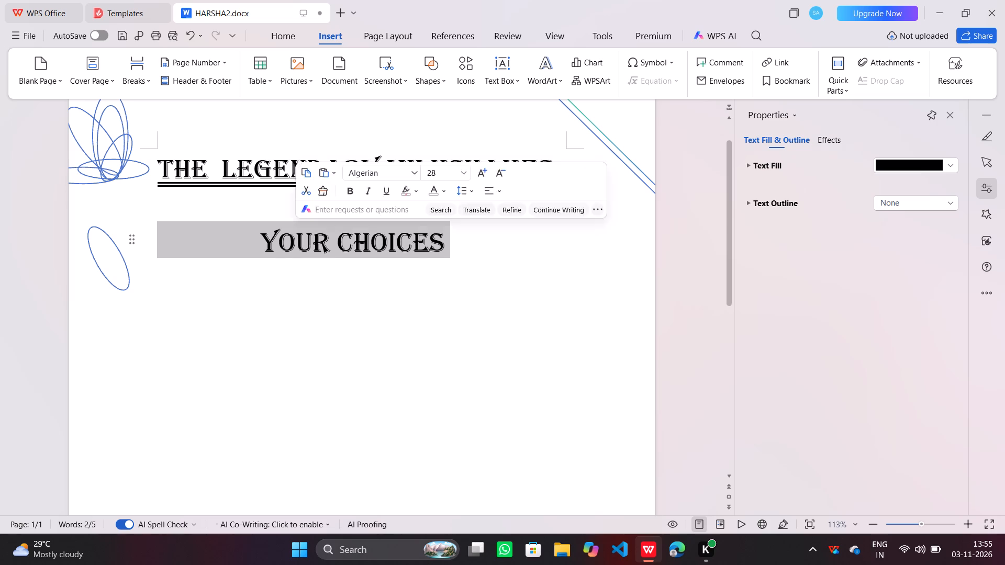
{"action": "left_click", "coordinate": [104, 243]}
{"action": "left_click", "coordinate": [127, 338]}
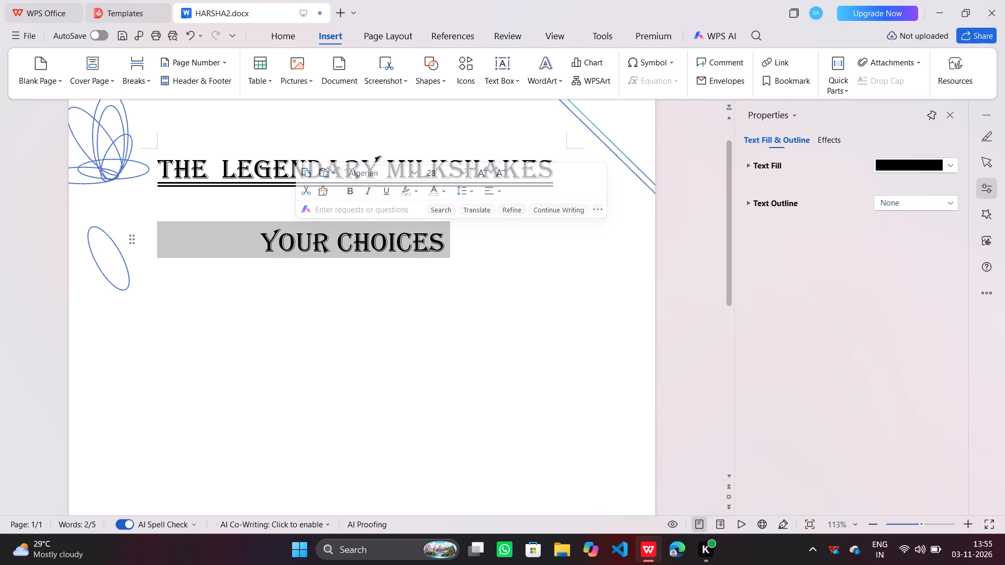
{"action": "left_click", "coordinate": [101, 255]}
{"action": "left_click_drag", "start_coordinate": [101, 255], "coordinate": [92, 224]}
{"action": "left_click", "coordinate": [92, 224]}
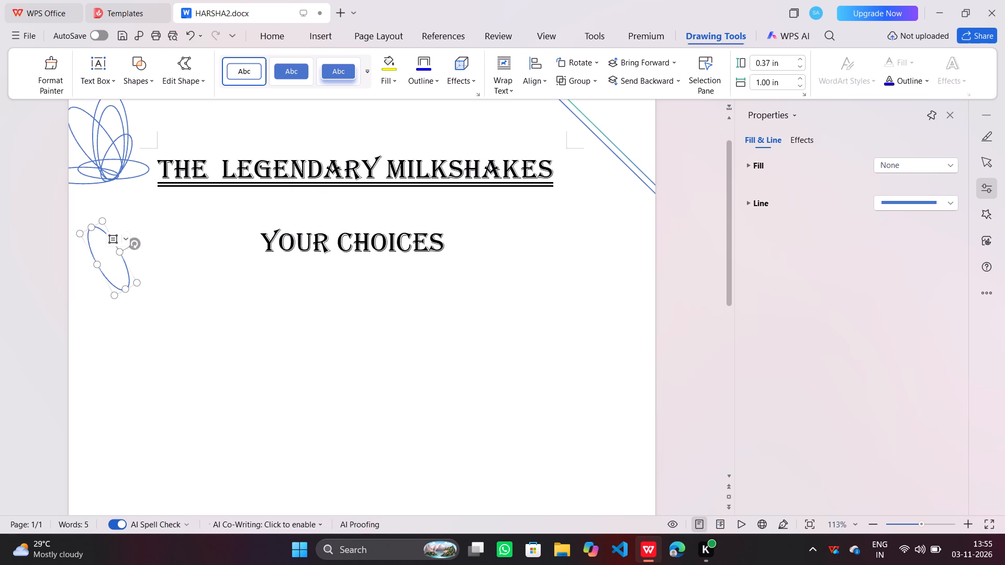
{"action": "left_click_drag", "start_coordinate": [104, 256], "coordinate": [104, 245]}
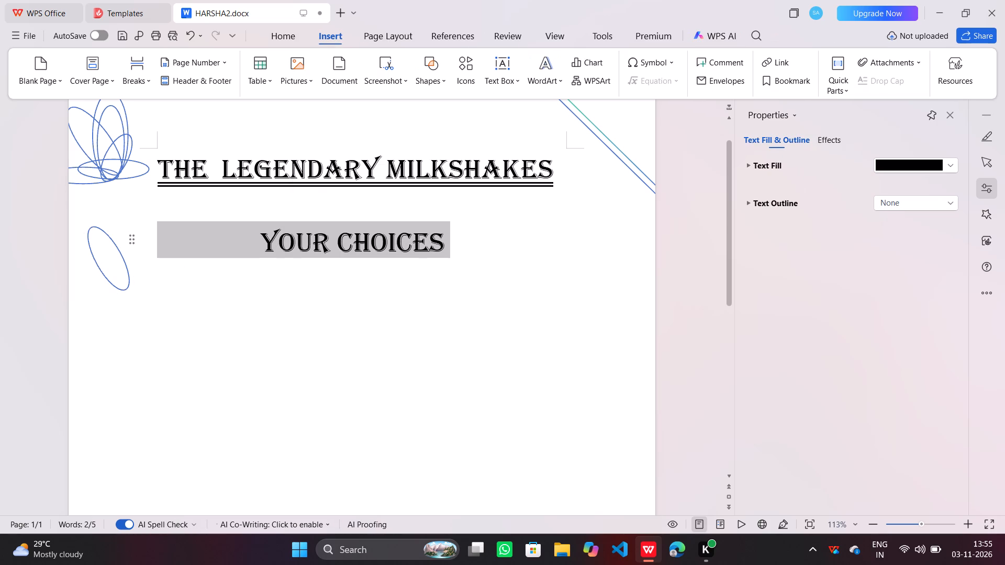
{"action": "left_click_drag", "start_coordinate": [104, 245], "coordinate": [98, 246]}
{"action": "left_click_drag", "start_coordinate": [90, 226], "coordinate": [80, 58]}
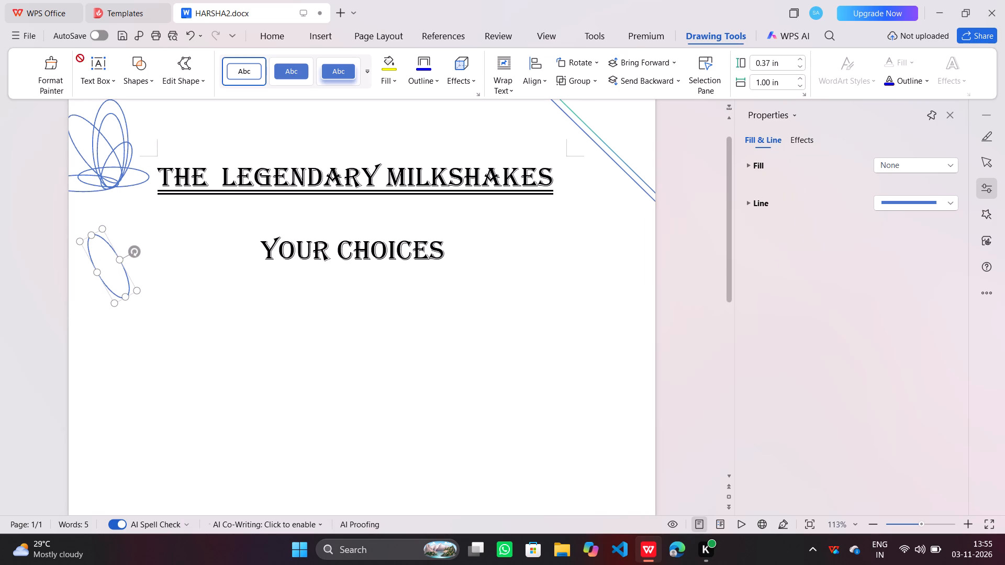
{"action": "left_click_drag", "start_coordinate": [80, 58], "coordinate": [82, 135]}
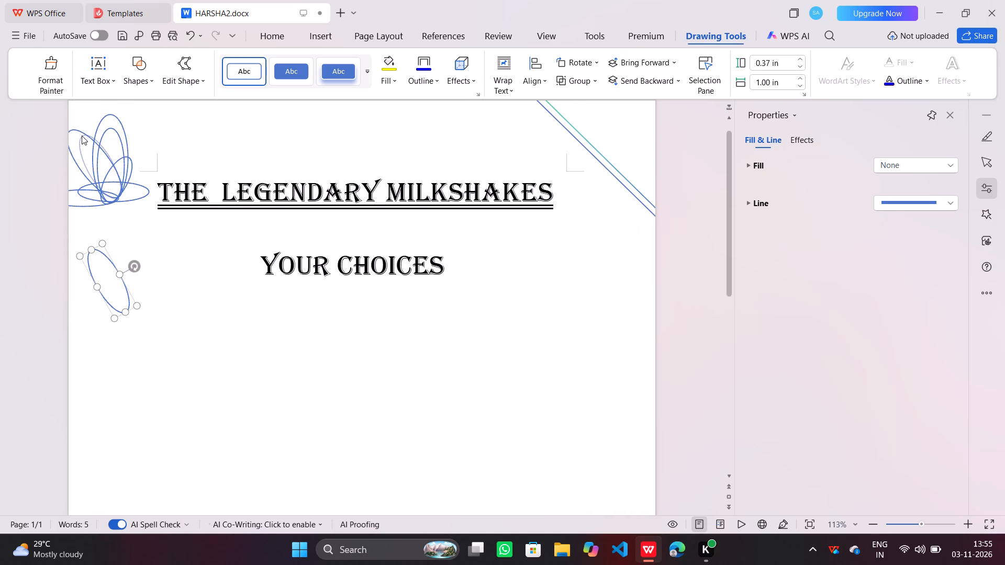
{"action": "left_click_drag", "start_coordinate": [82, 135], "coordinate": [94, 190]}
{"action": "left_click_drag", "start_coordinate": [94, 190], "coordinate": [79, 125]}
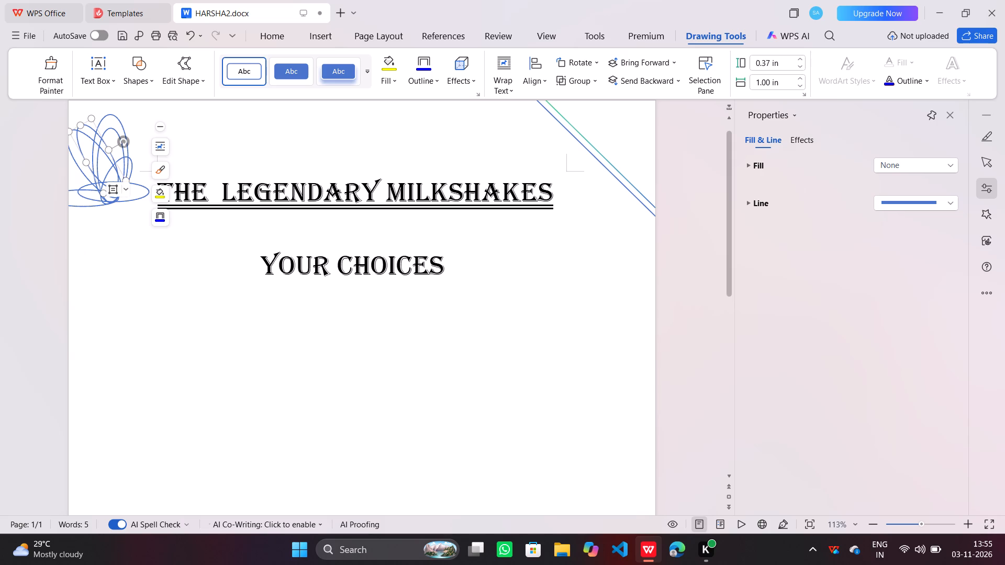
Rotate the slim petal slightly toward upright, readjust its length so its tip stays below the tall center petal's top, and deselect it.
{"action": "left_click_drag", "start_coordinate": [124, 141], "coordinate": [130, 142]}
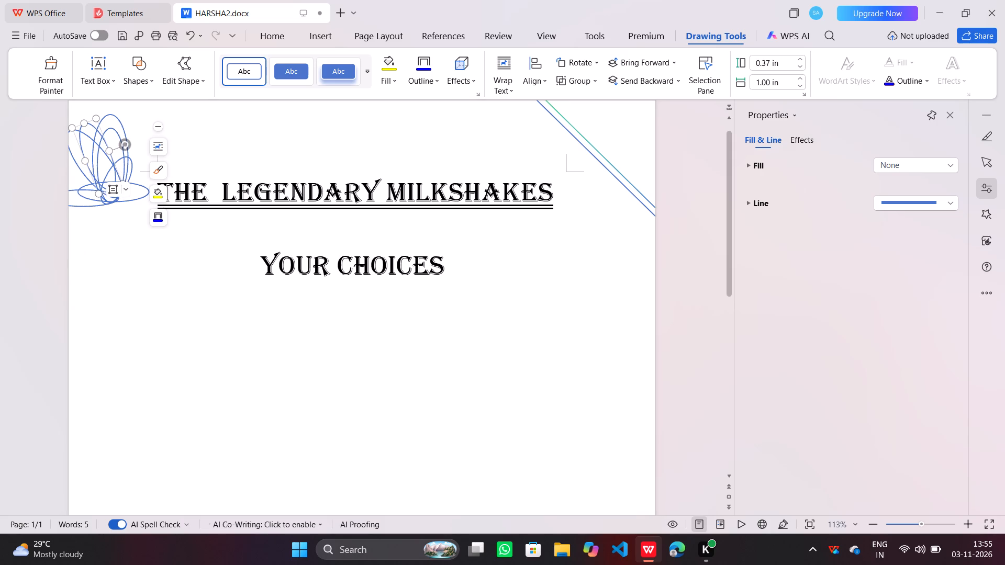
{"action": "left_click_drag", "start_coordinate": [85, 125], "coordinate": [80, 118]}
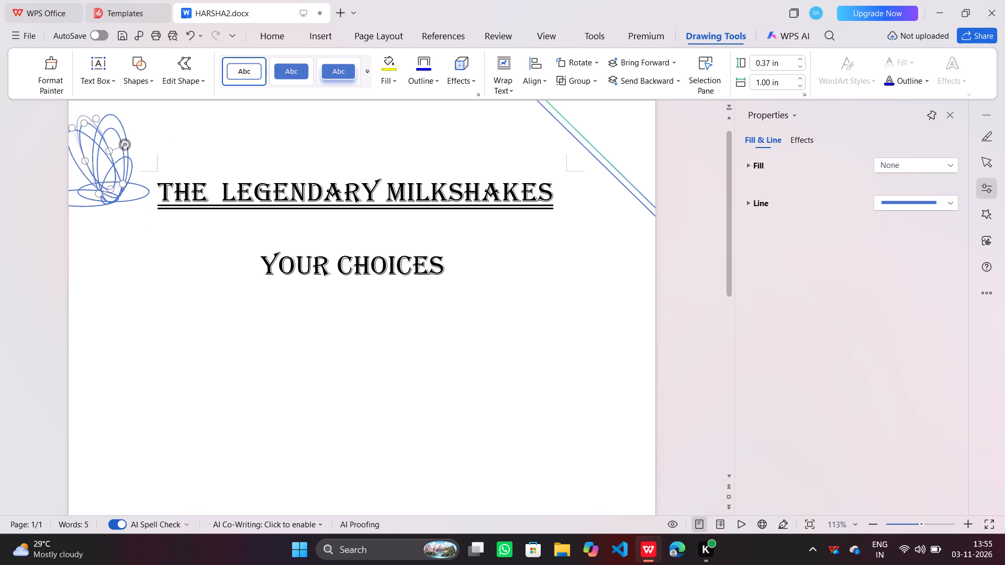
{"action": "left_click_drag", "start_coordinate": [80, 118], "coordinate": [82, 117]}
{"action": "left_click_drag", "start_coordinate": [86, 123], "coordinate": [90, 130]}
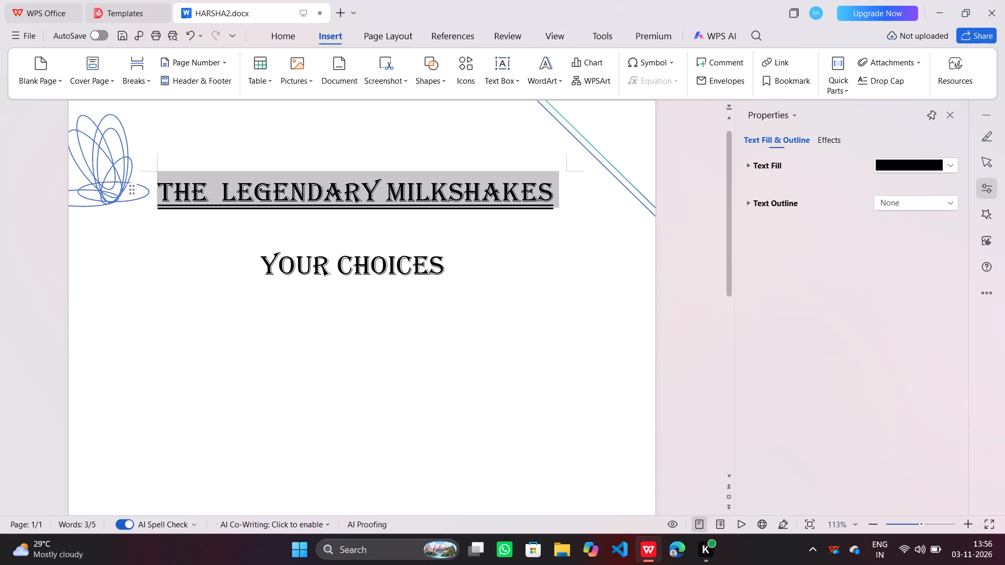
{"action": "left_click_drag", "start_coordinate": [90, 130], "coordinate": [91, 131]}
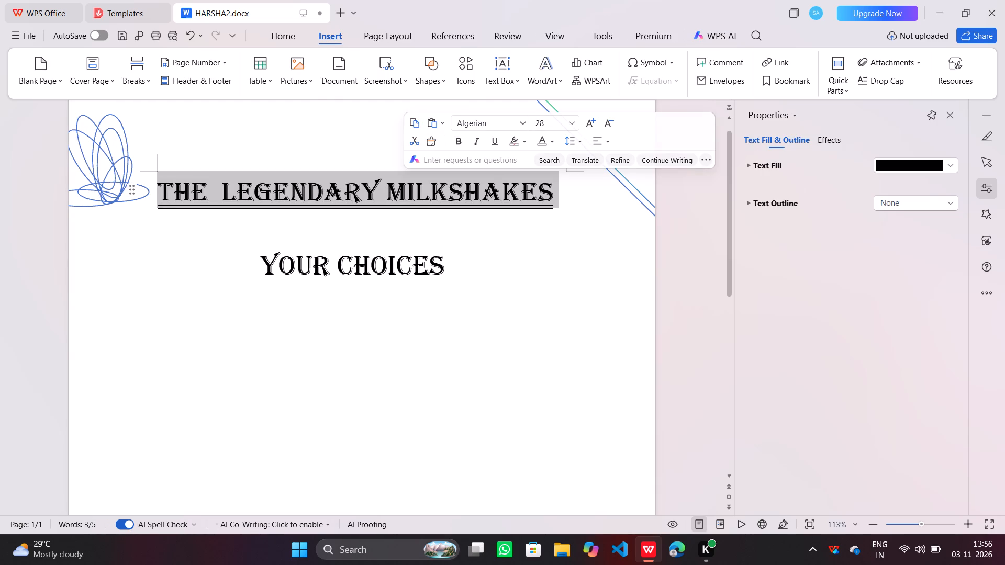
{"action": "double_click", "coordinate": [87, 123]}
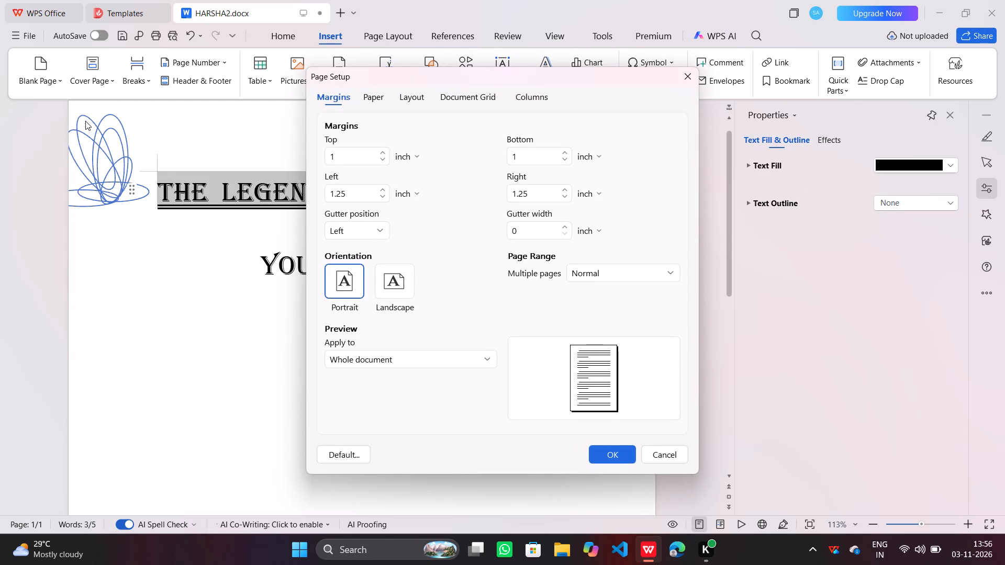
{"action": "left_click", "coordinate": [658, 457]}
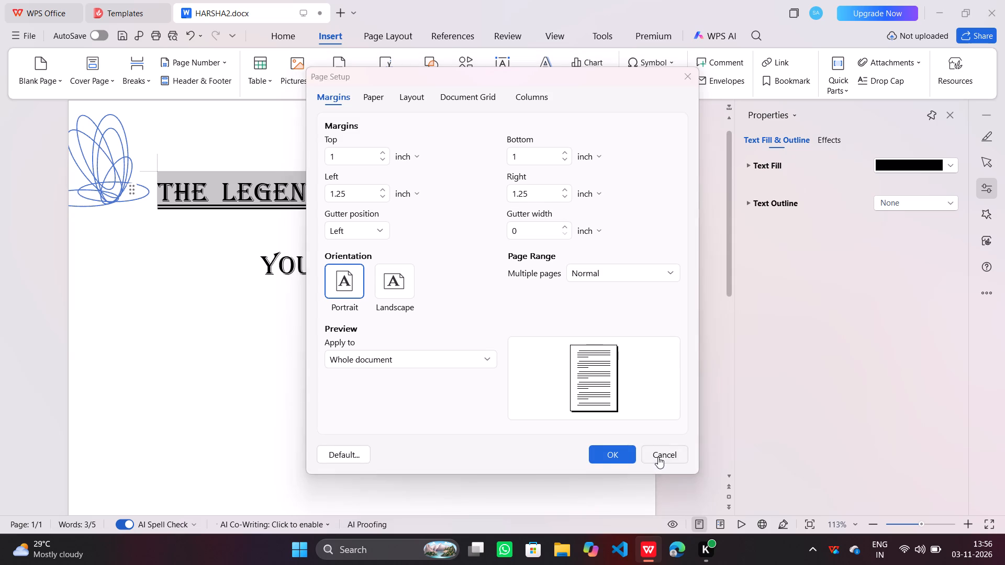
{"action": "left_click_drag", "start_coordinate": [89, 121], "coordinate": [92, 134]}
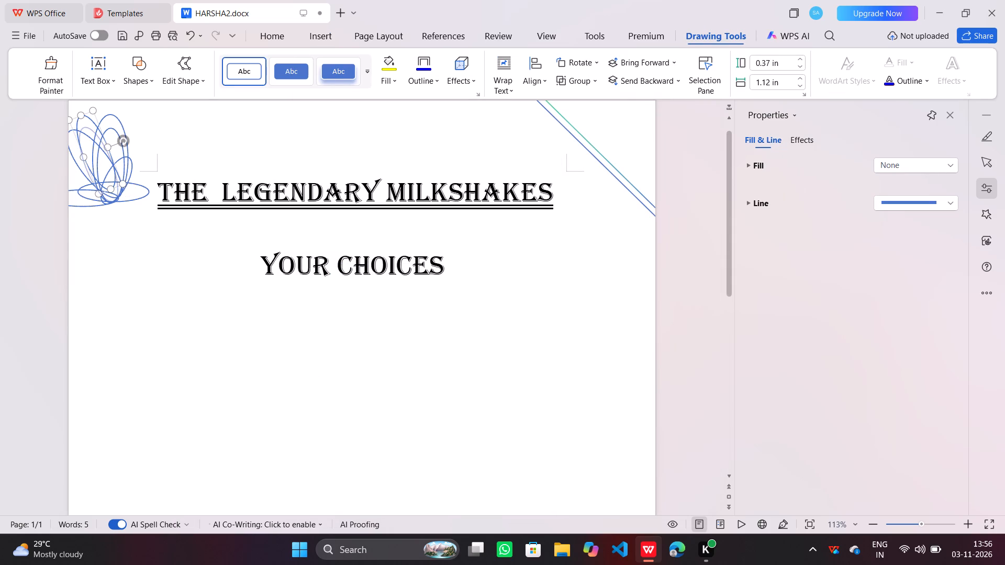
{"action": "left_click_drag", "start_coordinate": [92, 134], "coordinate": [93, 134]}
{"action": "left_click", "coordinate": [144, 127]}
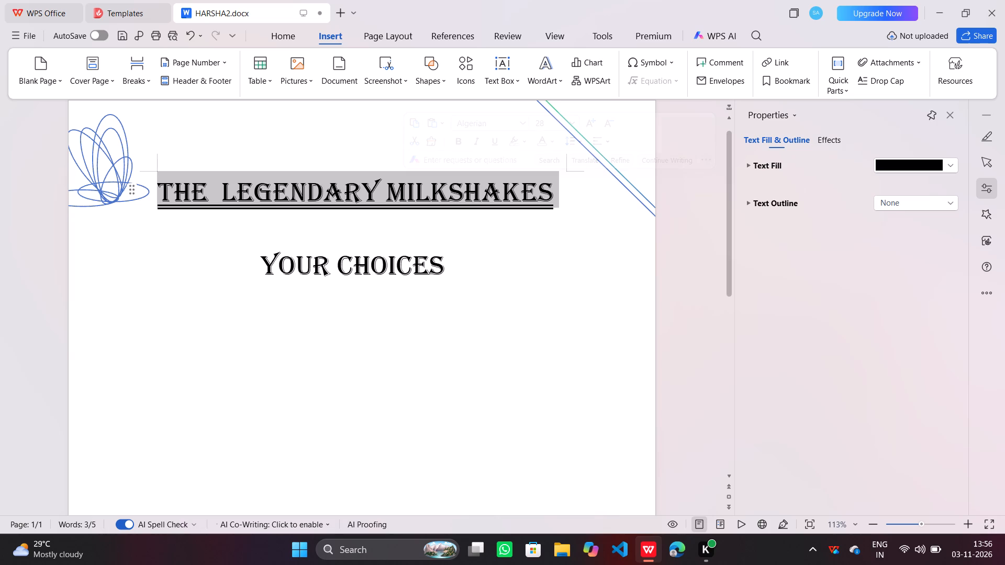
Rotate the 1.05 in high inner upright ellipse clockwise to slope up to the right, and shift it so its base meets the flower's center.
{"action": "left_click", "coordinate": [116, 131]}
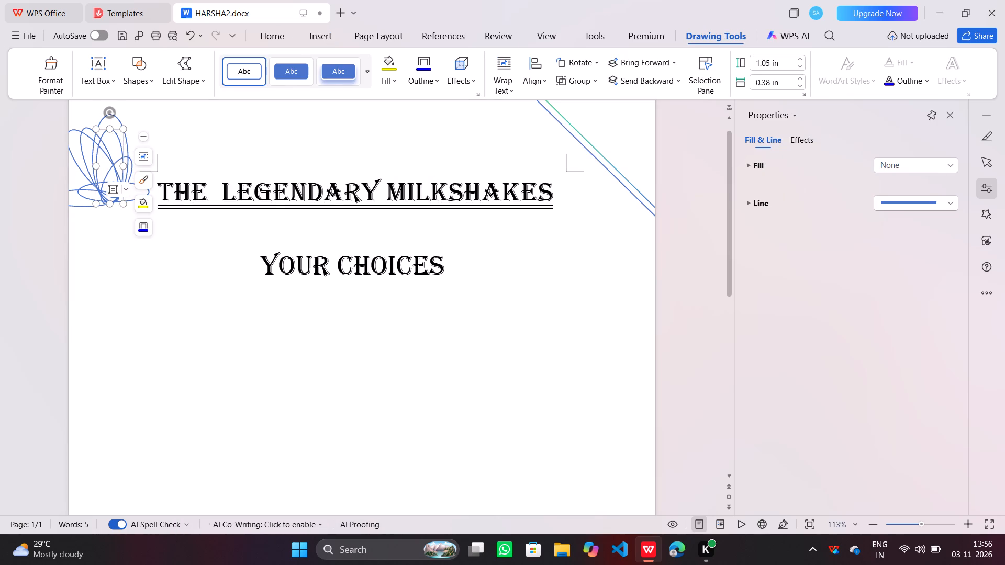
{"action": "left_click_drag", "start_coordinate": [109, 113], "coordinate": [113, 111]}
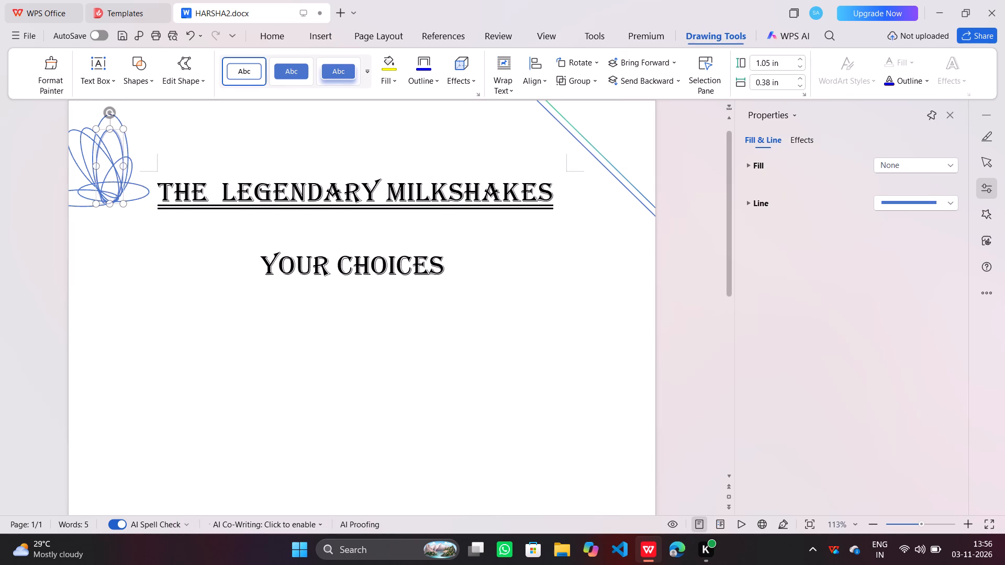
{"action": "left_click_drag", "start_coordinate": [113, 111], "coordinate": [114, 99]}
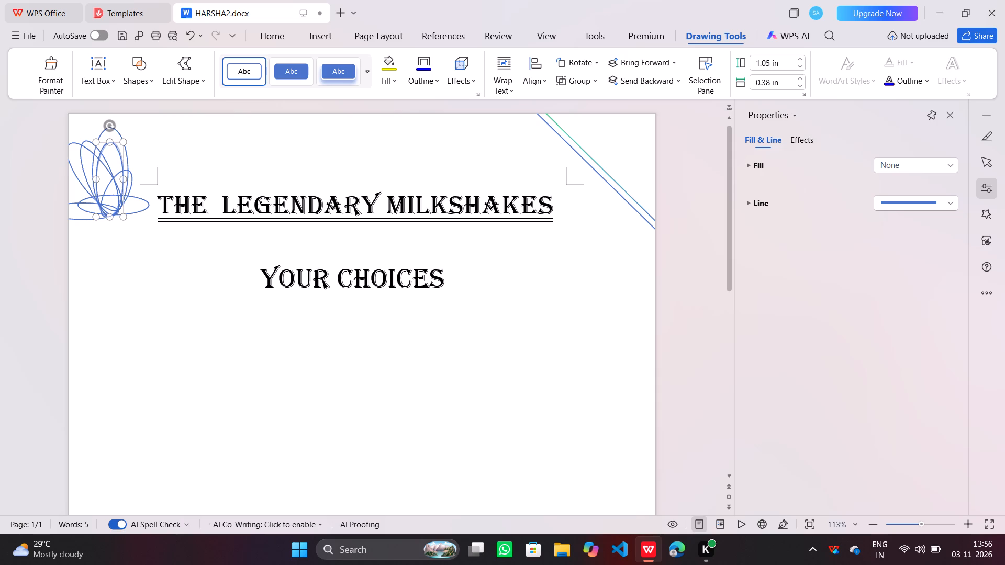
{"action": "left_click_drag", "start_coordinate": [114, 99], "coordinate": [148, 102]}
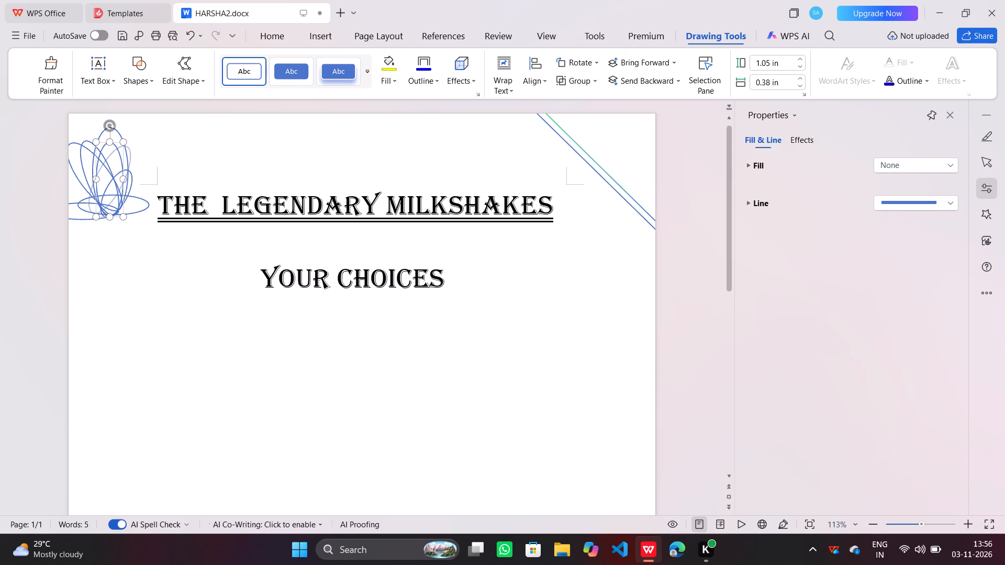
{"action": "left_click_drag", "start_coordinate": [148, 102], "coordinate": [168, 132]}
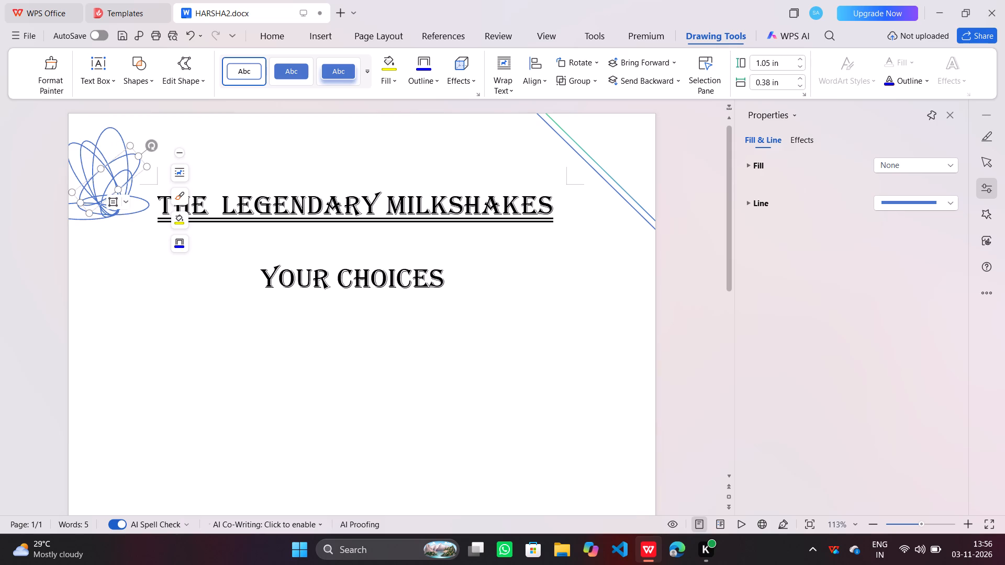
{"action": "left_click_drag", "start_coordinate": [137, 160], "coordinate": [156, 167]}
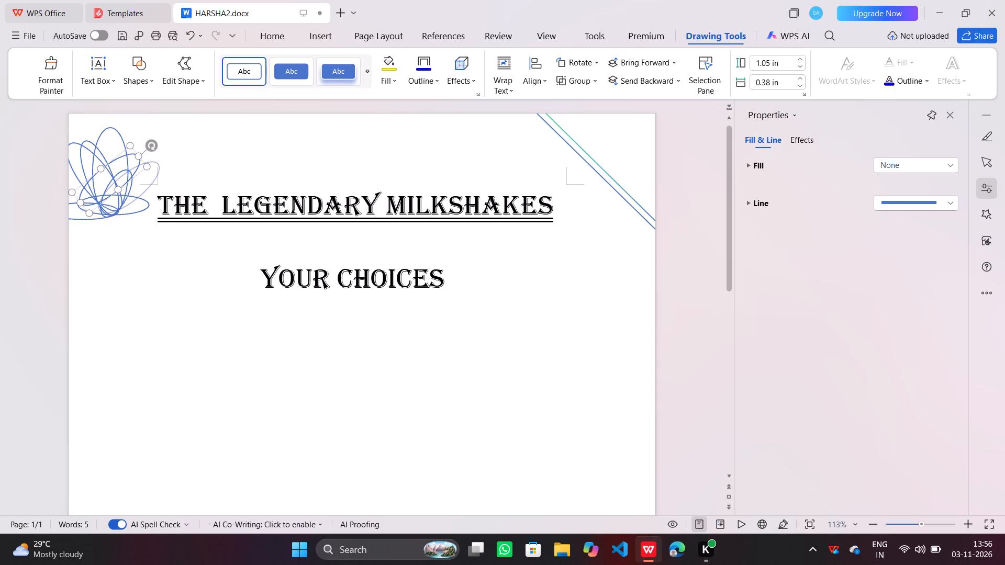
{"action": "left_click_drag", "start_coordinate": [156, 167], "coordinate": [158, 169]}
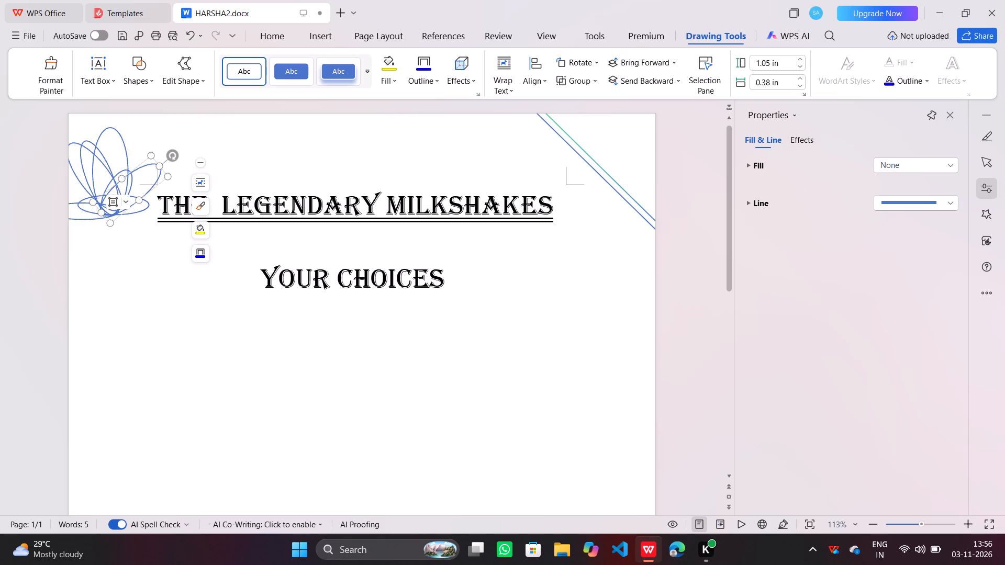
Stretch the upper-right petal outward to about 1.18 in long and deselect it.
{"action": "left_click_drag", "start_coordinate": [159, 167], "coordinate": [169, 160]}
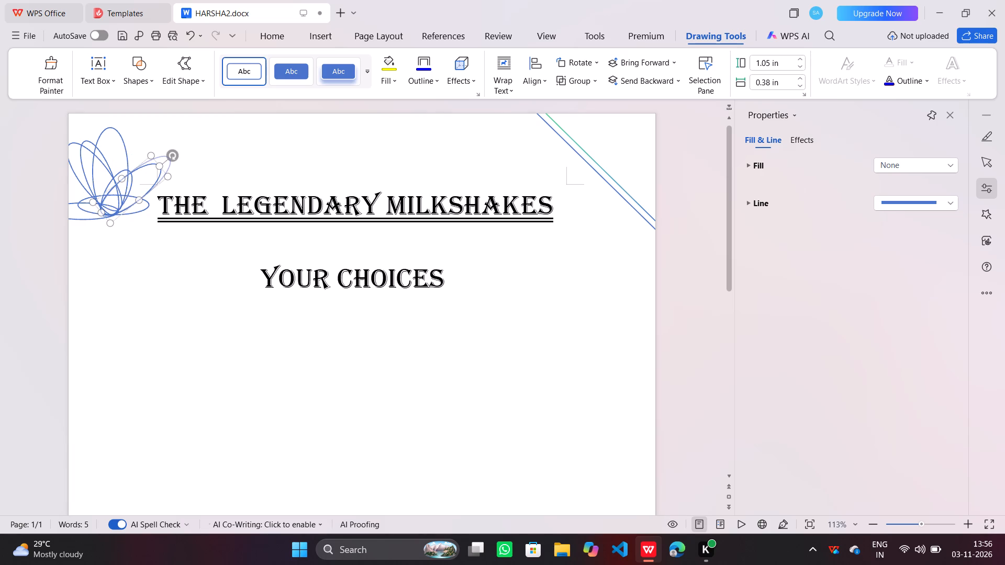
{"action": "left_click_drag", "start_coordinate": [169, 160], "coordinate": [164, 159]}
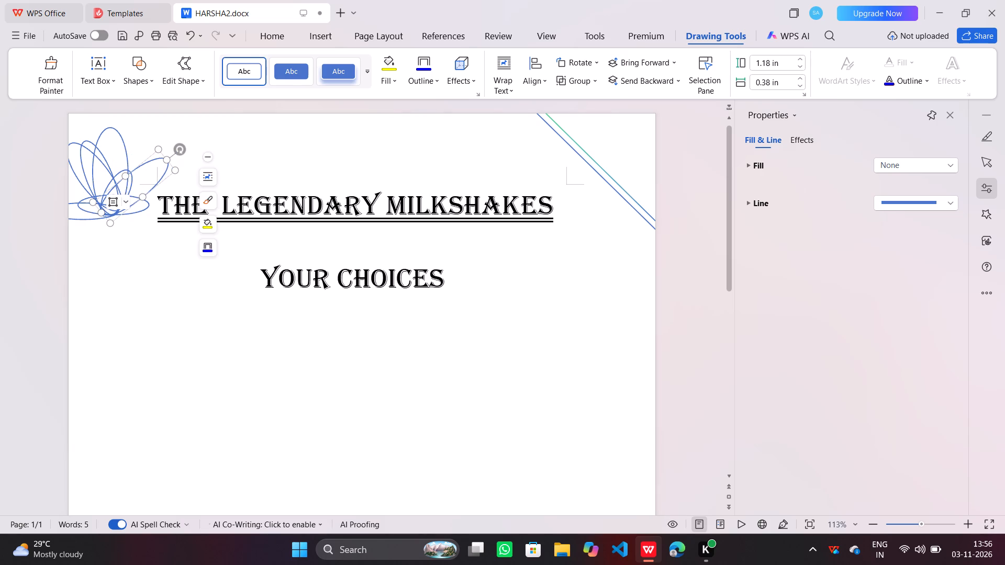
{"action": "left_click", "coordinate": [152, 261]}
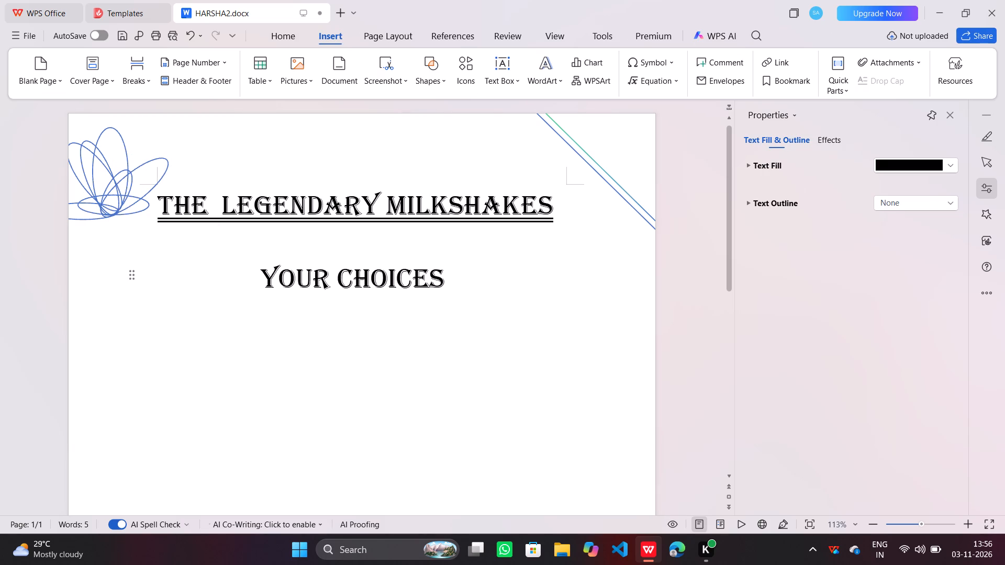
Stretch the small 0.73 in right-leaning petal outward so it rises between the tall center petal and the long upper-right petal, then deselect it.
{"action": "left_click", "coordinate": [121, 172]}
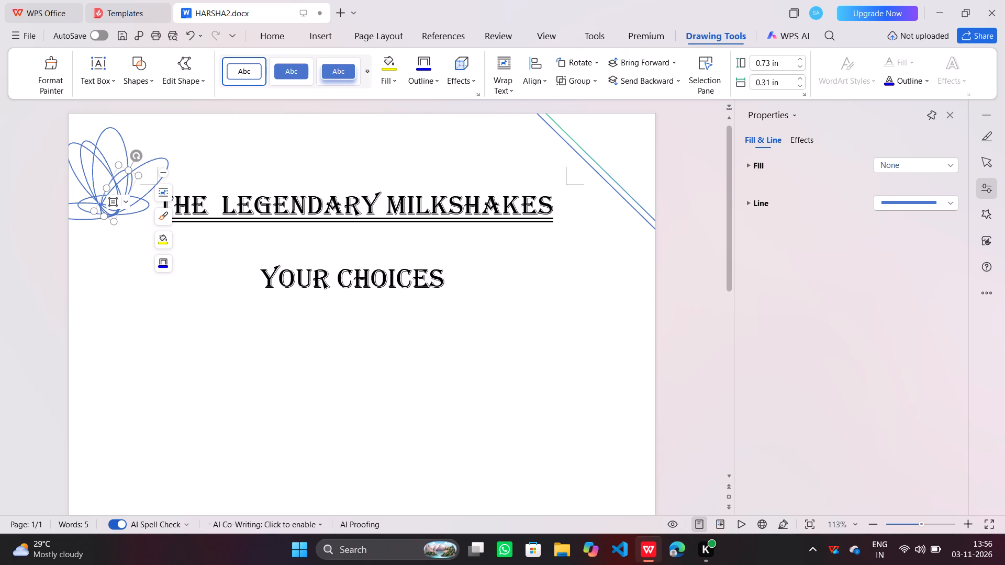
{"action": "left_click_drag", "start_coordinate": [129, 172], "coordinate": [133, 162]}
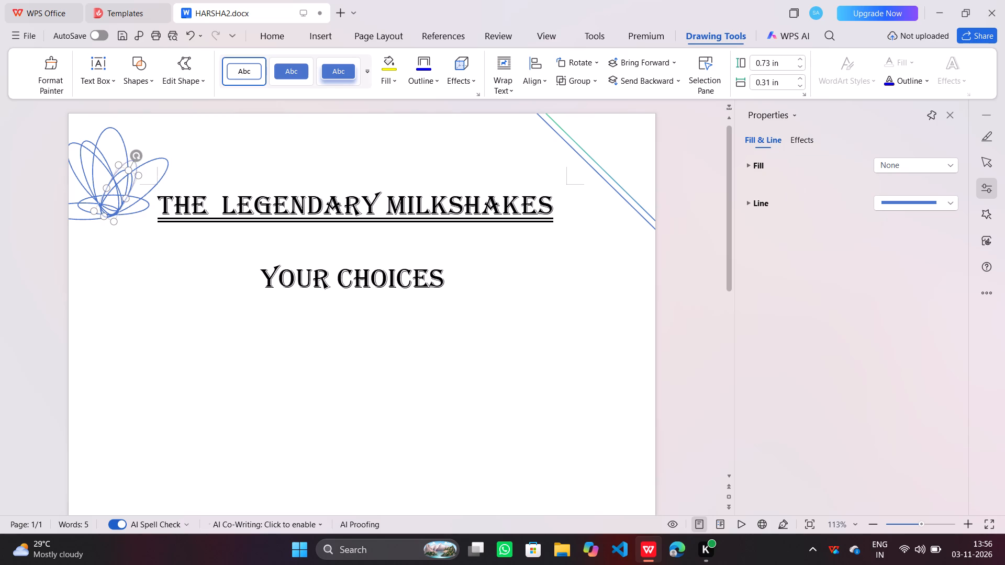
{"action": "left_click_drag", "start_coordinate": [133, 162], "coordinate": [152, 139]}
{"action": "left_click", "coordinate": [141, 233]}
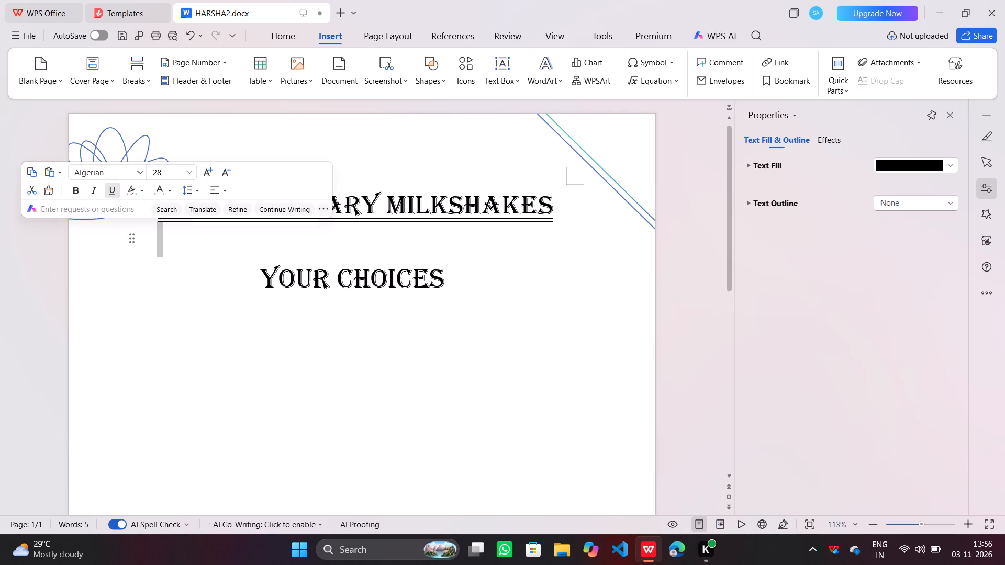
{"action": "left_click", "coordinate": [147, 310]}
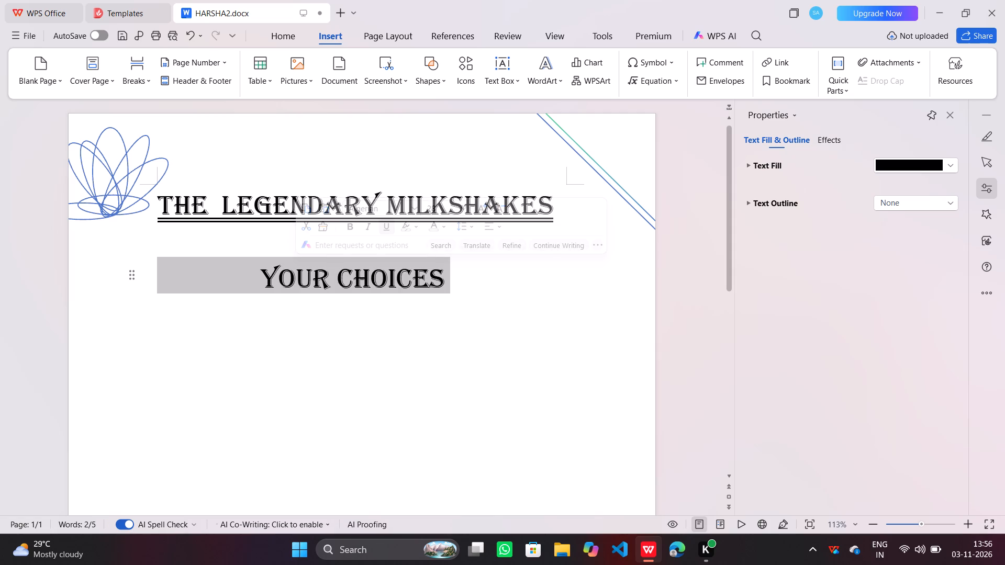
Move the 0.28 in high flat ellipse out of the flower, straight down into the margin just below the drawing.
{"action": "double_click", "coordinate": [91, 220]}
{"action": "left_click", "coordinate": [87, 214]}
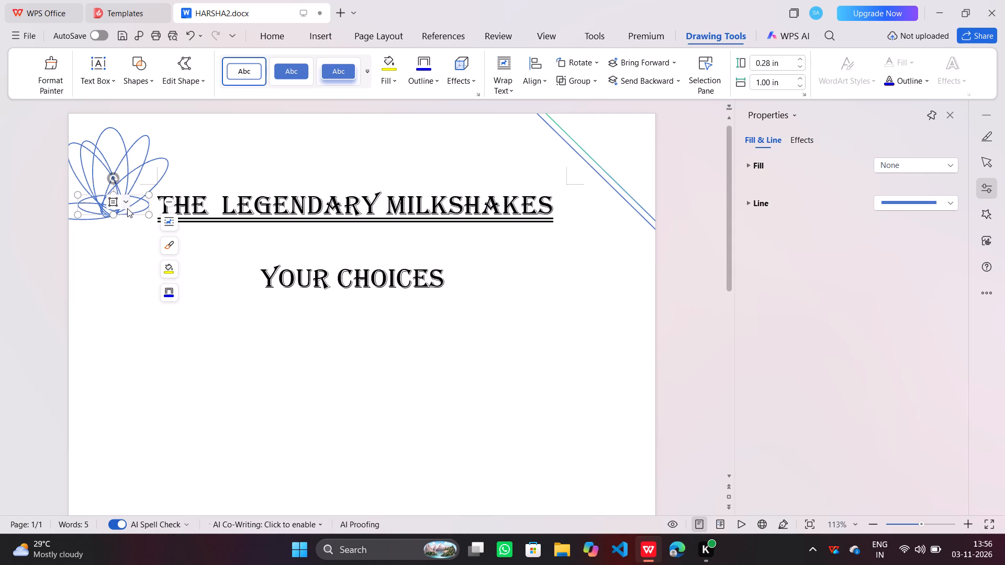
{"action": "left_click_drag", "start_coordinate": [135, 209], "coordinate": [136, 251]}
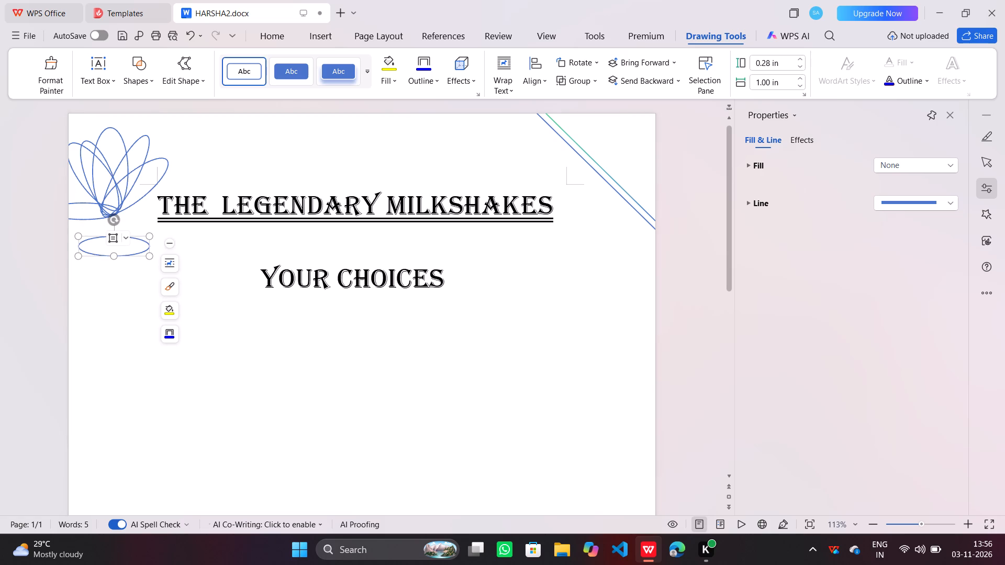
{"action": "left_click_drag", "start_coordinate": [113, 260], "coordinate": [119, 256]}
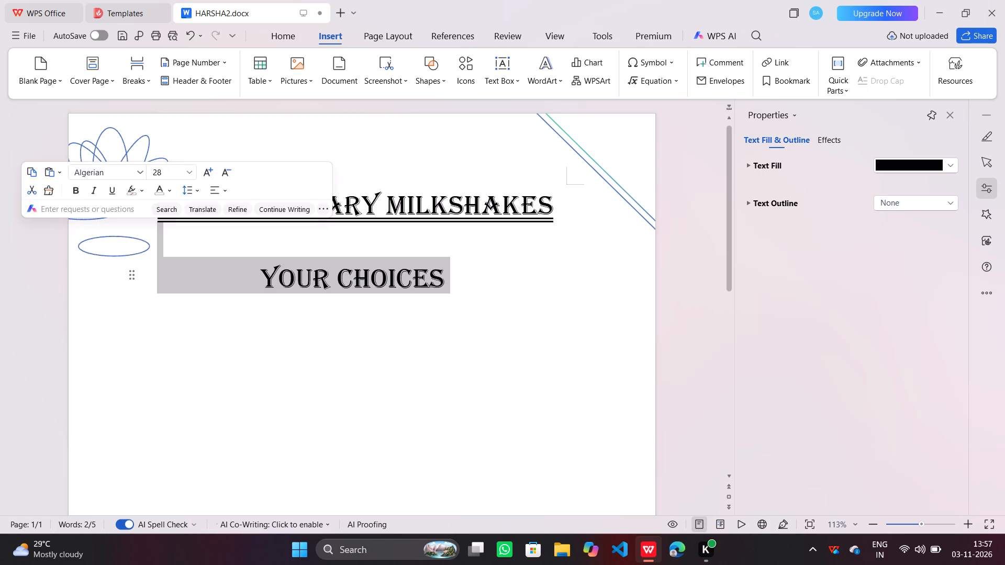
Rotate the flat 0.28 in high ellipse below the flower clockwise until it slopes steeply up to the right.
{"action": "left_click", "coordinate": [118, 248]}
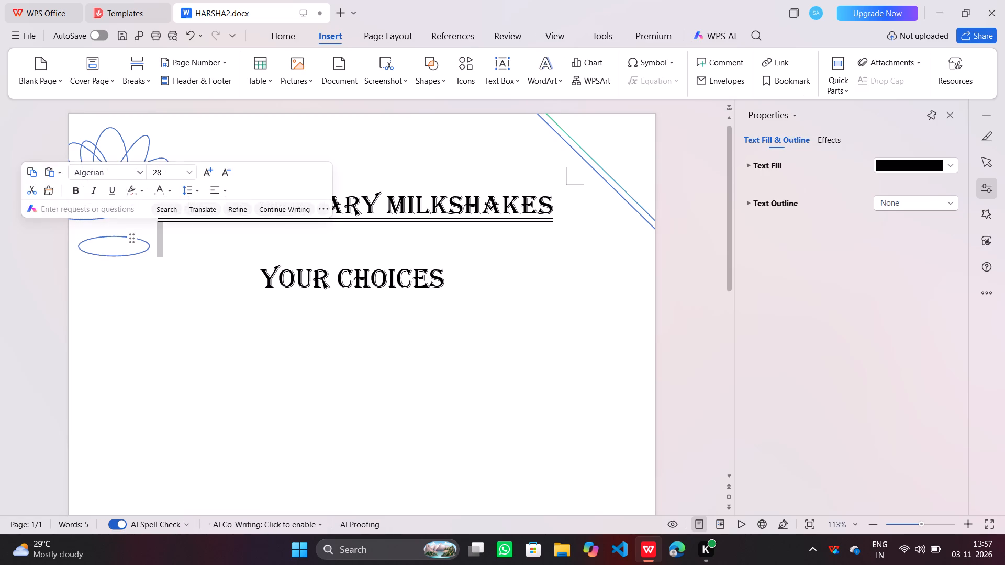
{"action": "left_click", "coordinate": [117, 254]}
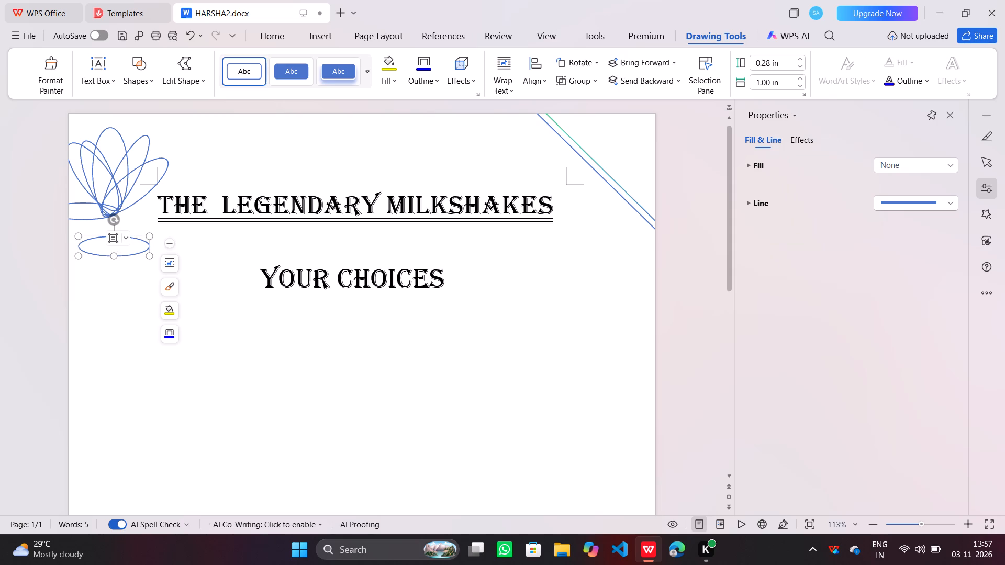
{"action": "left_click_drag", "start_coordinate": [115, 223], "coordinate": [148, 230]}
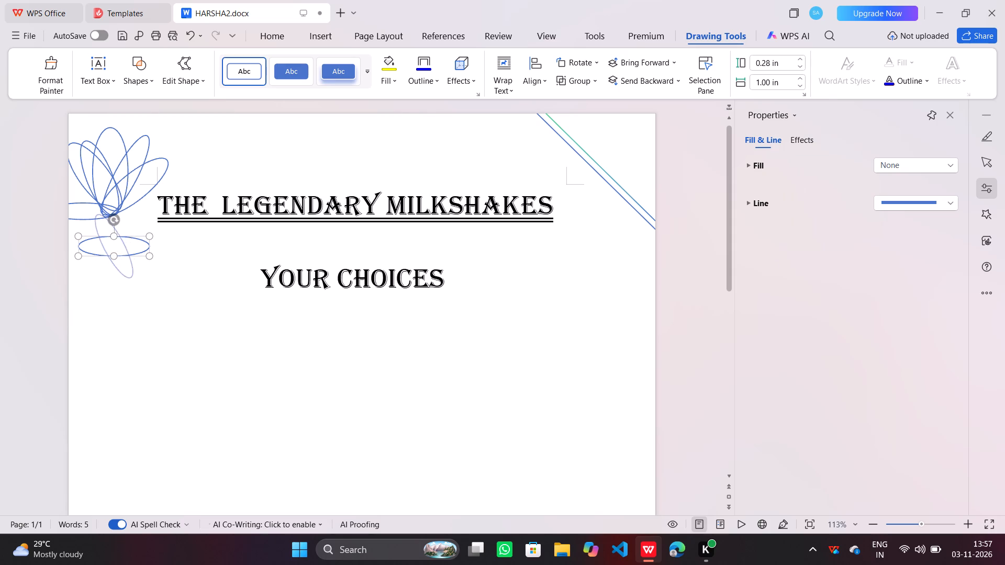
{"action": "left_click_drag", "start_coordinate": [148, 230], "coordinate": [153, 263]}
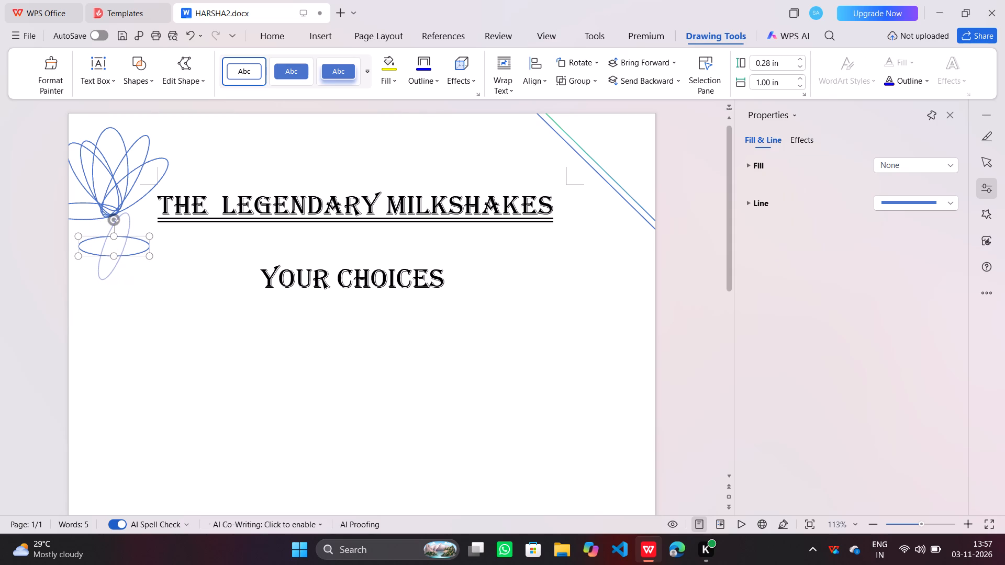
{"action": "left_click_drag", "start_coordinate": [153, 263], "coordinate": [154, 277]}
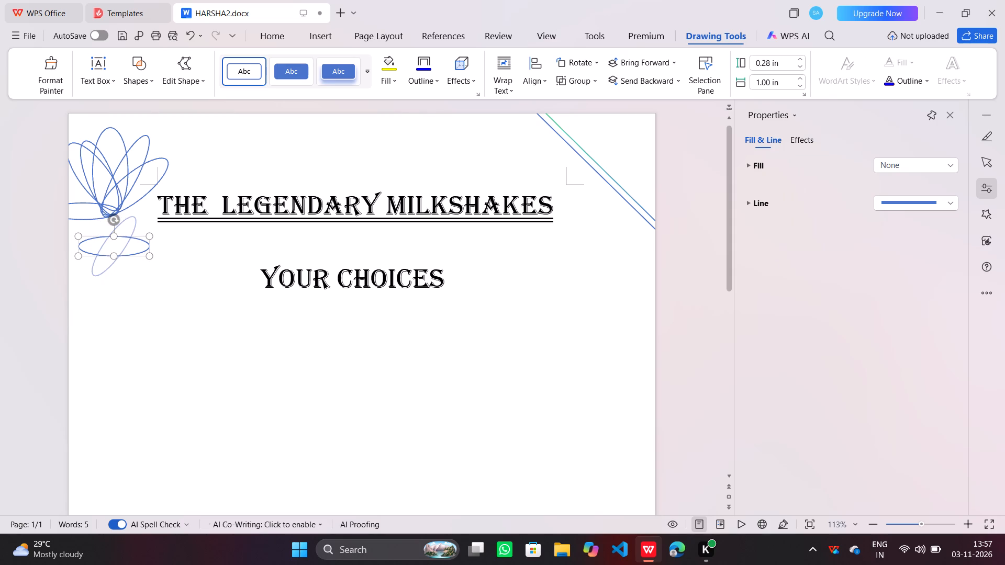
{"action": "left_click_drag", "start_coordinate": [154, 277], "coordinate": [154, 278]}
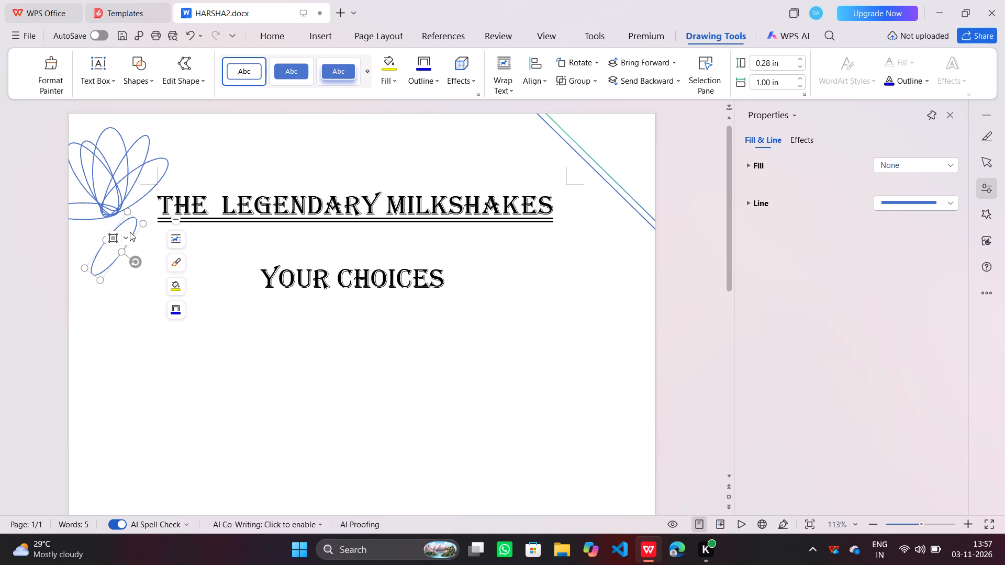
Move the tilted 1.00 in long ellipse up into the flower, beside the petals on its upper-right side.
{"action": "left_click_drag", "start_coordinate": [127, 230], "coordinate": [136, 223]}
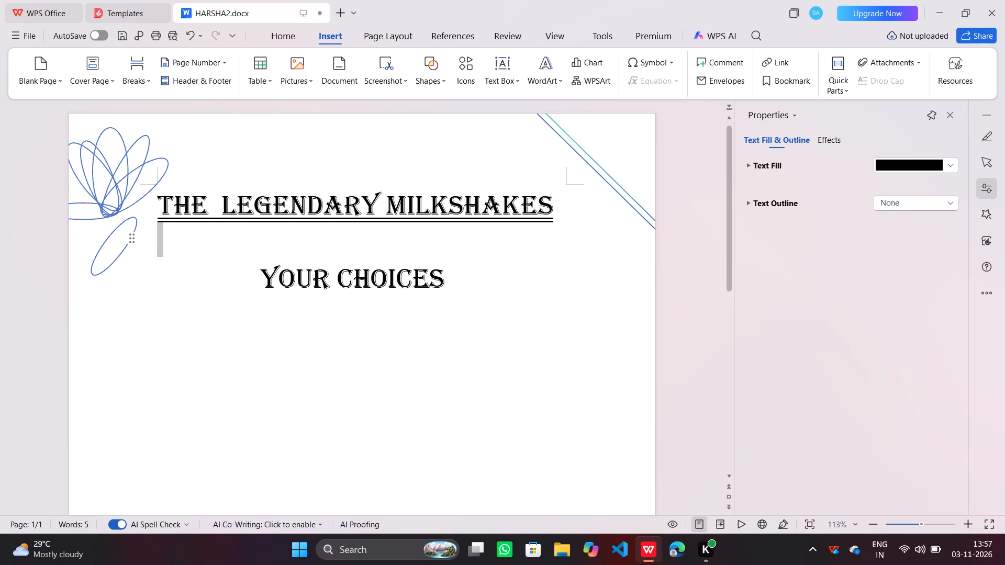
{"action": "left_click_drag", "start_coordinate": [136, 223], "coordinate": [136, 221]}
{"action": "left_click", "coordinate": [117, 311]}
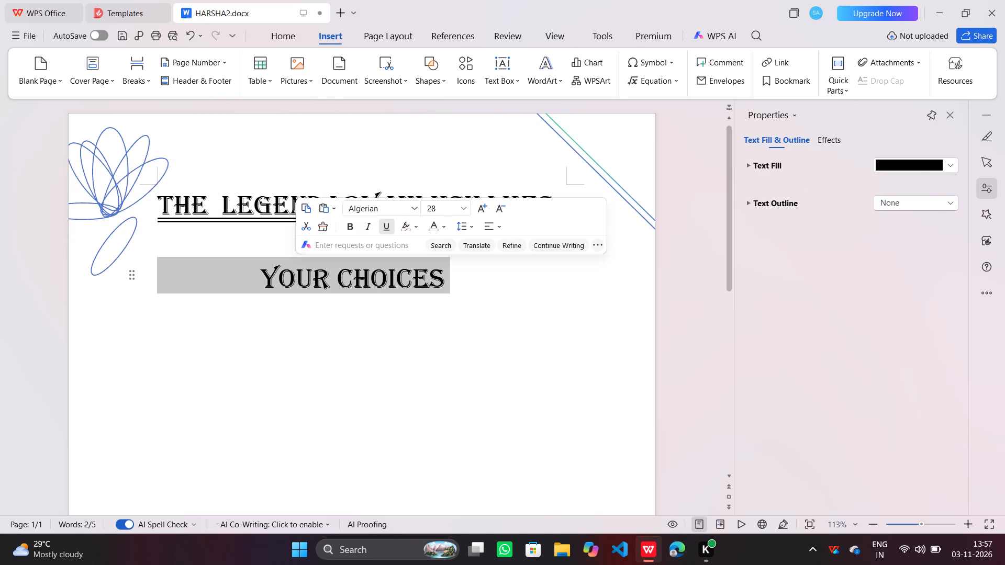
{"action": "left_click_drag", "start_coordinate": [135, 220], "coordinate": [142, 208]}
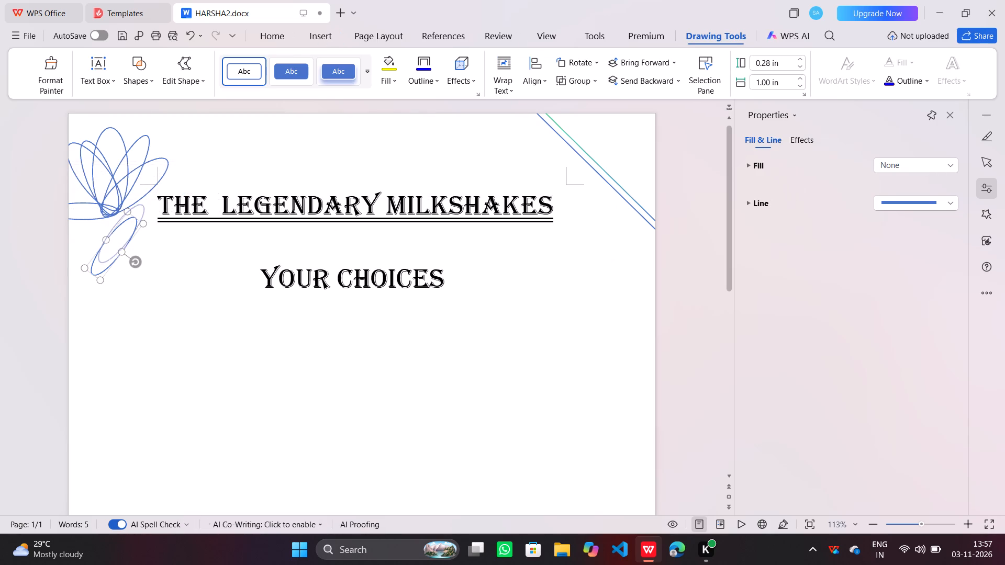
{"action": "left_click_drag", "start_coordinate": [142, 208], "coordinate": [131, 218]}
{"action": "left_click_drag", "start_coordinate": [131, 218], "coordinate": [147, 158]}
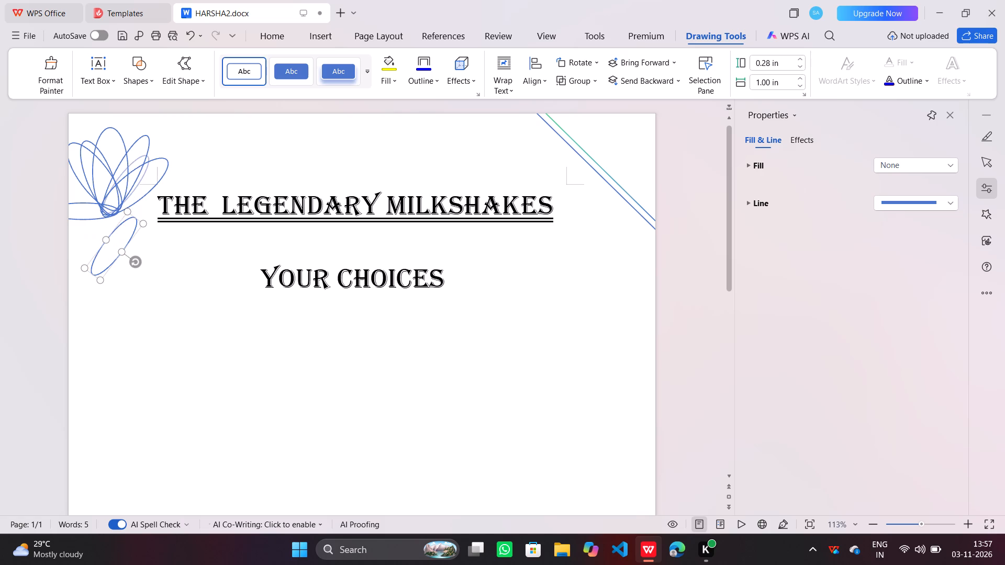
{"action": "left_click_drag", "start_coordinate": [147, 158], "coordinate": [148, 162]}
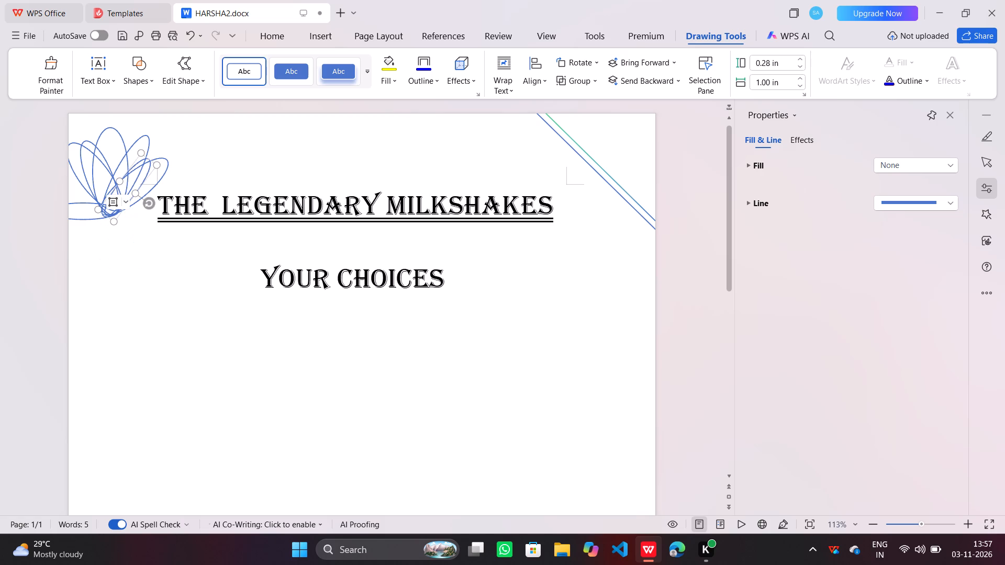
{"action": "left_click_drag", "start_coordinate": [146, 157], "coordinate": [167, 138]}
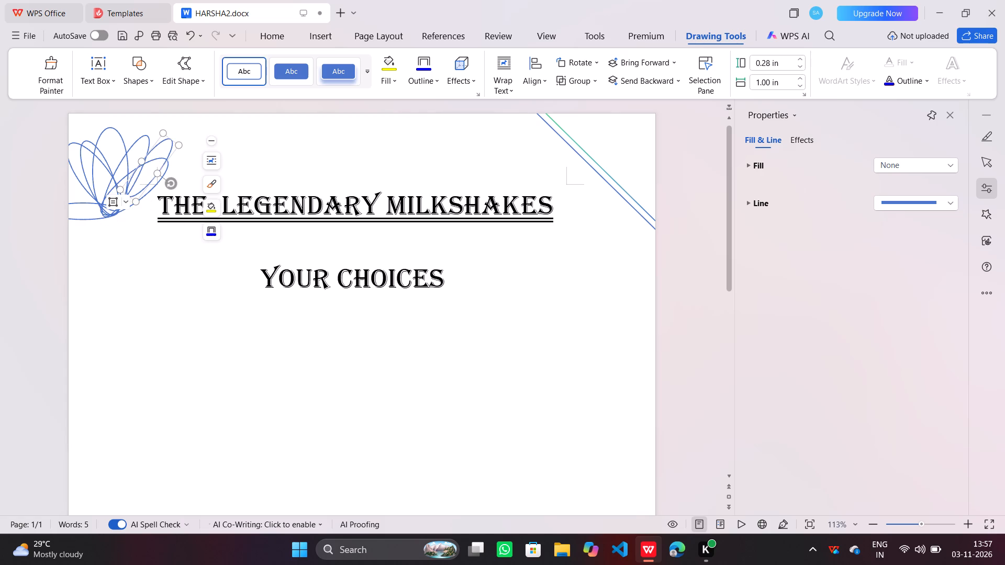
{"action": "left_click", "coordinate": [172, 139]}
Stretch the newly placed tilted petal outward to about 1.28 in long and 0.27 in wide.
{"action": "left_click_drag", "start_coordinate": [164, 136], "coordinate": [177, 116]}
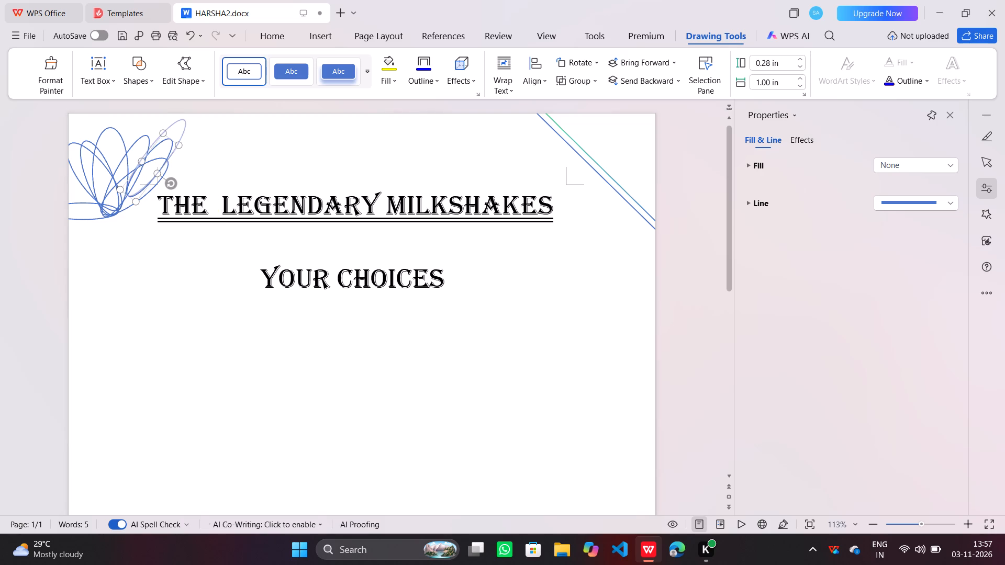
{"action": "left_click_drag", "start_coordinate": [177, 116], "coordinate": [177, 121]}
Shift the stretched petal down and inward so its base meets the flower's center, between the two right-leaning petals.
{"action": "left_click_drag", "start_coordinate": [176, 132], "coordinate": [167, 139]}
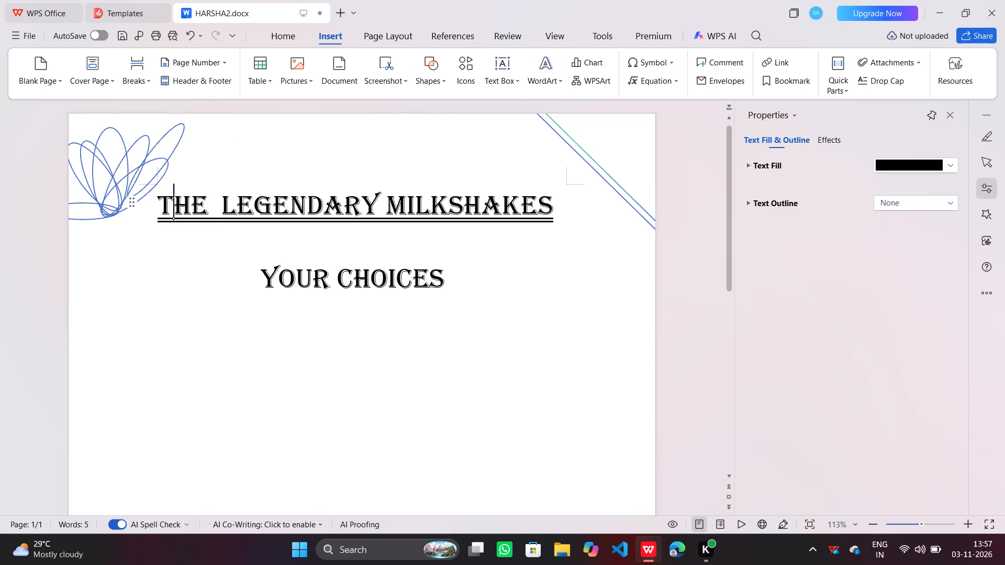
{"action": "left_click_drag", "start_coordinate": [167, 139], "coordinate": [167, 142]}
{"action": "left_click", "coordinate": [167, 142]}
{"action": "left_click_drag", "start_coordinate": [188, 126], "coordinate": [186, 127]}
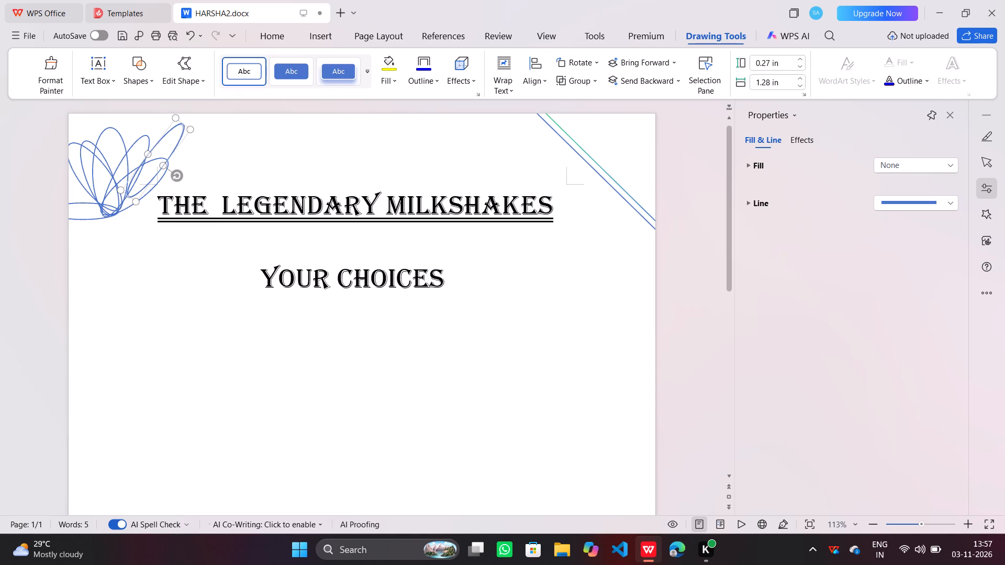
{"action": "left_click_drag", "start_coordinate": [186, 127], "coordinate": [167, 143]}
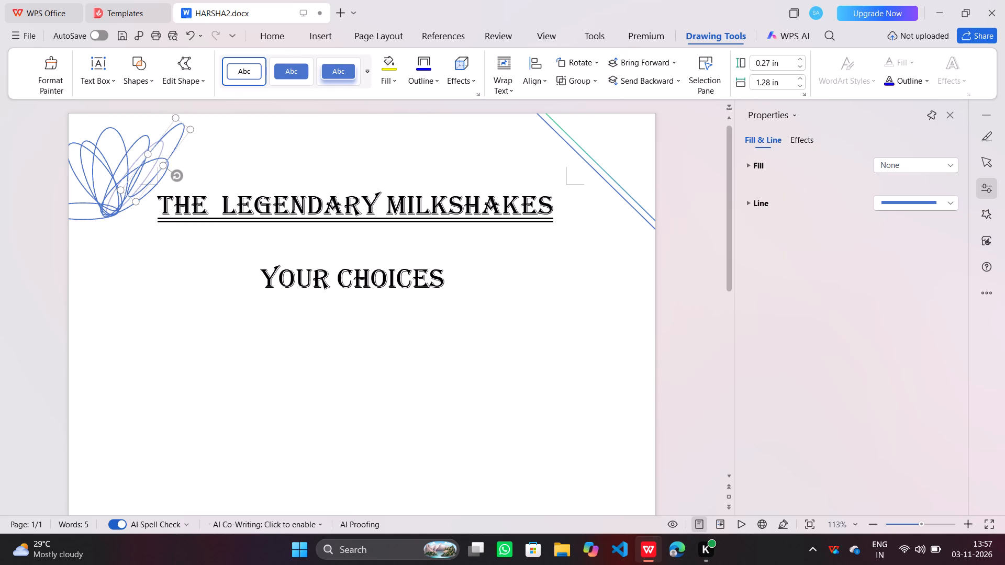
{"action": "left_click_drag", "start_coordinate": [167, 143], "coordinate": [164, 143]}
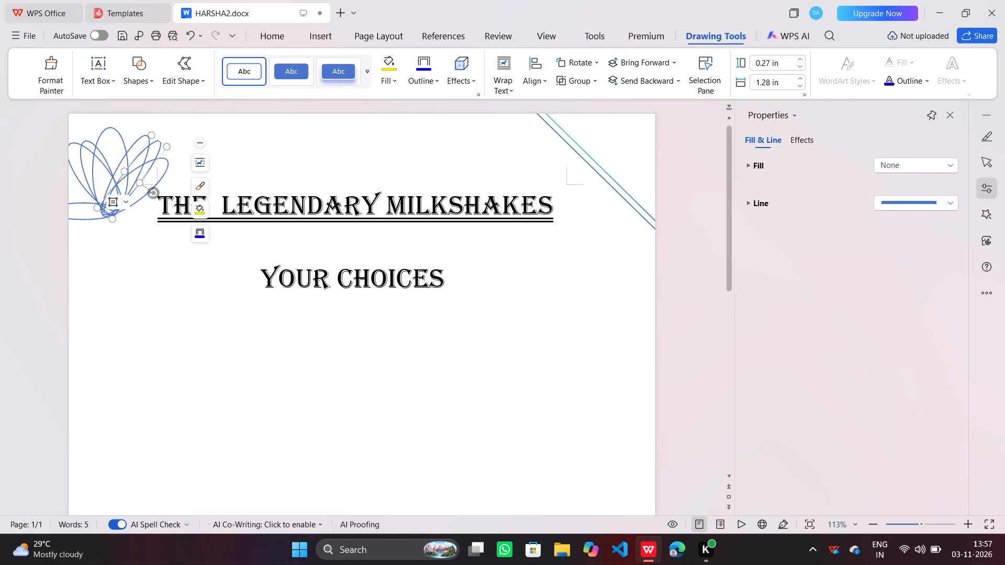
{"action": "left_click", "coordinate": [182, 162]}
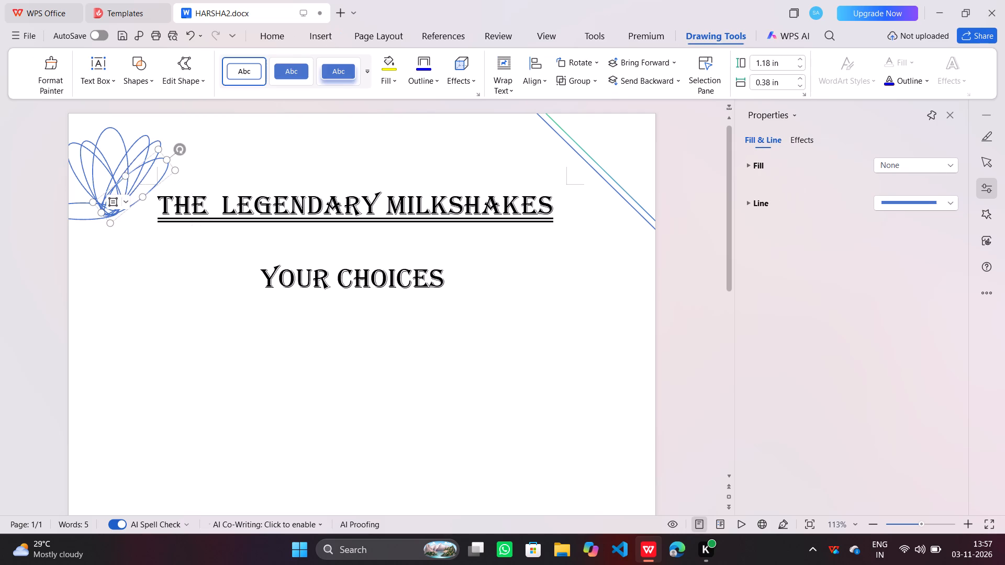
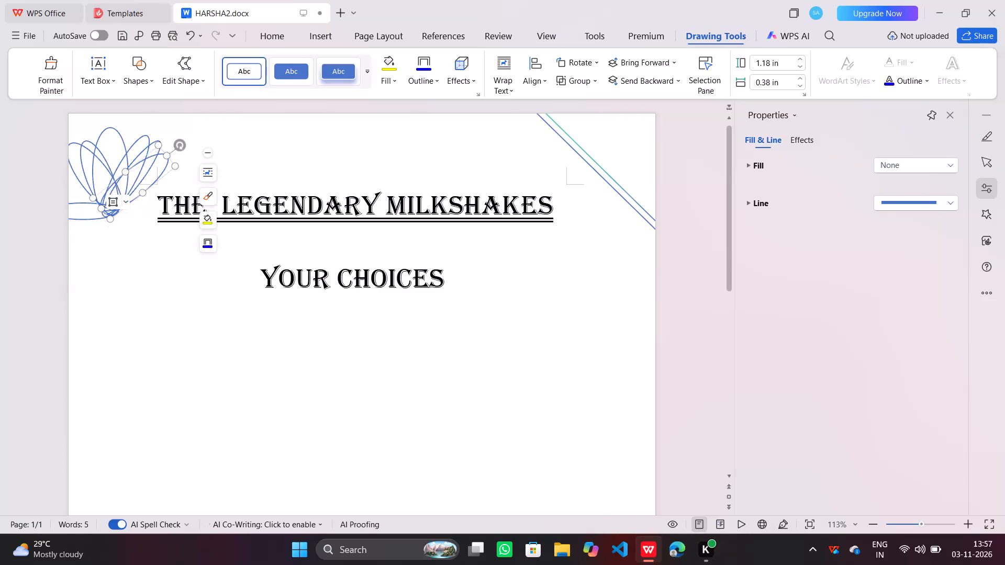
Move the flat 1.00 in wide ellipse from the flower's left base to the blank space just below the flower.
{"action": "left_click", "coordinate": [199, 140]}
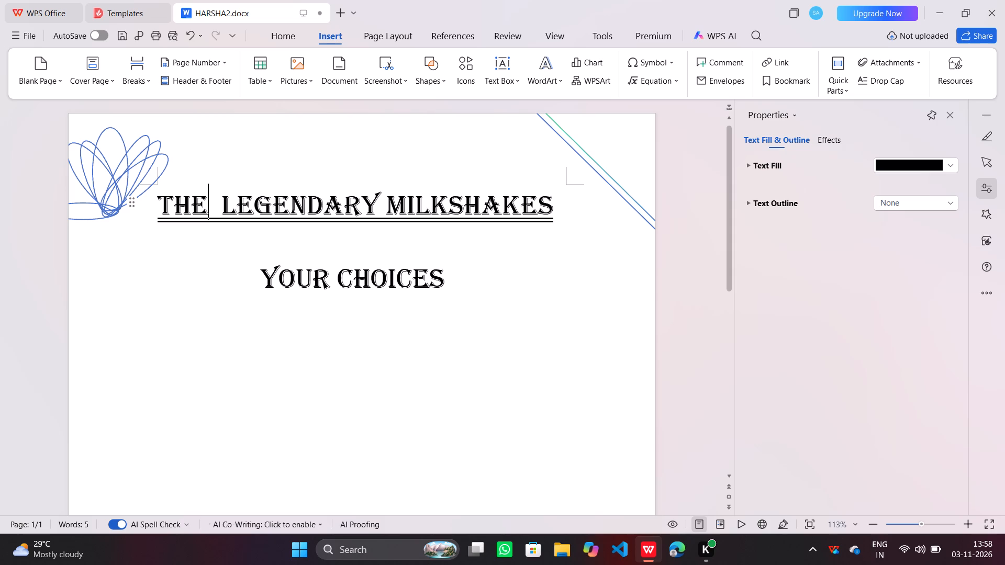
{"action": "left_click_drag", "start_coordinate": [113, 123], "coordinate": [111, 143]}
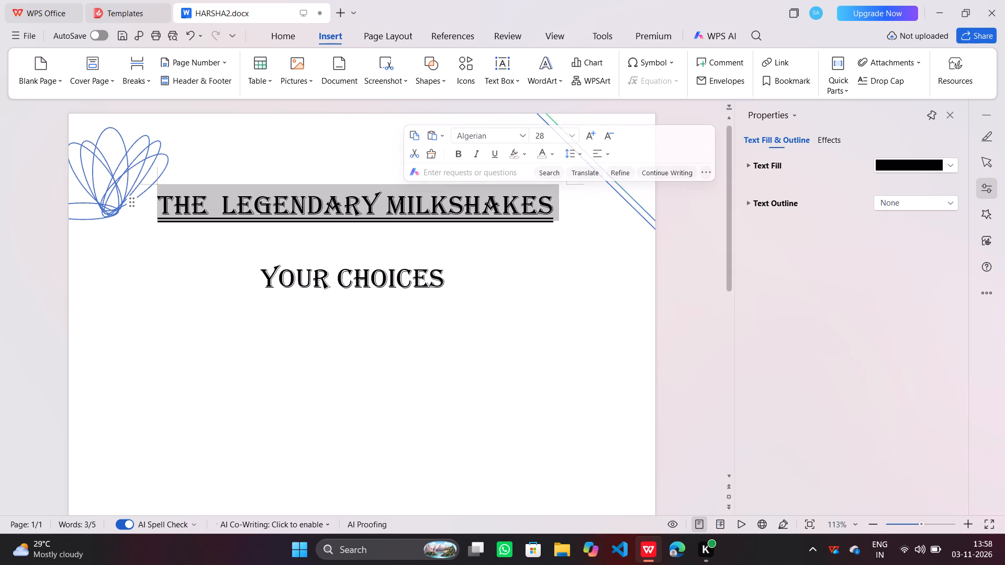
{"action": "left_click", "coordinate": [85, 214]}
{"action": "left_click", "coordinate": [85, 214]}
{"action": "left_click_drag", "start_coordinate": [85, 214], "coordinate": [94, 252]}
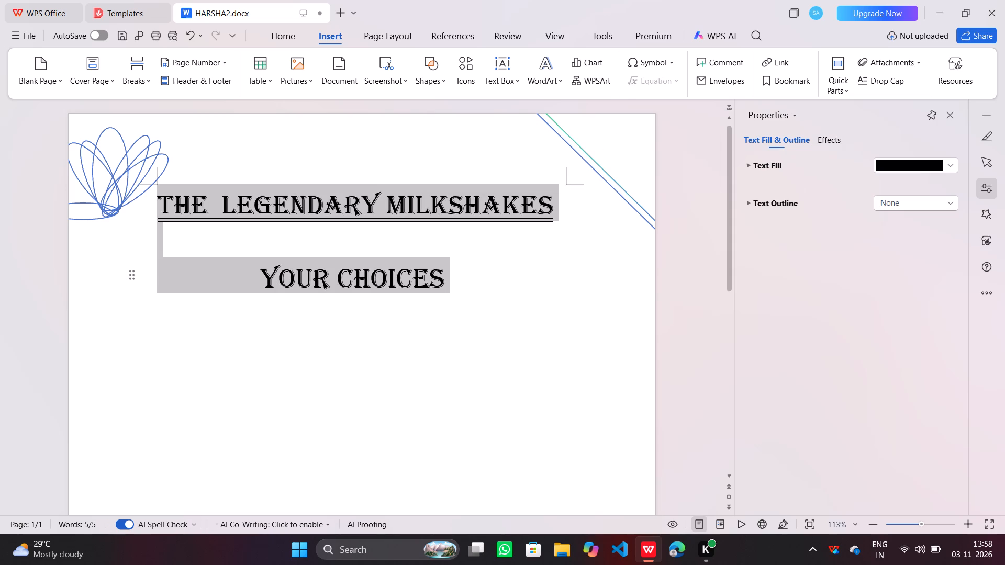
{"action": "left_click_drag", "start_coordinate": [94, 252], "coordinate": [91, 215]}
{"action": "left_click", "coordinate": [91, 215]}
{"action": "double_click", "coordinate": [88, 211]}
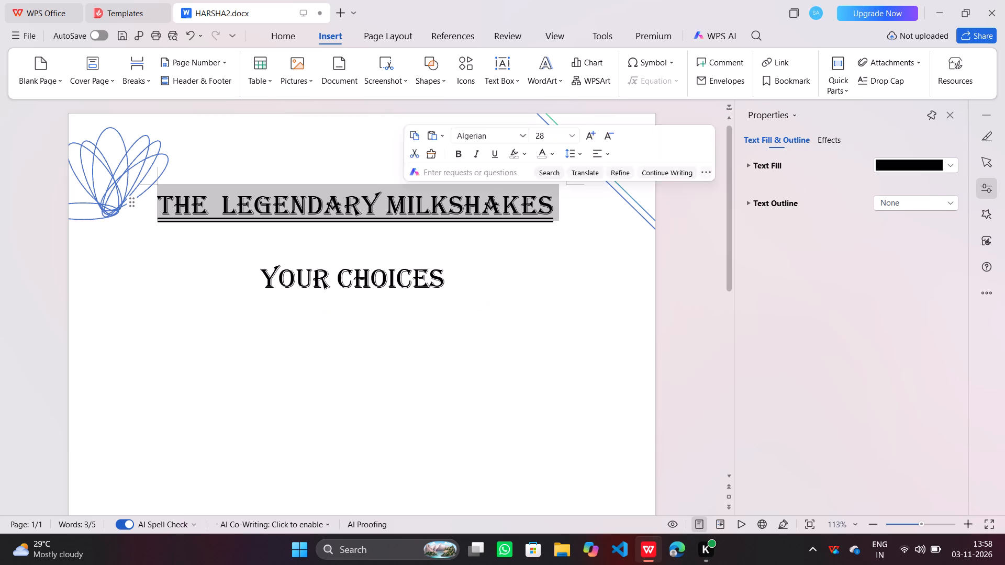
{"action": "double_click", "coordinate": [85, 208]}
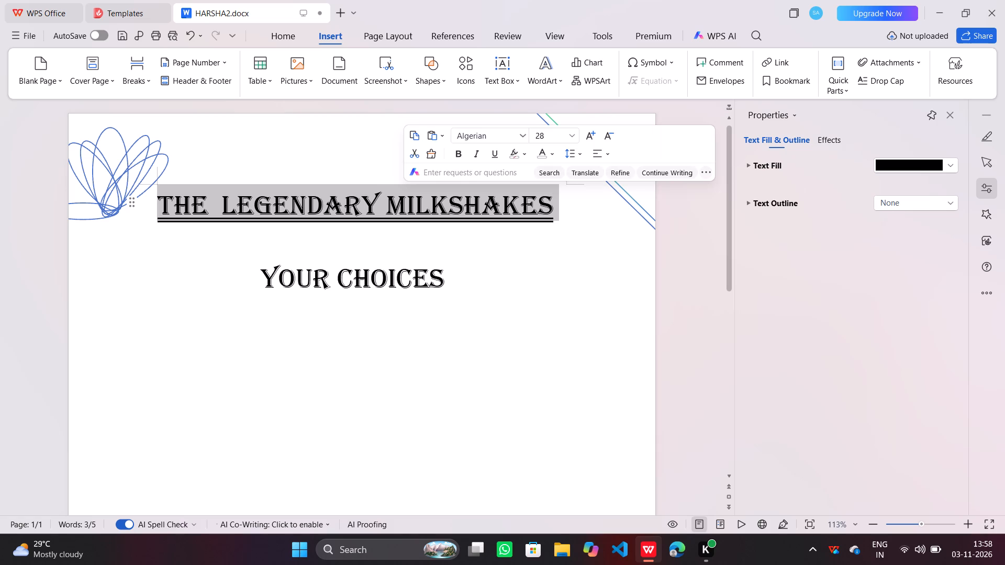
{"action": "double_click", "coordinate": [85, 208]}
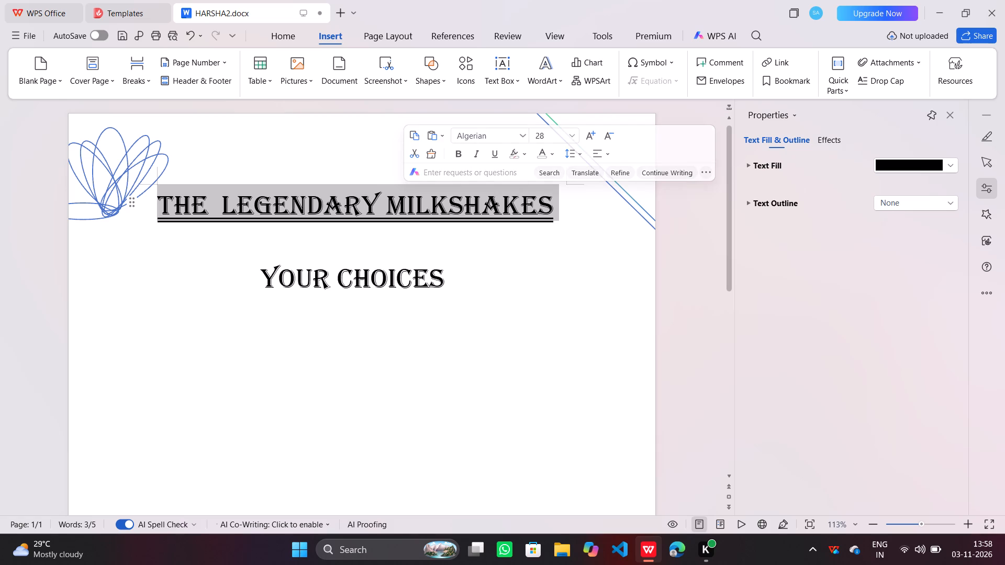
{"action": "left_click_drag", "start_coordinate": [71, 205], "coordinate": [105, 255]}
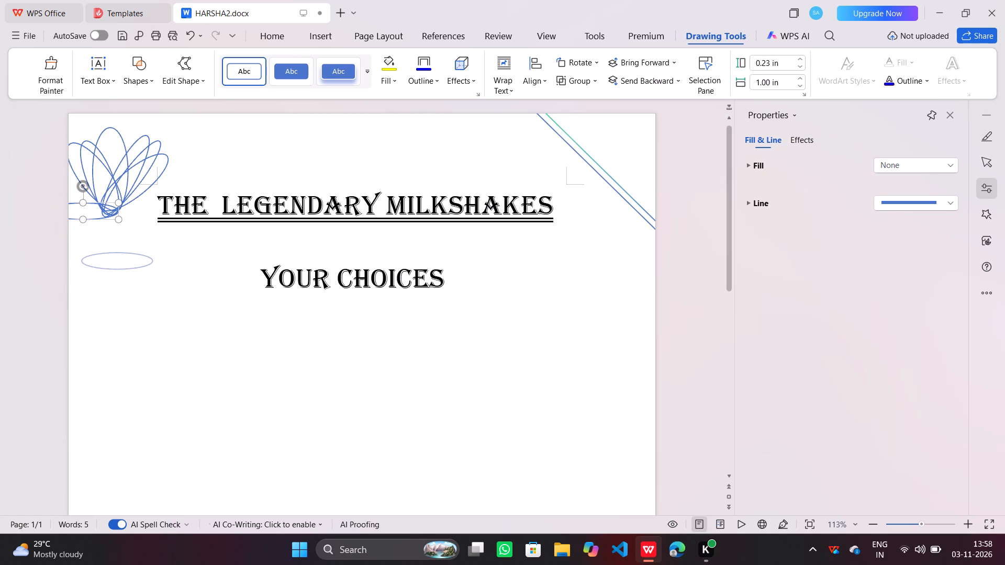
{"action": "left_click_drag", "start_coordinate": [105, 255], "coordinate": [105, 256]}
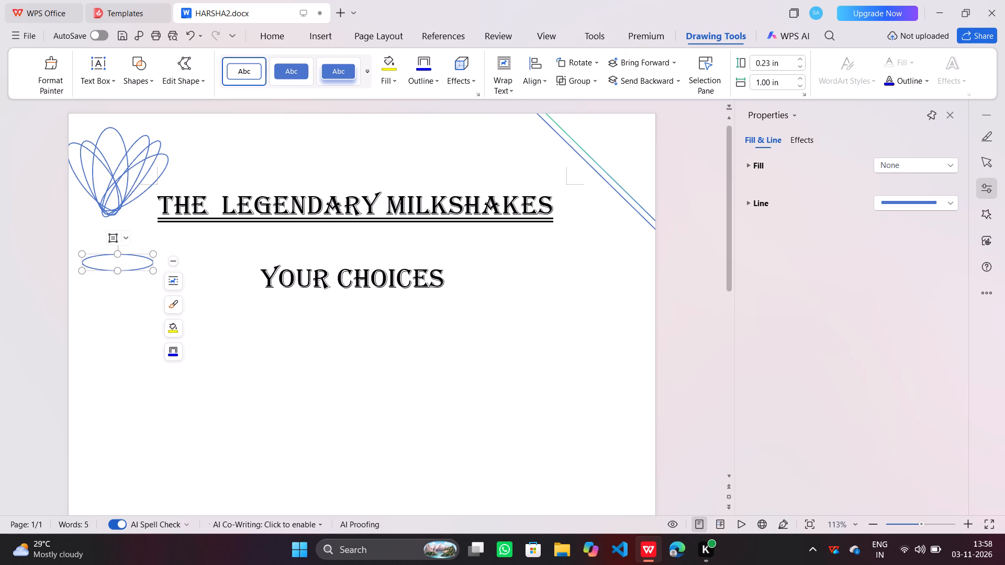
Squeeze the flat ellipse to 0.18 in high and rotate it clockwise until it slopes steeply up to the right.
{"action": "left_click", "coordinate": [120, 254]}
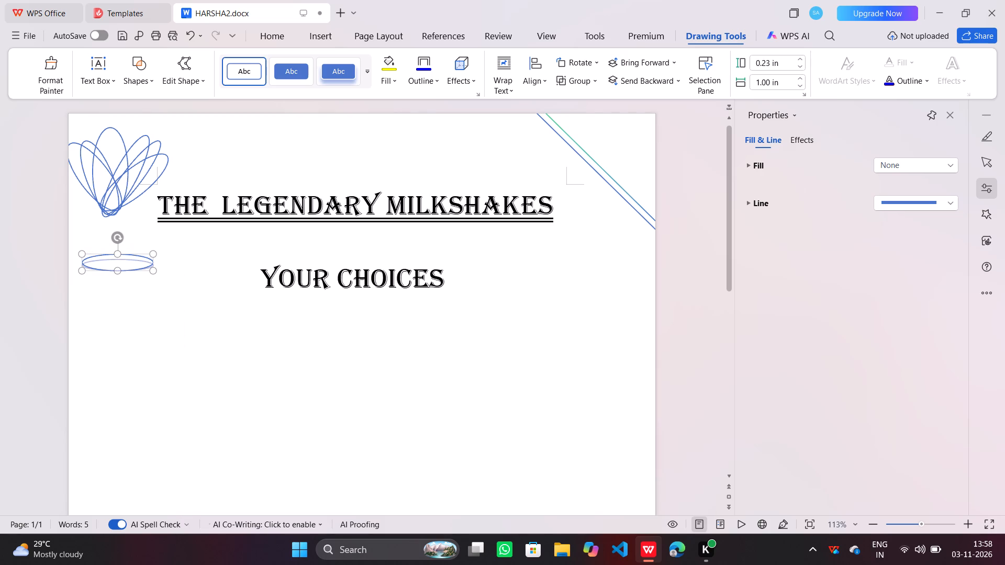
{"action": "left_click_drag", "start_coordinate": [117, 244], "coordinate": [117, 244]}
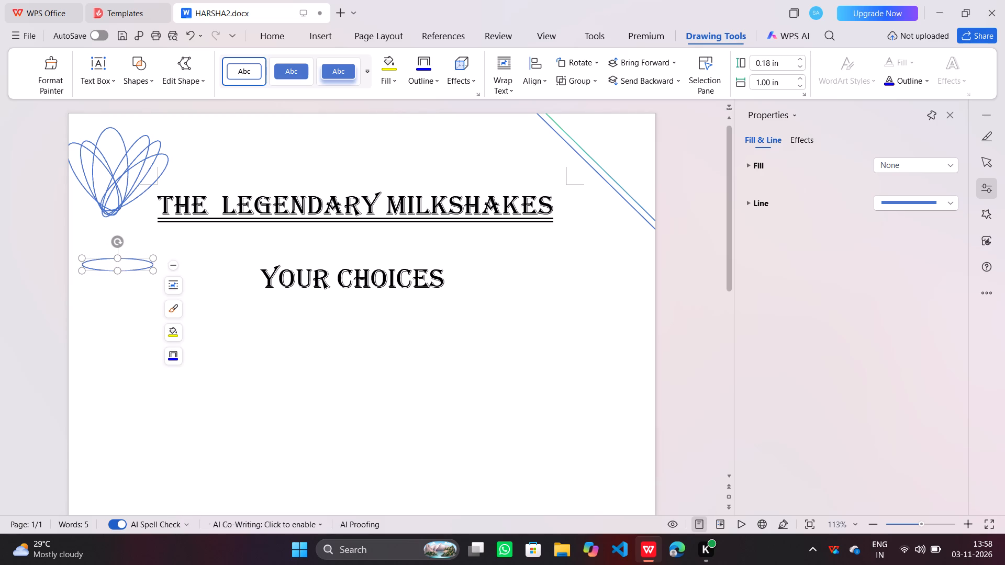
{"action": "left_click_drag", "start_coordinate": [117, 244], "coordinate": [150, 271]}
Move the steeply tilted ellipse down to the blank area below and left of the YOUR CHOICES subheading.
{"action": "left_click_drag", "start_coordinate": [125, 229], "coordinate": [128, 140]}
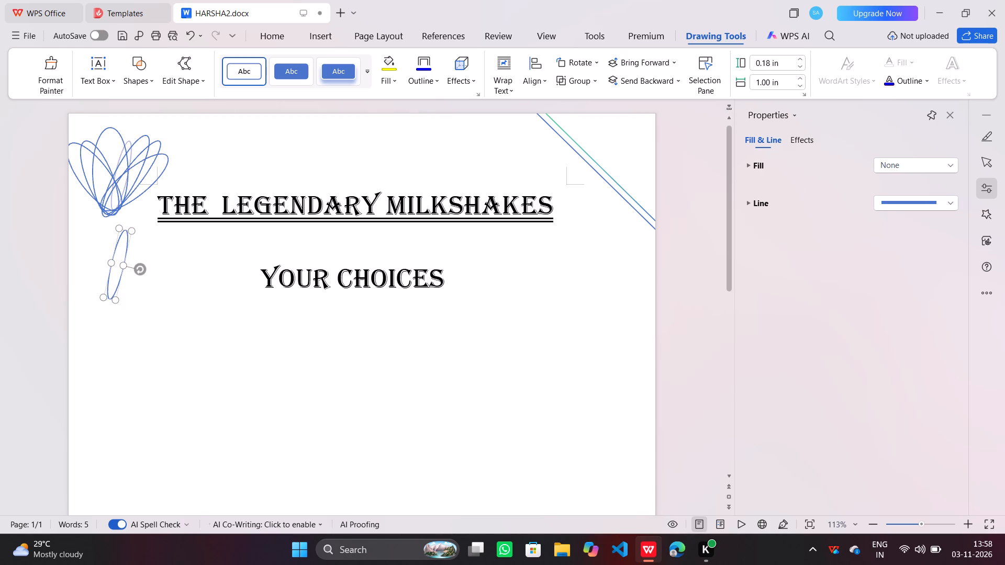
{"action": "left_click_drag", "start_coordinate": [128, 140], "coordinate": [149, 310]}
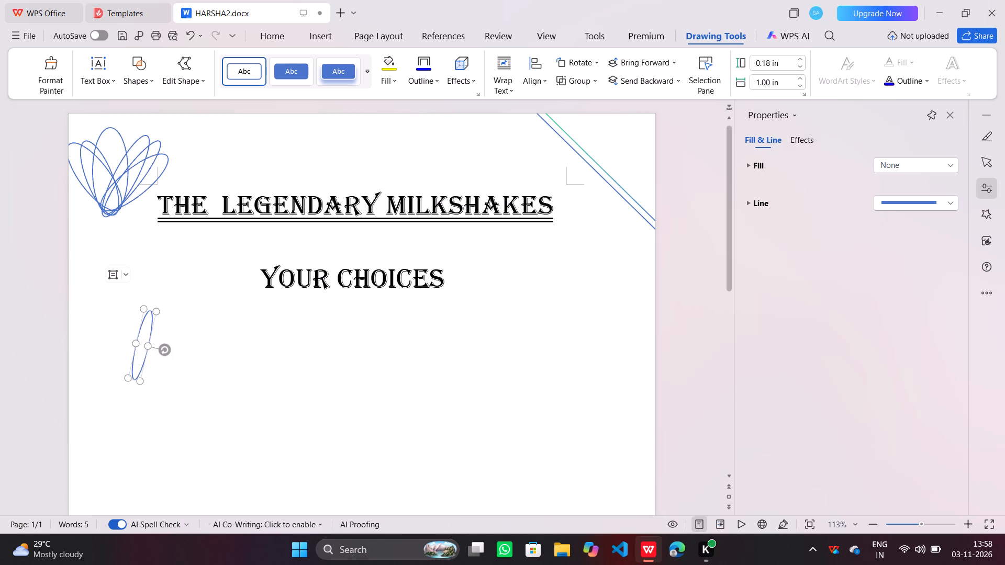
{"action": "left_click_drag", "start_coordinate": [149, 310], "coordinate": [150, 310]}
{"action": "left_click_drag", "start_coordinate": [150, 310], "coordinate": [148, 314]}
{"action": "left_click", "coordinate": [146, 331]}
{"action": "left_click_drag", "start_coordinate": [146, 331], "coordinate": [148, 312]}
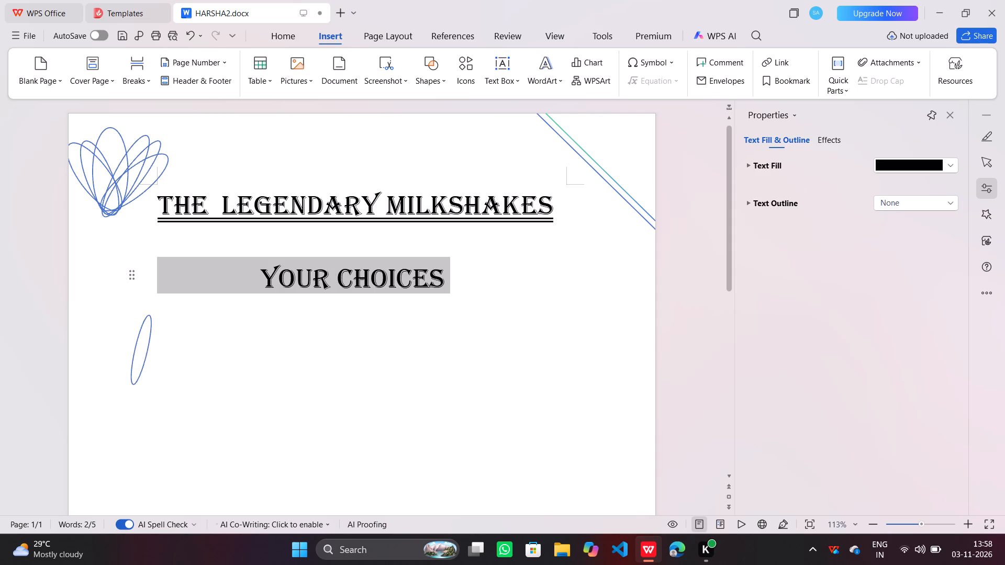
{"action": "left_click_drag", "start_coordinate": [148, 312], "coordinate": [149, 313]}
{"action": "left_click", "coordinate": [149, 313]}
{"action": "left_click_drag", "start_coordinate": [149, 315], "coordinate": [155, 296]}
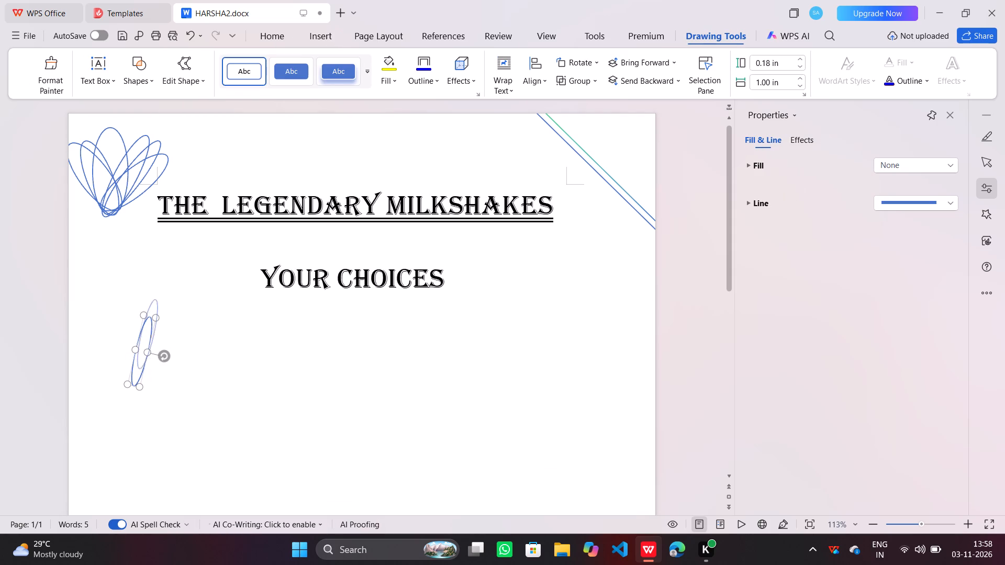
{"action": "left_click_drag", "start_coordinate": [155, 296], "coordinate": [151, 310]}
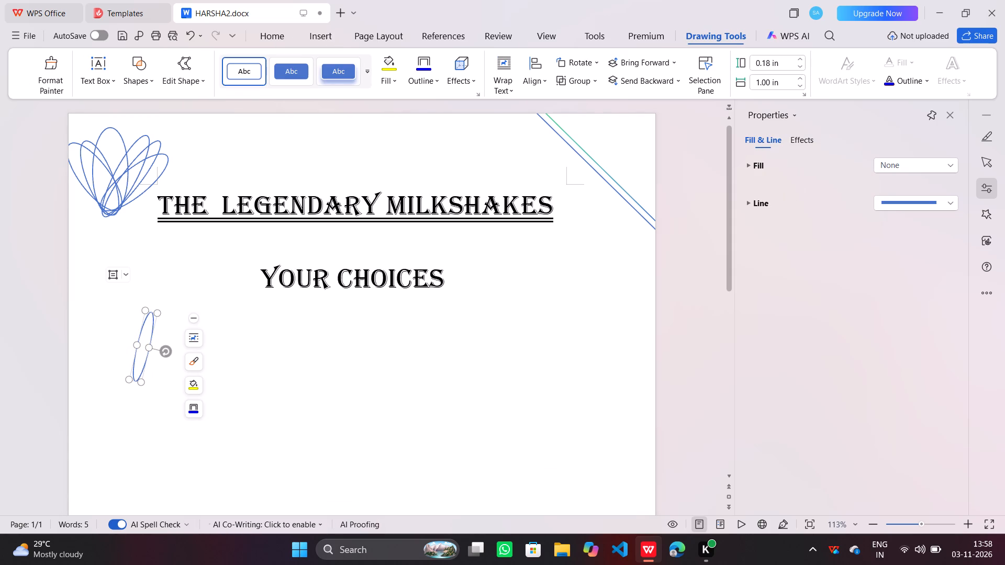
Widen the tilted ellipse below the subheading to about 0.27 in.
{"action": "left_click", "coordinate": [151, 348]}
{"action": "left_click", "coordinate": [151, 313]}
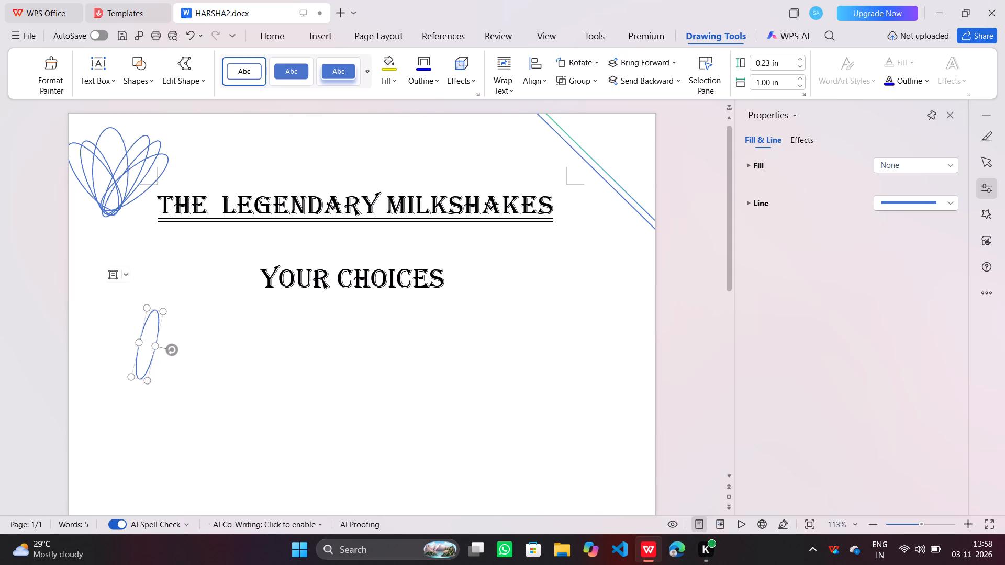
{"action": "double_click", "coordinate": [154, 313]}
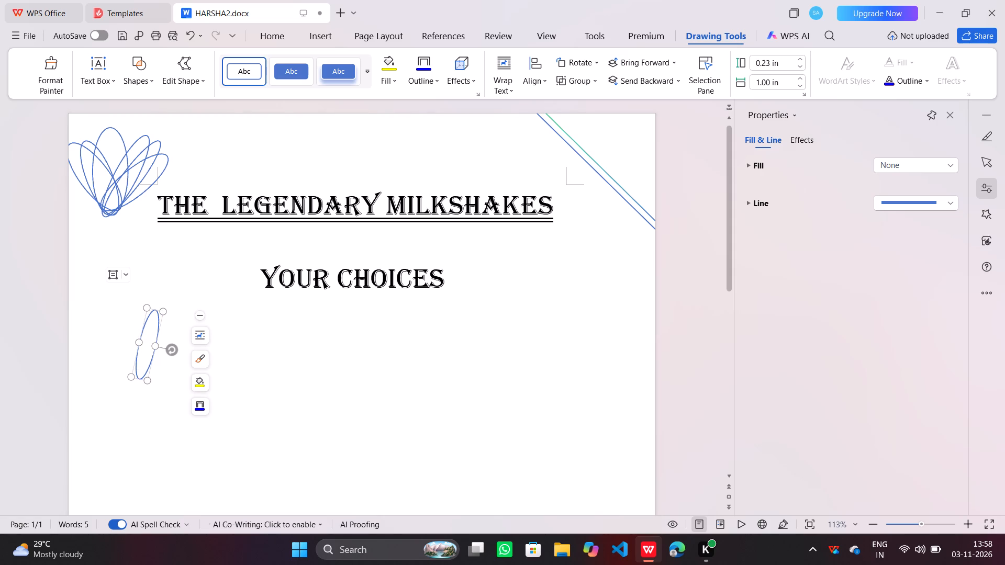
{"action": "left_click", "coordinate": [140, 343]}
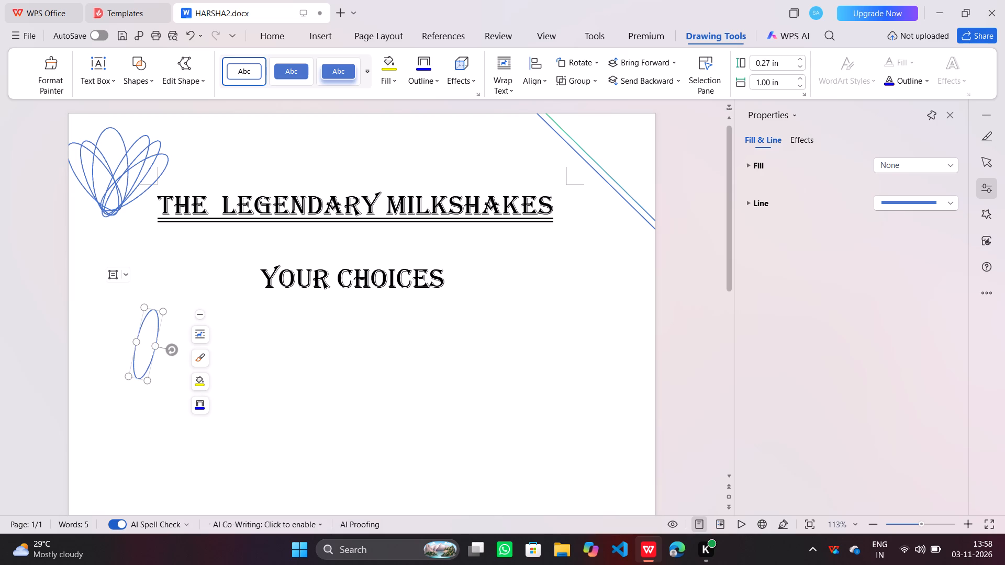
Try the tilted ellipse against the flower's petals, then place it in the blank area farther below and right of the flower.
{"action": "left_click_drag", "start_coordinate": [138, 378], "coordinate": [137, 390]}
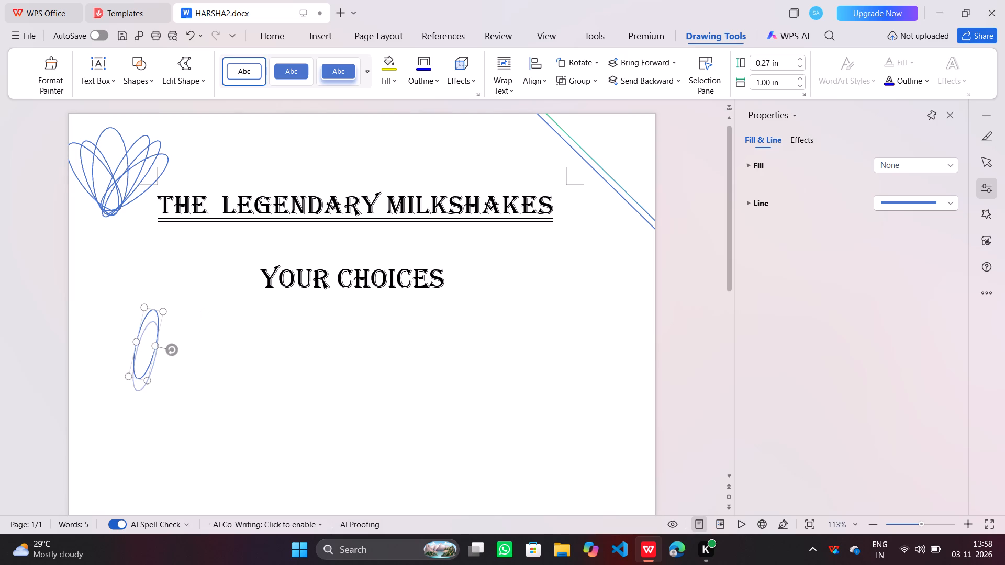
{"action": "left_click_drag", "start_coordinate": [137, 390], "coordinate": [118, 216]}
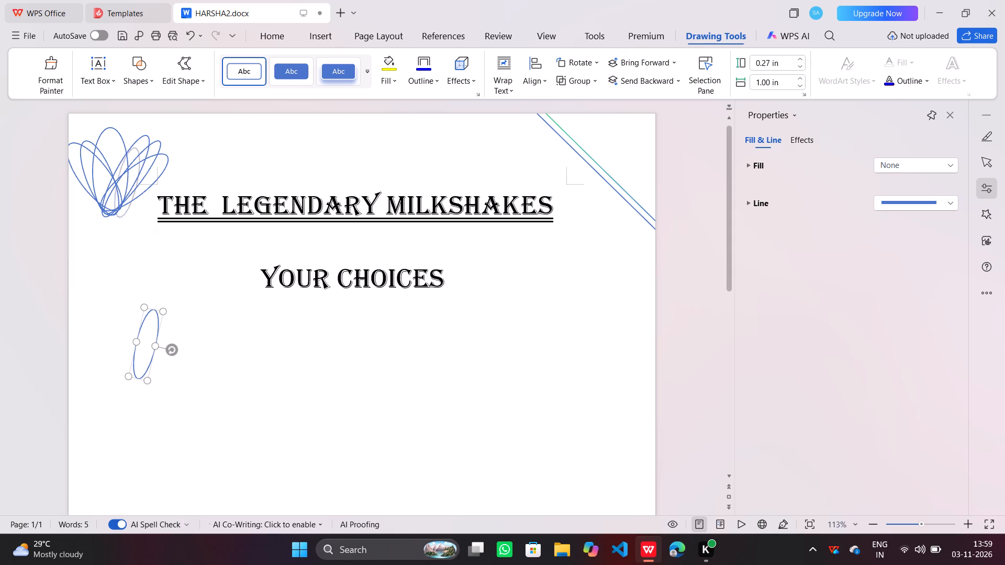
{"action": "left_click_drag", "start_coordinate": [118, 216], "coordinate": [117, 248]}
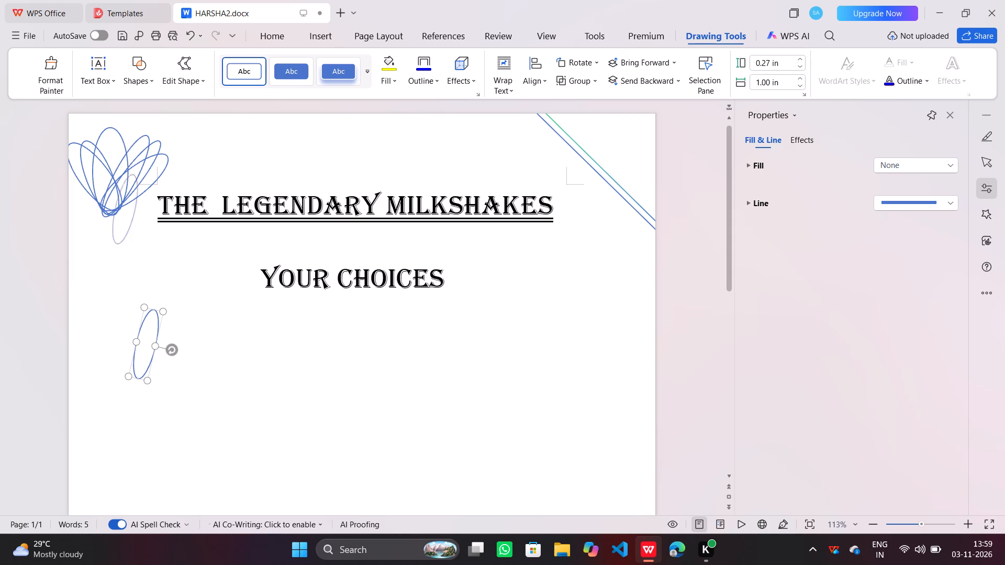
{"action": "left_click_drag", "start_coordinate": [117, 248], "coordinate": [182, 409]}
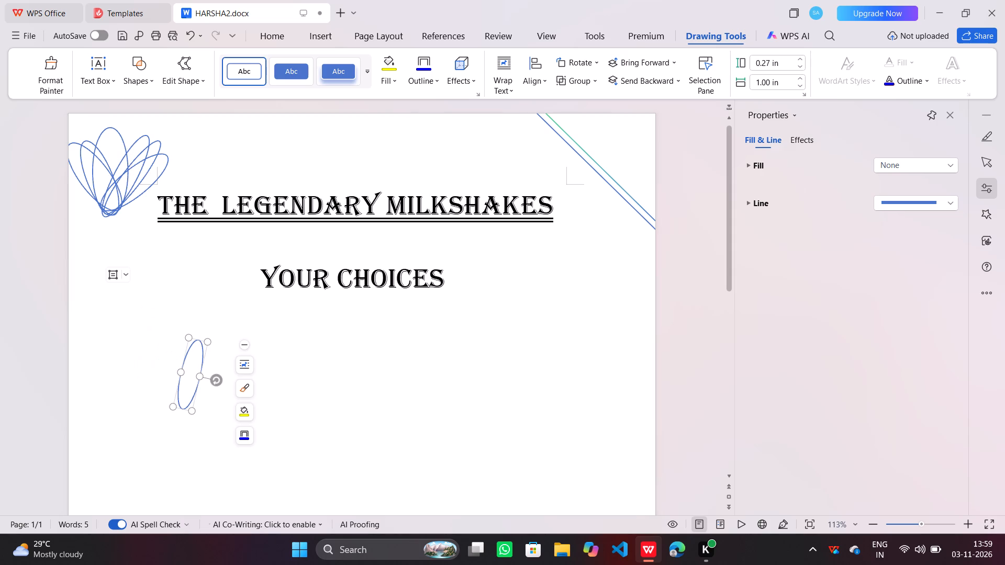
{"action": "left_click", "coordinate": [197, 341]}
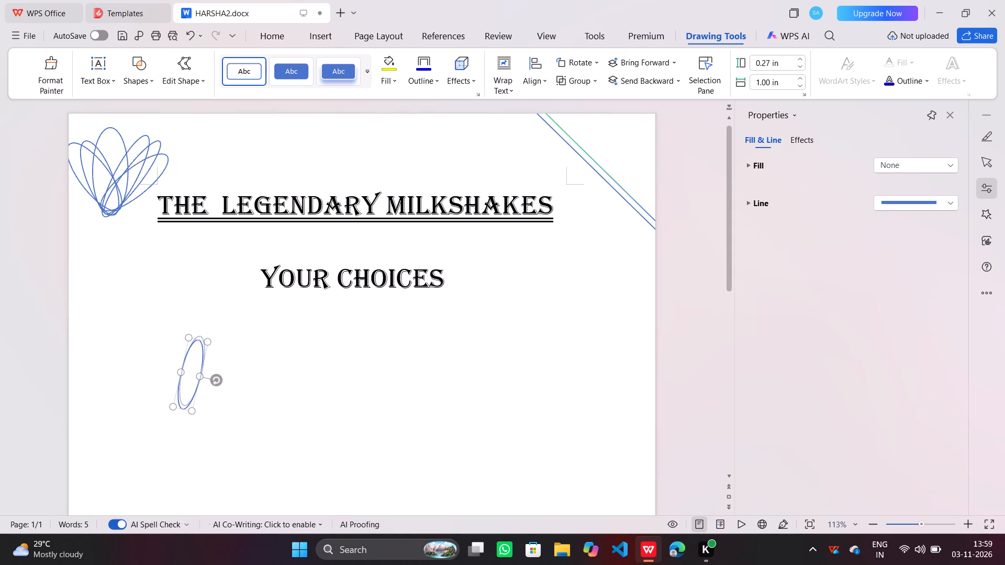
{"action": "double_click", "coordinate": [198, 337]}
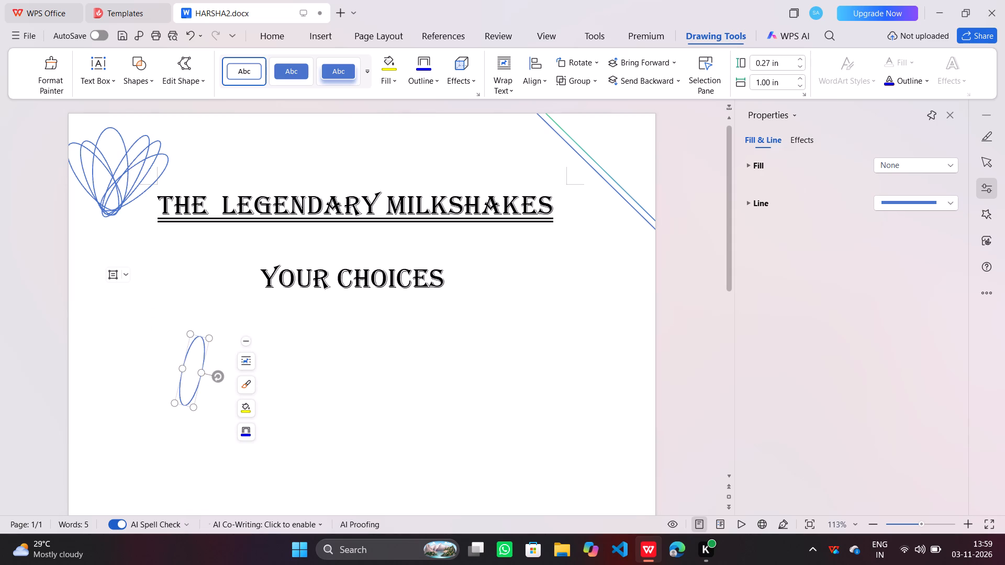
{"action": "left_click", "coordinate": [200, 336]}
Resize the tilted ellipse below the subheading to about 1.45 in long and 0.41 in wide.
{"action": "left_click_drag", "start_coordinate": [200, 336], "coordinate": [201, 377]}
{"action": "left_click_drag", "start_coordinate": [201, 377], "coordinate": [199, 375]}
{"action": "left_click_drag", "start_coordinate": [199, 375], "coordinate": [308, 394]}
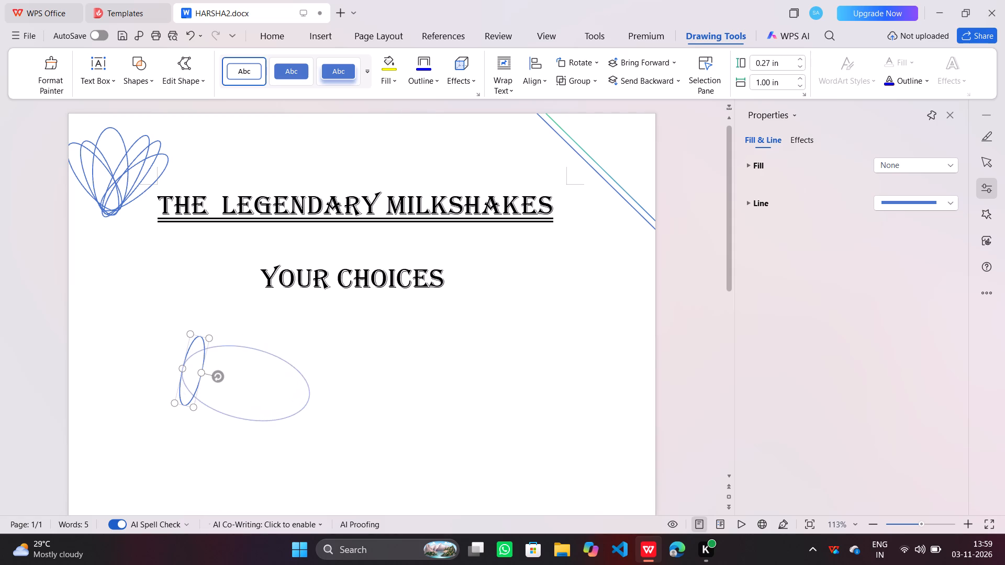
{"action": "left_click_drag", "start_coordinate": [308, 394], "coordinate": [310, 394]}
{"action": "left_click_drag", "start_coordinate": [255, 350], "coordinate": [263, 288]}
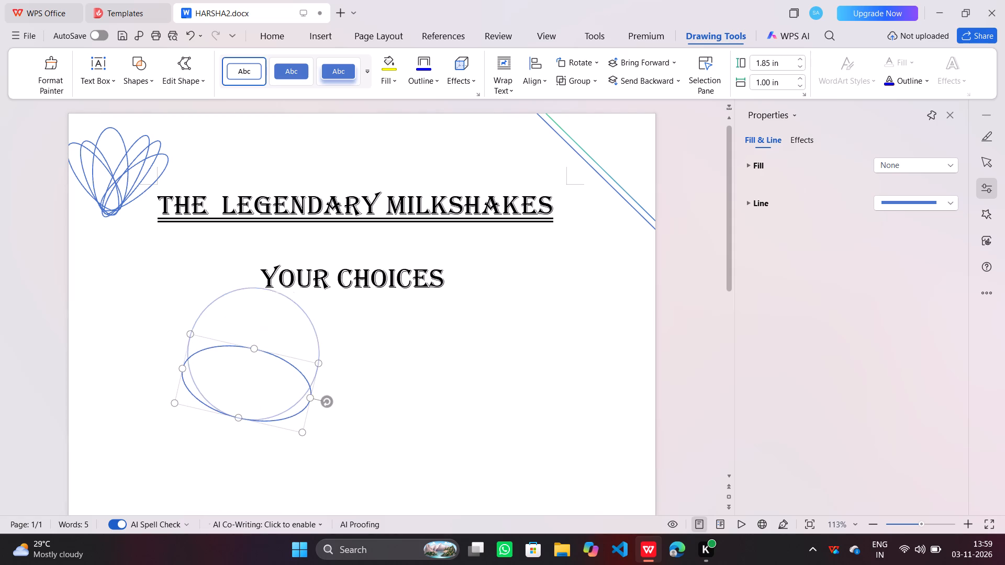
{"action": "left_click_drag", "start_coordinate": [263, 288], "coordinate": [264, 275]}
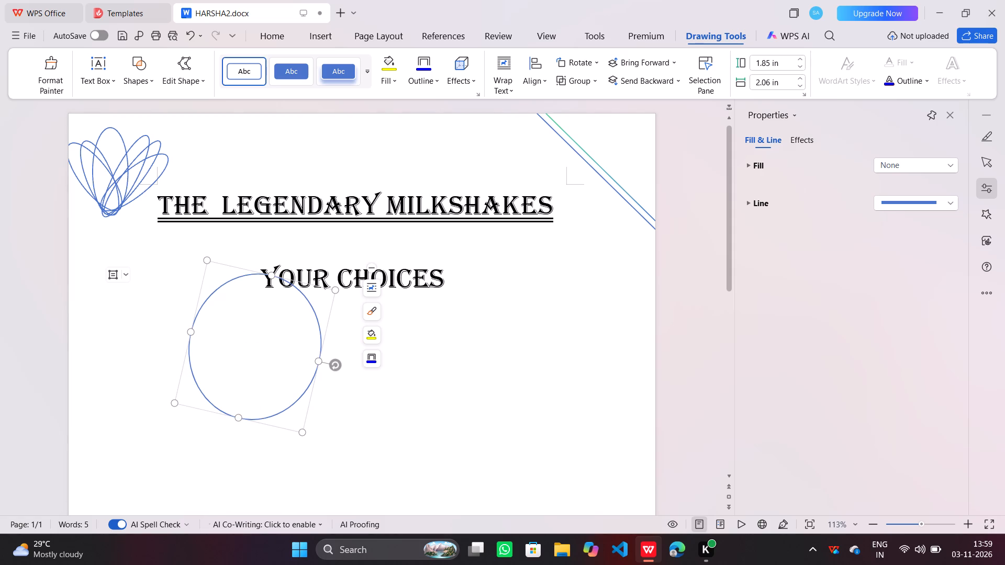
{"action": "left_click_drag", "start_coordinate": [317, 361], "coordinate": [218, 334]}
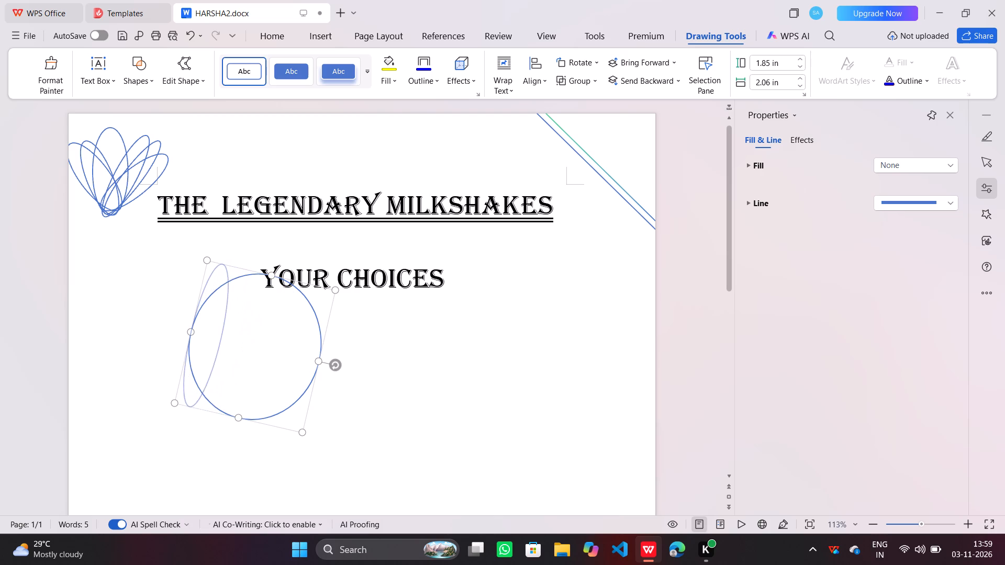
{"action": "left_click_drag", "start_coordinate": [218, 334], "coordinate": [218, 334]}
{"action": "left_click_drag", "start_coordinate": [222, 265], "coordinate": [222, 273]}
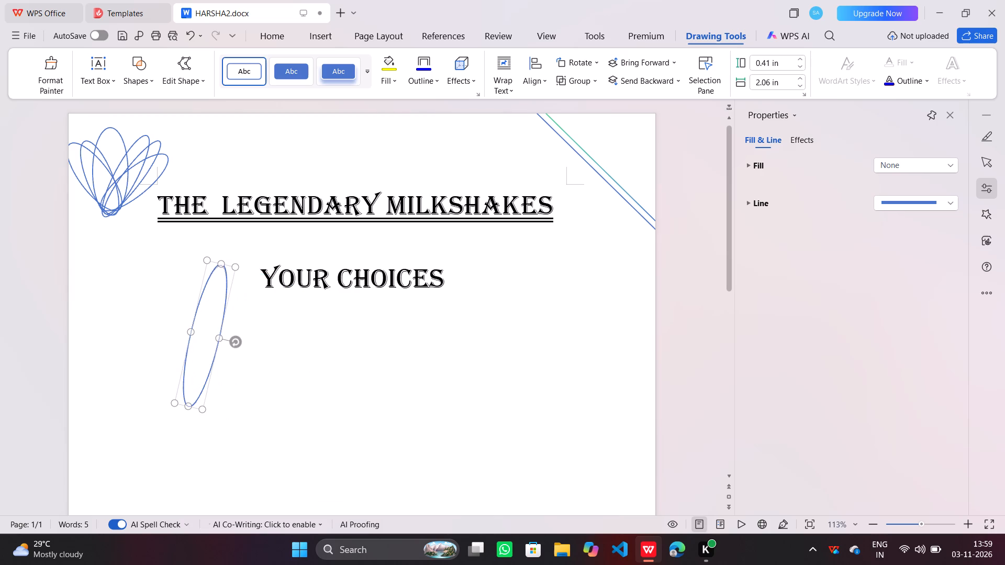
{"action": "left_click_drag", "start_coordinate": [222, 273], "coordinate": [216, 308]}
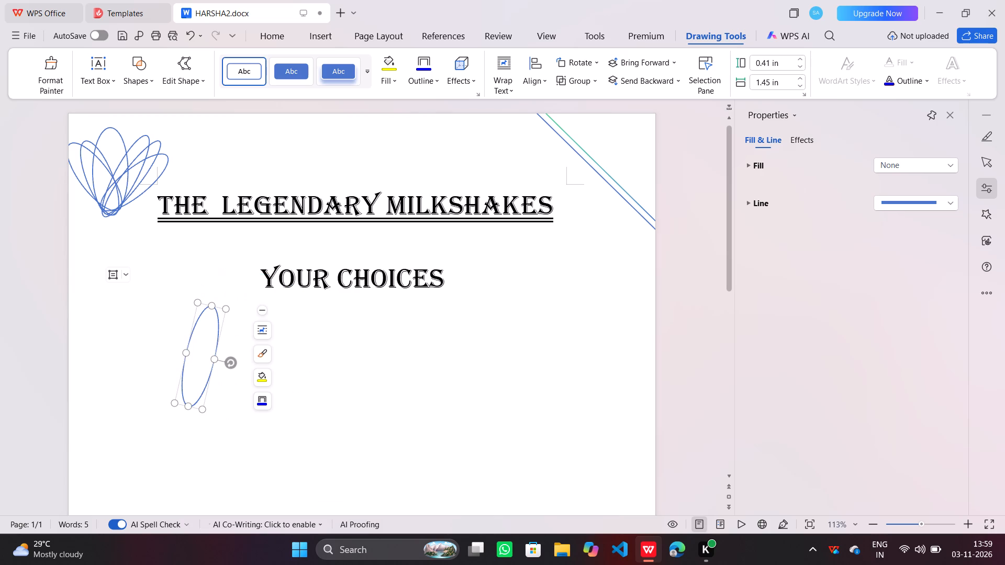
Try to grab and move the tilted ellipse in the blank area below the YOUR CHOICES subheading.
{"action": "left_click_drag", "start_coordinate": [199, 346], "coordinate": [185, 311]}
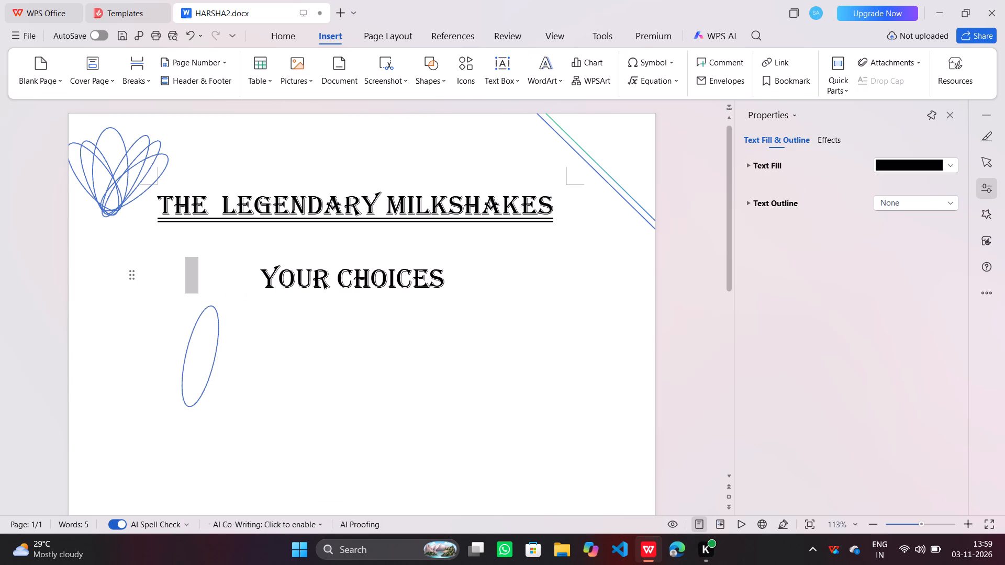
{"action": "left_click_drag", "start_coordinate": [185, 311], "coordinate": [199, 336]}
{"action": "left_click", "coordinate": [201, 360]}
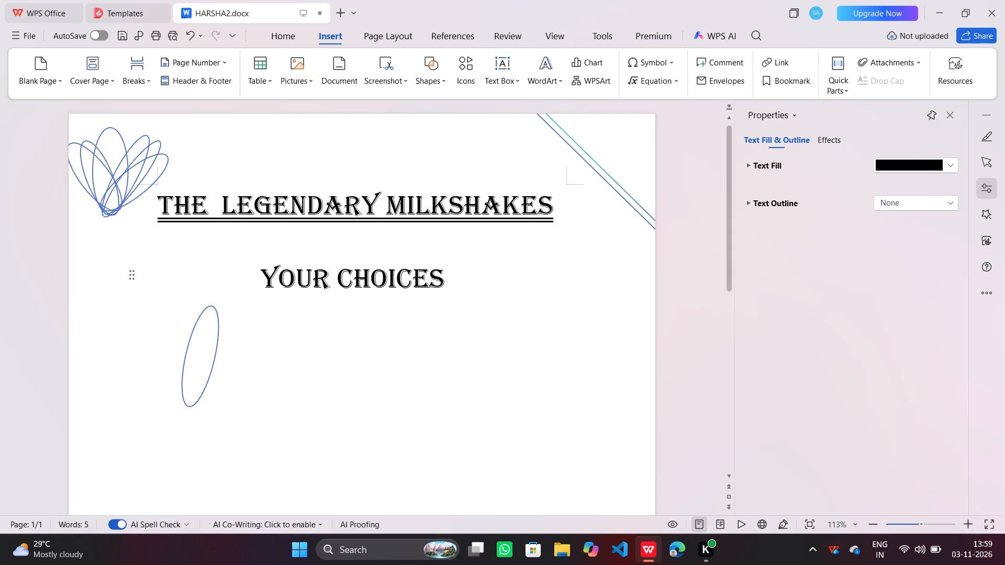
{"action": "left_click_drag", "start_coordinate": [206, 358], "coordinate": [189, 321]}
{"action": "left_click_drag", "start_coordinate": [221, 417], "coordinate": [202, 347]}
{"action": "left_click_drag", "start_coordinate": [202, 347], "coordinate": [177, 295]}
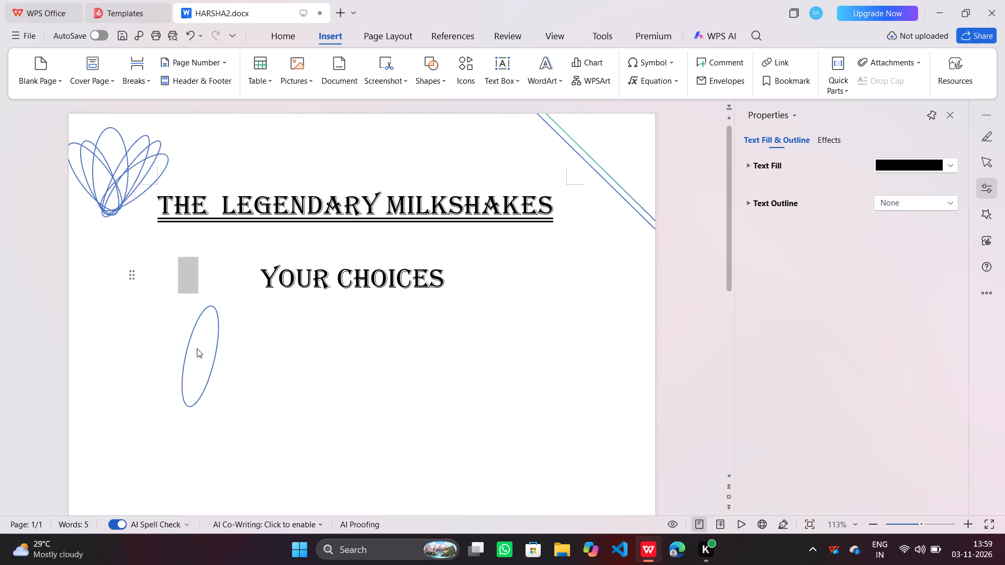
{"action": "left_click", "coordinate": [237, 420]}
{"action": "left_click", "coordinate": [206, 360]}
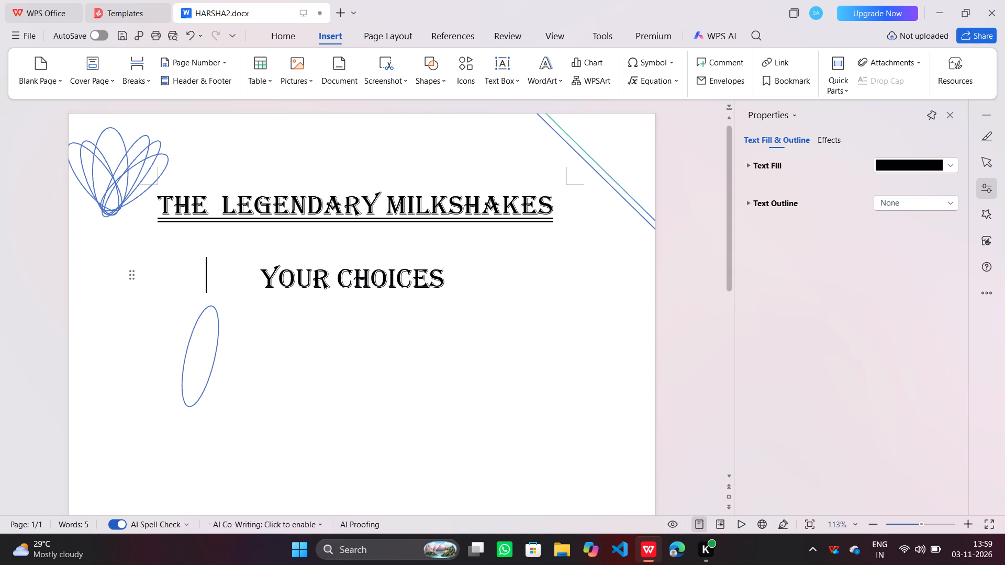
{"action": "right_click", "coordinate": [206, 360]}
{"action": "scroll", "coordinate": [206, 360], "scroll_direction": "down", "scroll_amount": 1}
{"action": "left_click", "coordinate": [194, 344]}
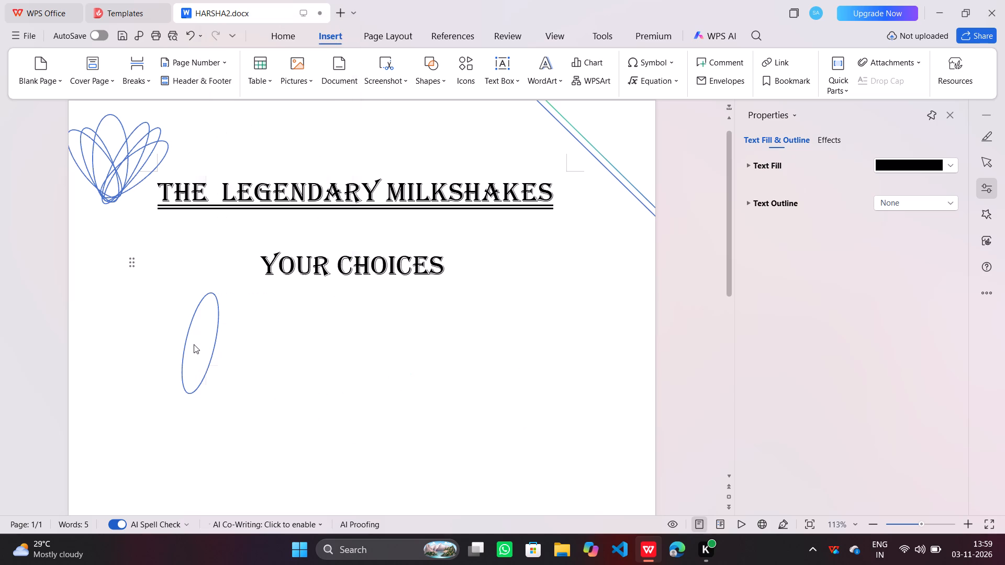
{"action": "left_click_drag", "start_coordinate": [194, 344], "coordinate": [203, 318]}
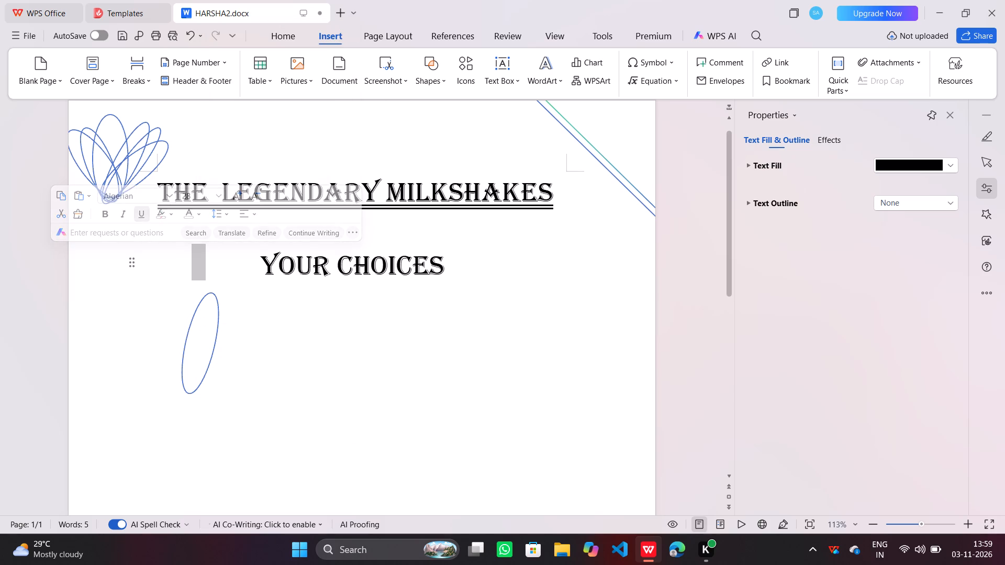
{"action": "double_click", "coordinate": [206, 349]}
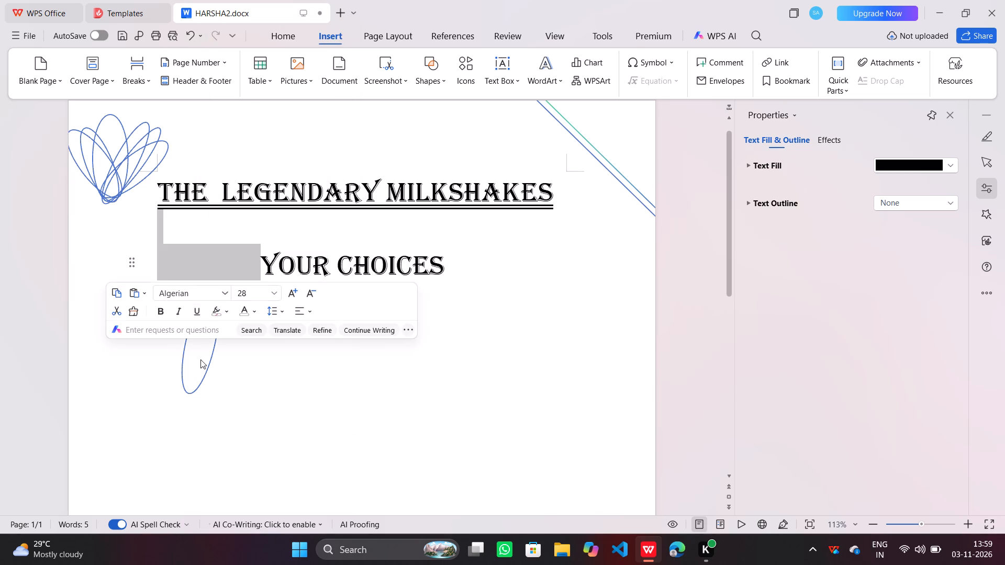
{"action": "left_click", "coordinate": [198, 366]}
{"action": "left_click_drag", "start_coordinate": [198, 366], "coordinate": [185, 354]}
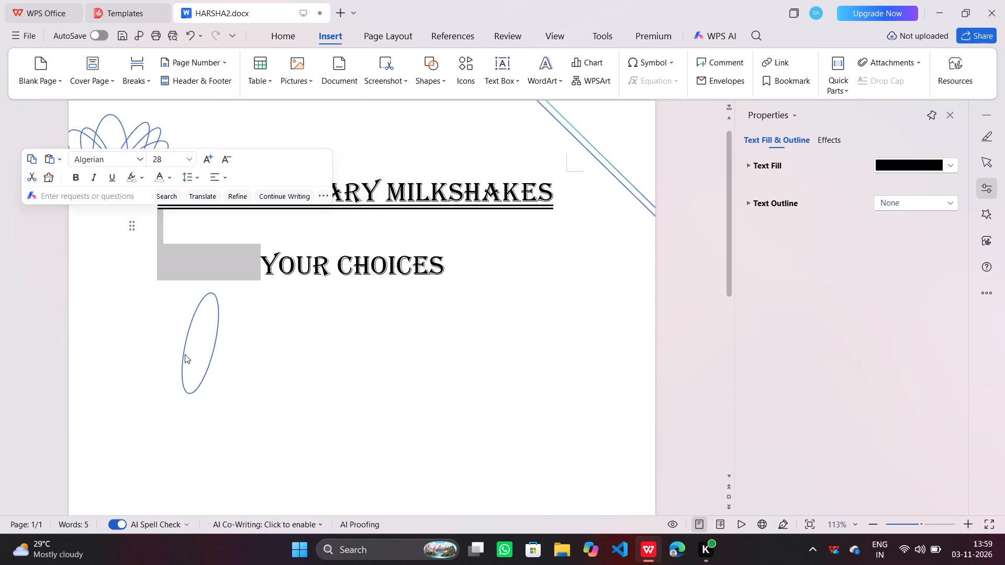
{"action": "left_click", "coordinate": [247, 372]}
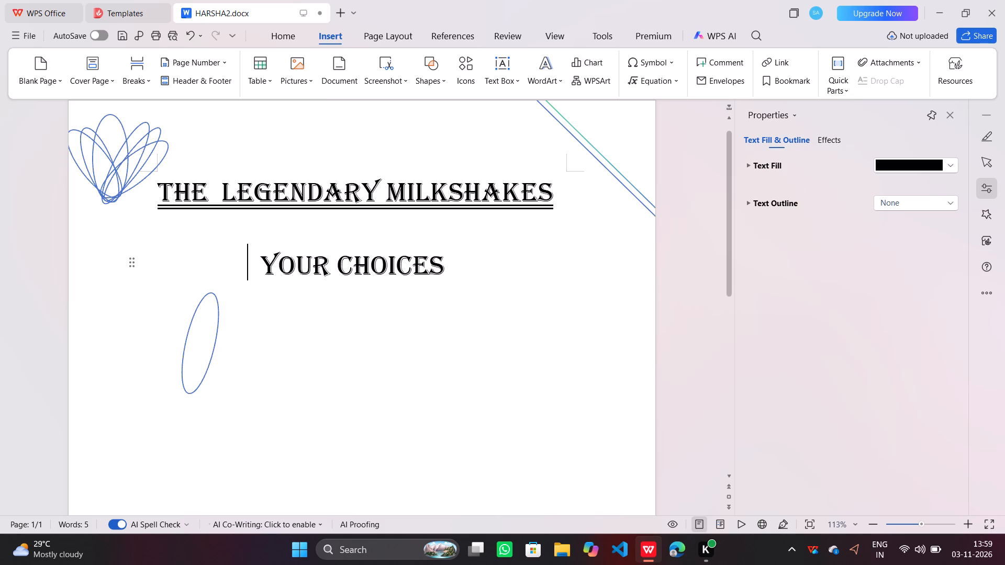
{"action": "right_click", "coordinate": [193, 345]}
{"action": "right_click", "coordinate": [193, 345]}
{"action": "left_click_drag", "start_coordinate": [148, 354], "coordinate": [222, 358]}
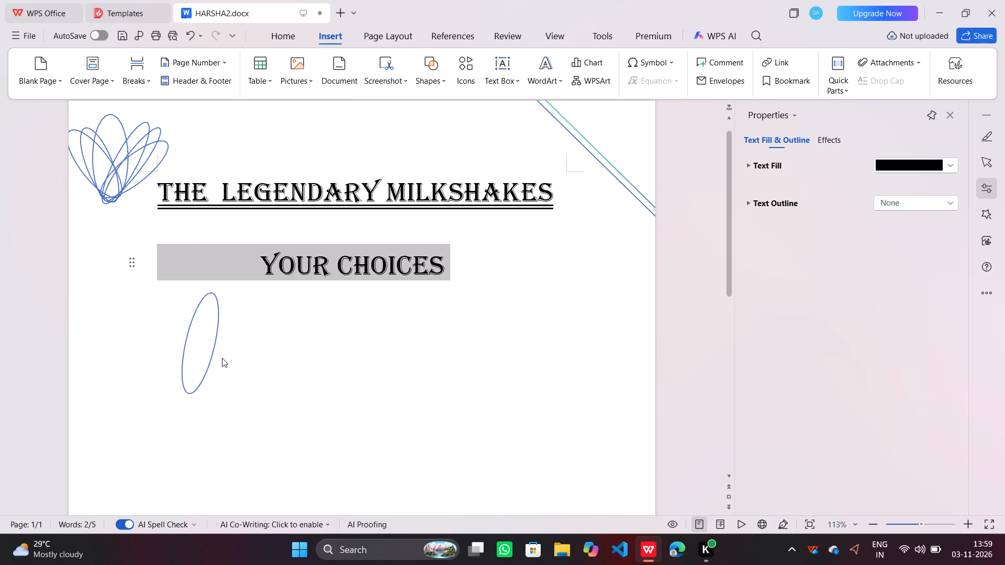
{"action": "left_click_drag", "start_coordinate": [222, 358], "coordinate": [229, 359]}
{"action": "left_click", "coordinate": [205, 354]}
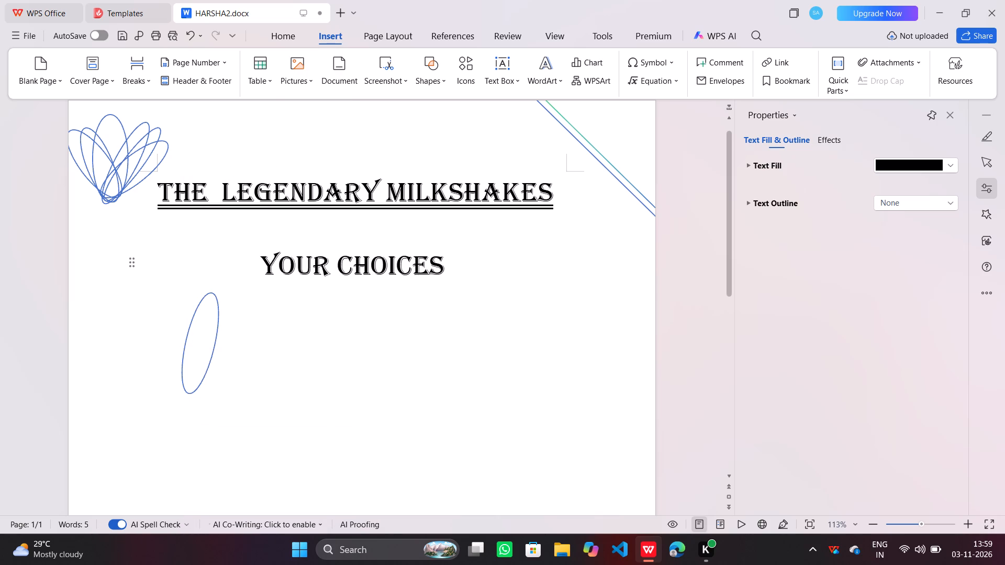
Move the tilted ellipse from below the subheading into the flower just right of its central petal, and shorten it to match the neighbouring petals.
{"action": "left_click", "coordinate": [199, 347]}
{"action": "right_click", "coordinate": [199, 347]}
{"action": "left_click_drag", "start_coordinate": [190, 336], "coordinate": [106, 140]}
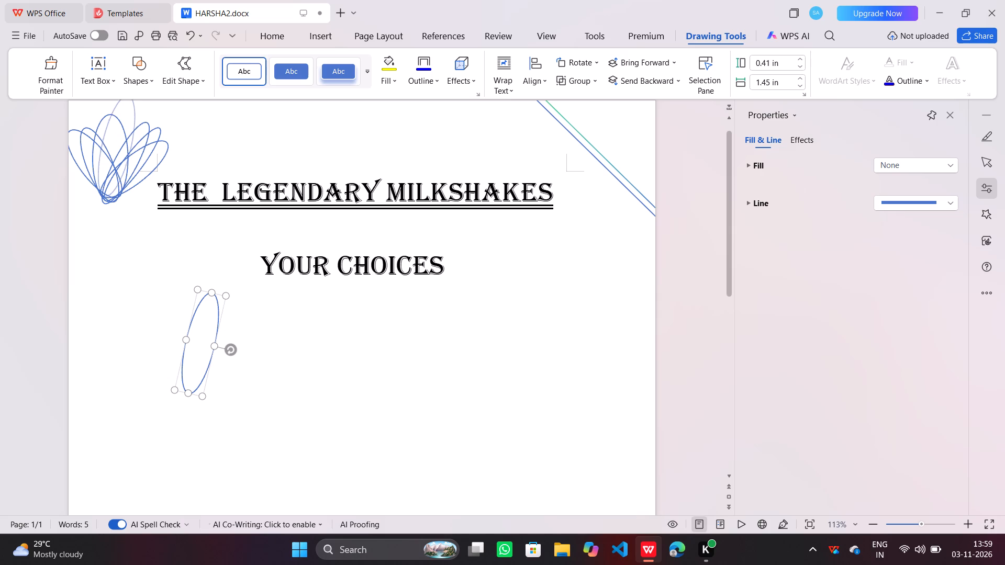
{"action": "left_click_drag", "start_coordinate": [106, 140], "coordinate": [110, 142]}
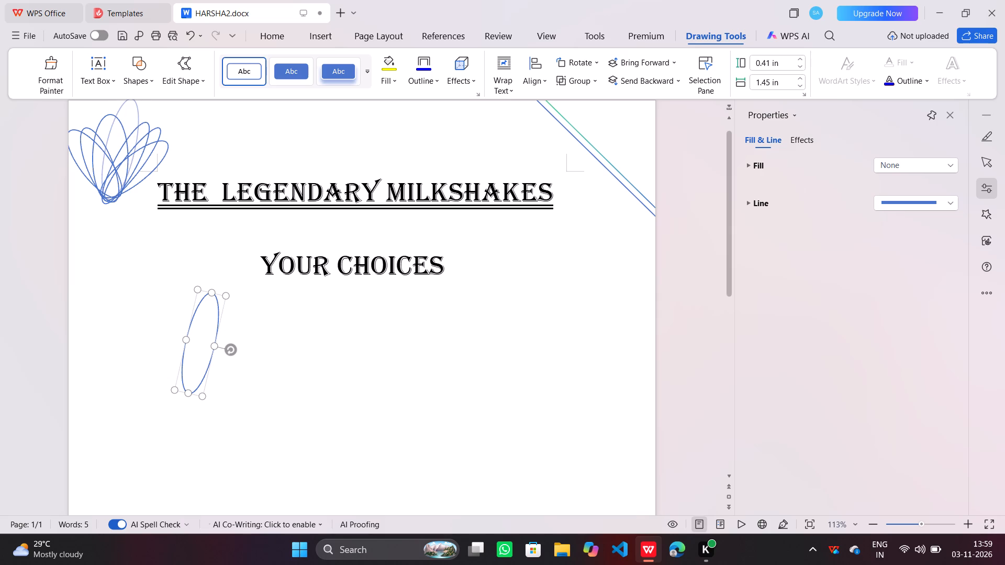
{"action": "left_click_drag", "start_coordinate": [110, 142], "coordinate": [110, 143]}
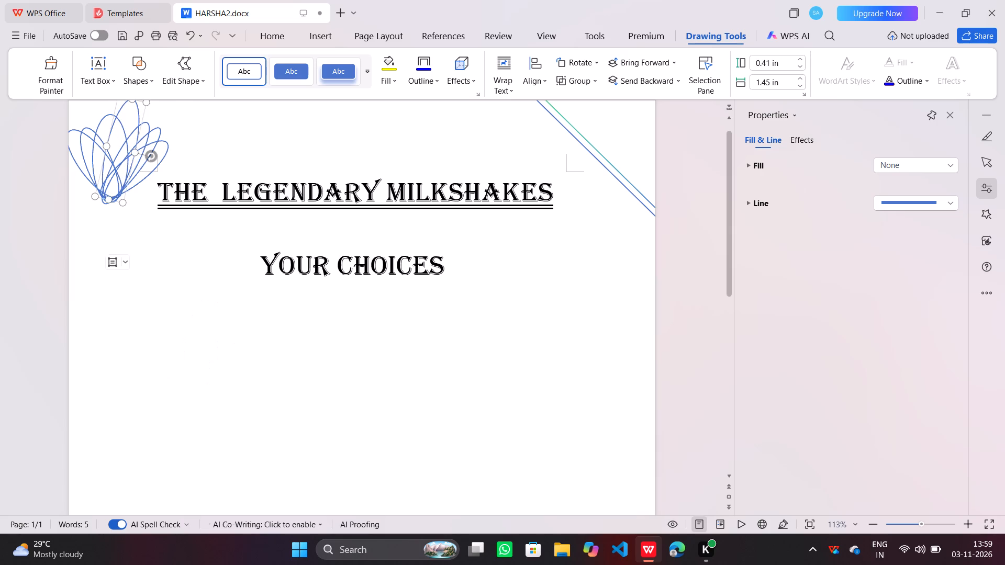
{"action": "left_click_drag", "start_coordinate": [134, 101], "coordinate": [131, 127]}
{"action": "left_click", "coordinate": [114, 268]}
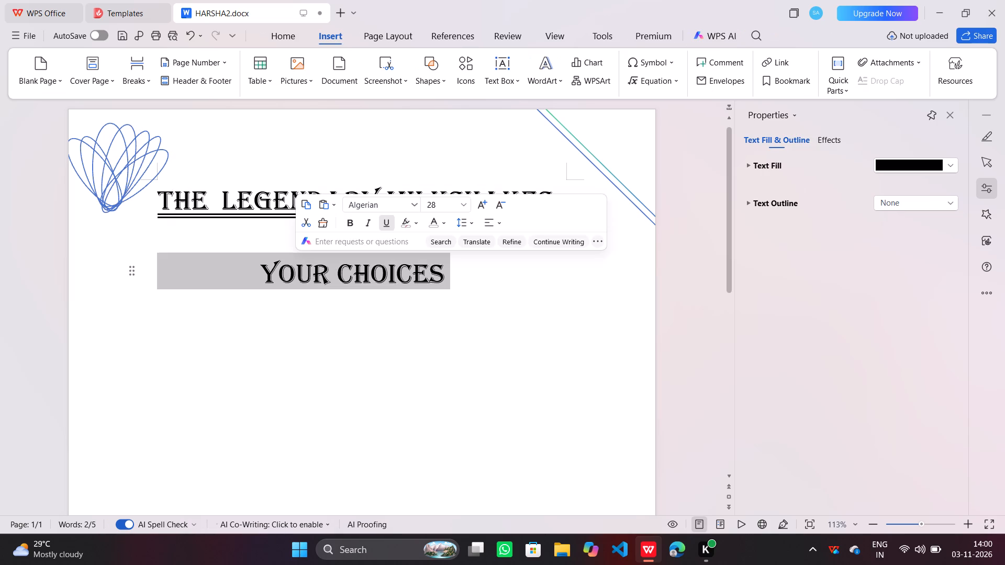
Nudge the flower's 1.12 in long left petal slightly upward and rotate it a little to even out the petal spacing.
{"action": "left_click_drag", "start_coordinate": [82, 137], "coordinate": [82, 133]}
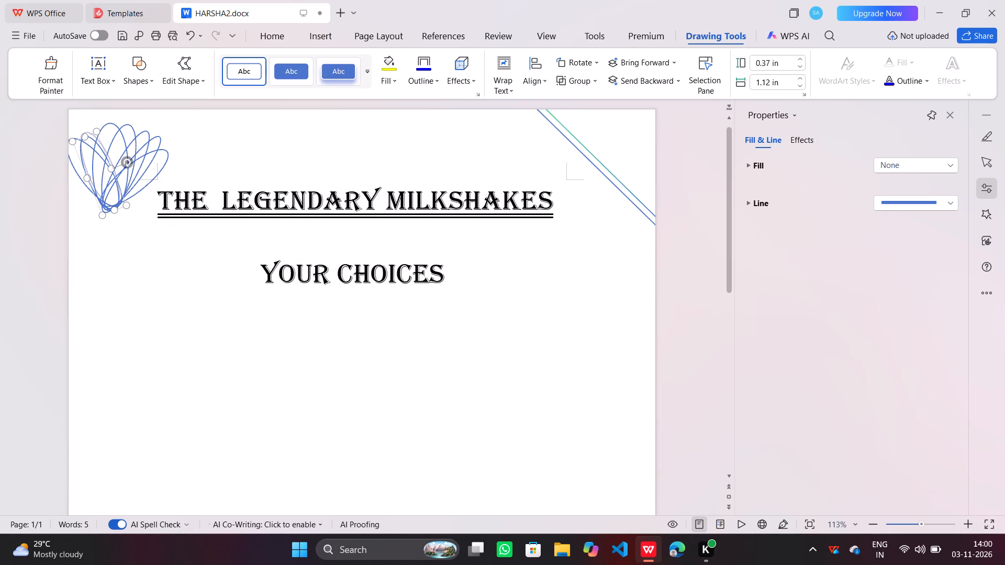
{"action": "left_click_drag", "start_coordinate": [82, 133], "coordinate": [83, 135]}
{"action": "left_click_drag", "start_coordinate": [83, 135], "coordinate": [85, 133]}
{"action": "left_click_drag", "start_coordinate": [85, 133], "coordinate": [84, 132]}
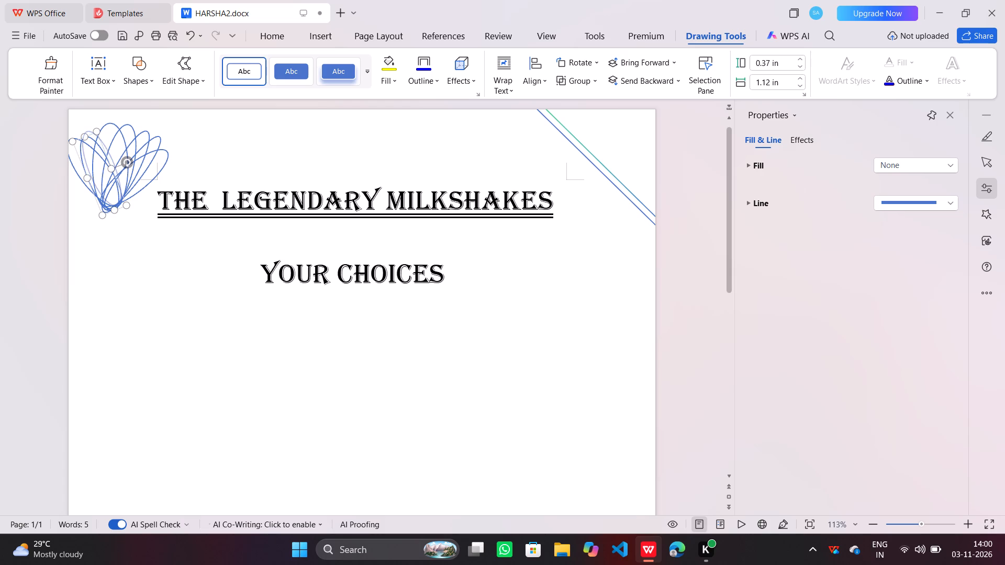
{"action": "left_click_drag", "start_coordinate": [84, 132], "coordinate": [82, 131]}
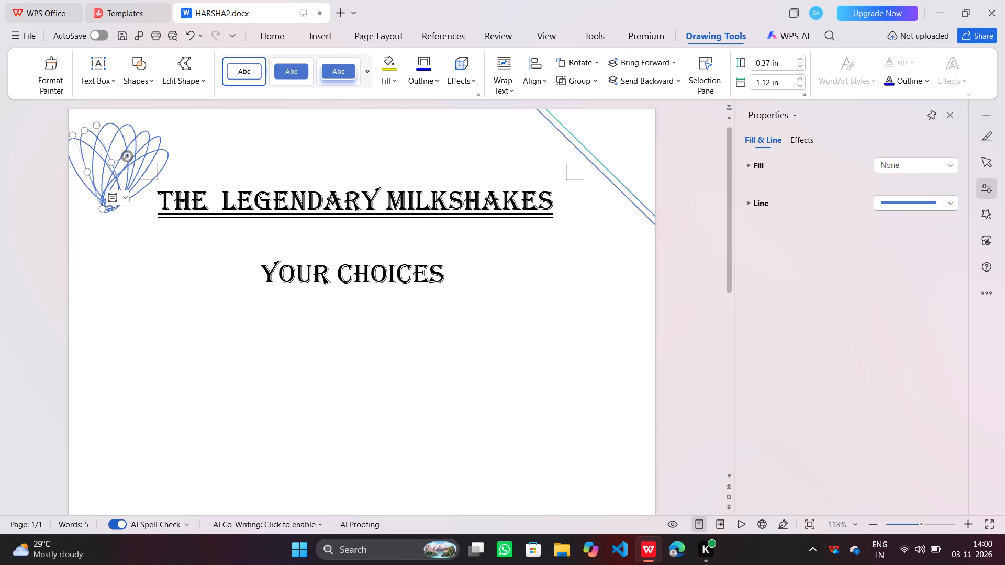
{"action": "left_click_drag", "start_coordinate": [125, 155], "coordinate": [131, 156]}
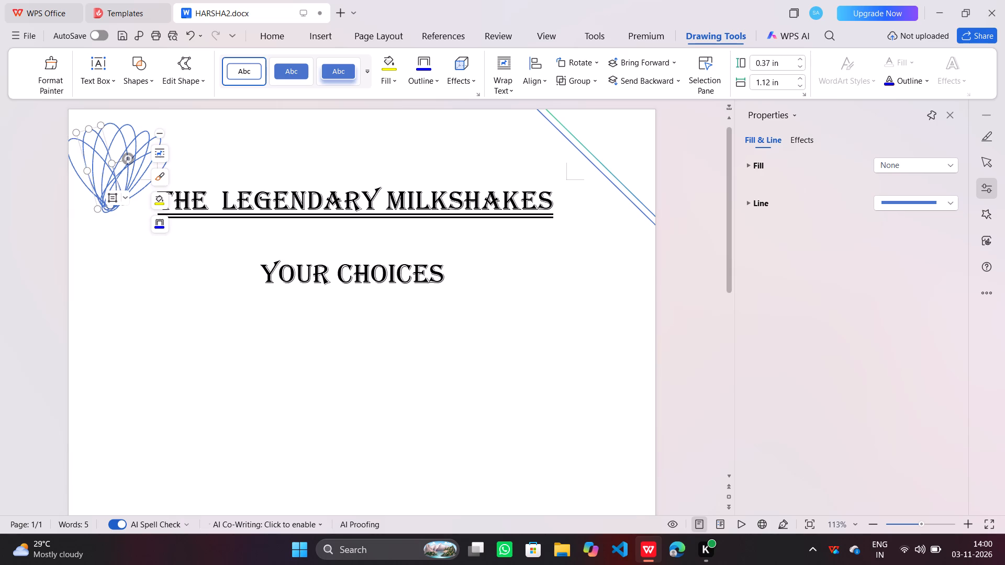
{"action": "left_click", "coordinate": [100, 232]}
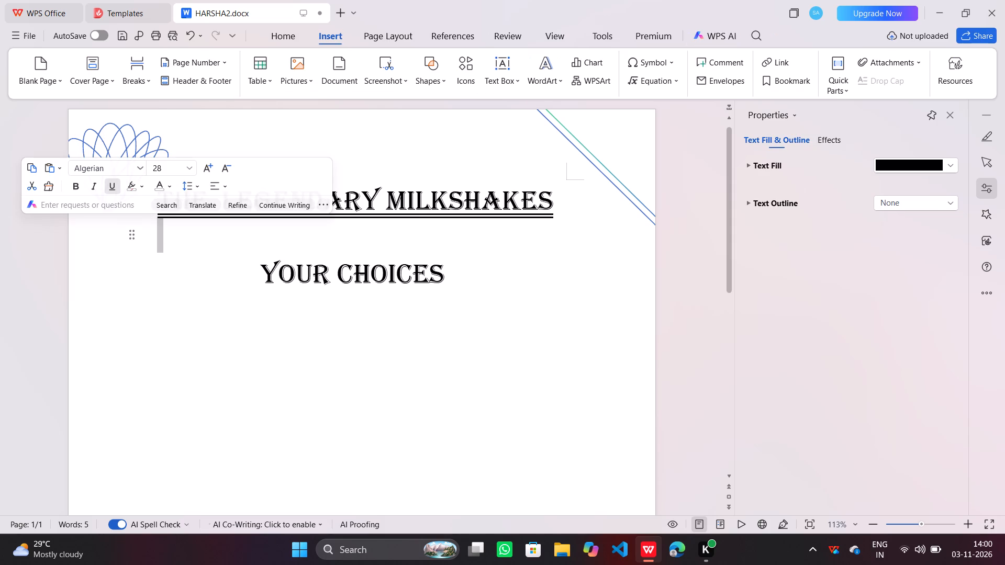
{"action": "left_click", "coordinate": [125, 232]}
{"action": "left_click", "coordinate": [128, 269]}
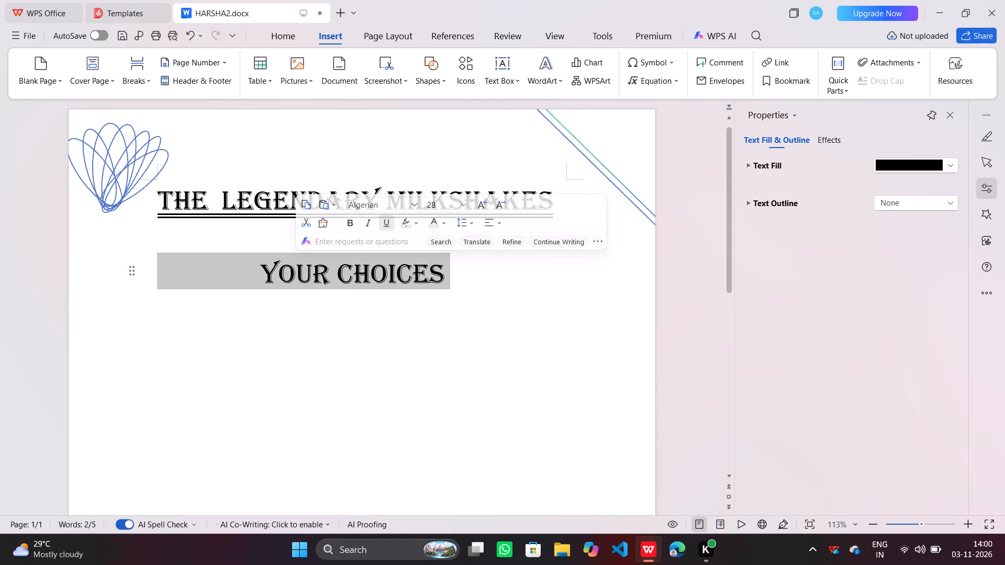
Rotate the flower's leftmost petal slightly toward upright so it sits inside the page edge.
{"action": "left_click", "coordinate": [73, 138]}
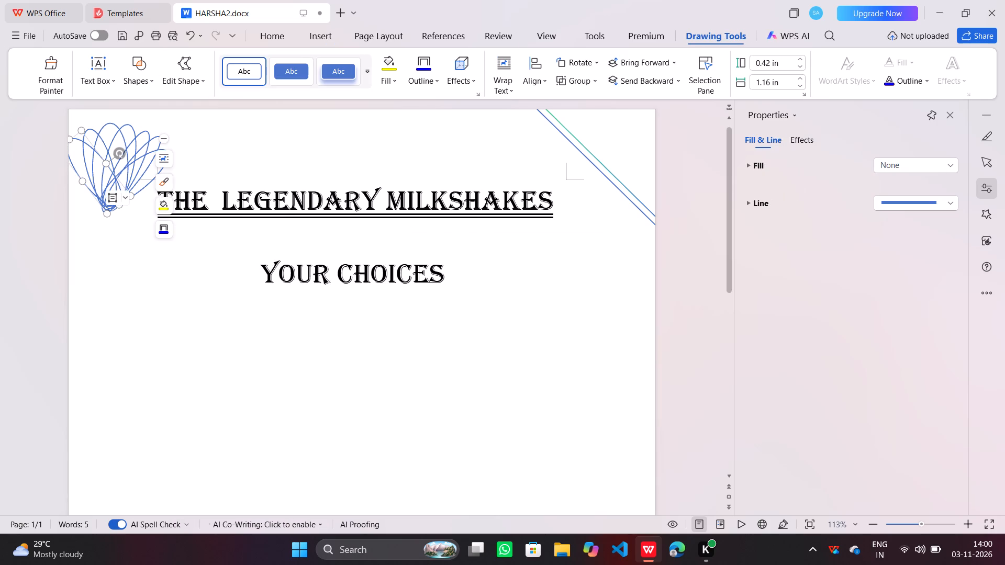
{"action": "left_click", "coordinate": [122, 153]}
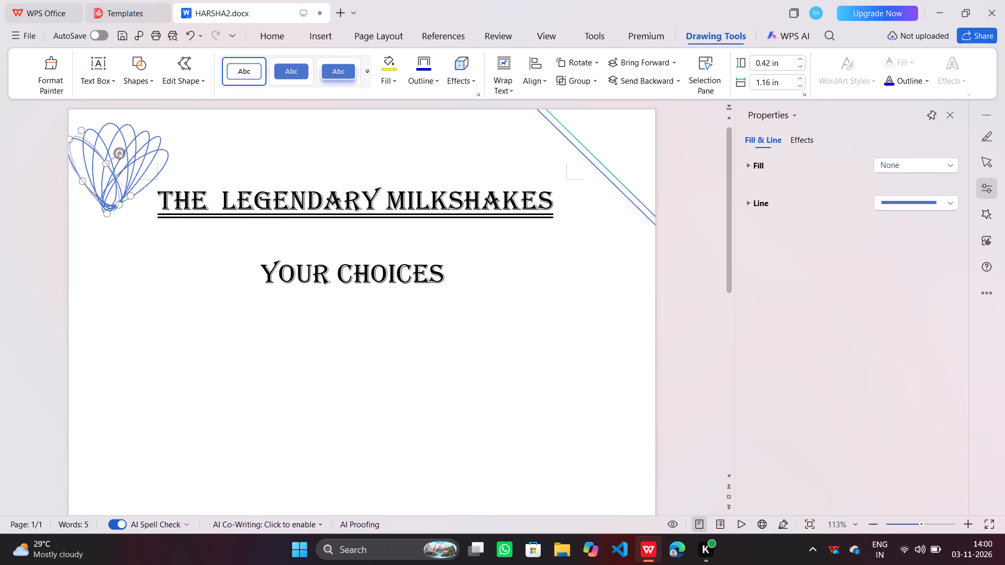
{"action": "left_click", "coordinate": [111, 254]}
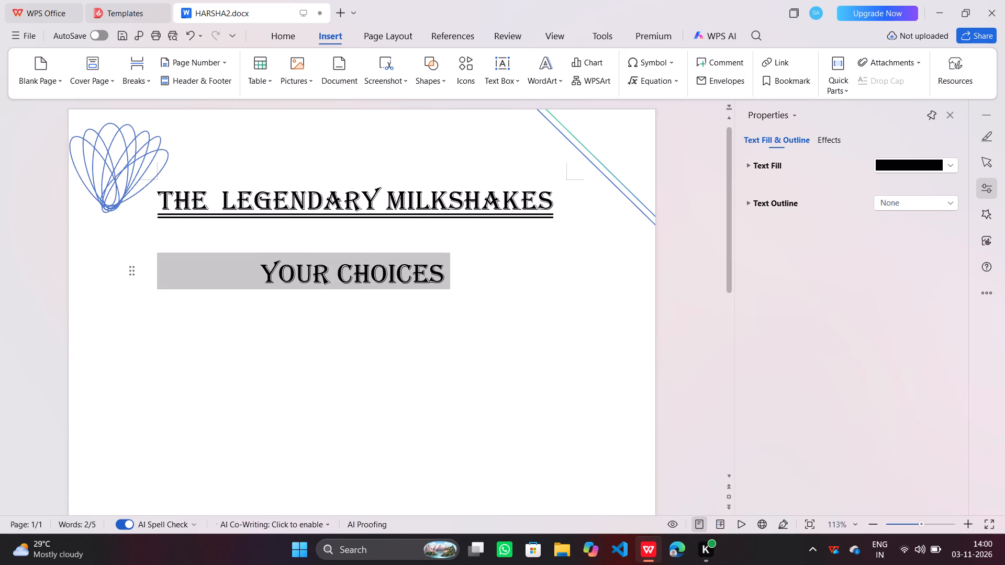
Rotate the flower's upright central petal slightly counterclockwise.
{"action": "left_click", "coordinate": [105, 129]}
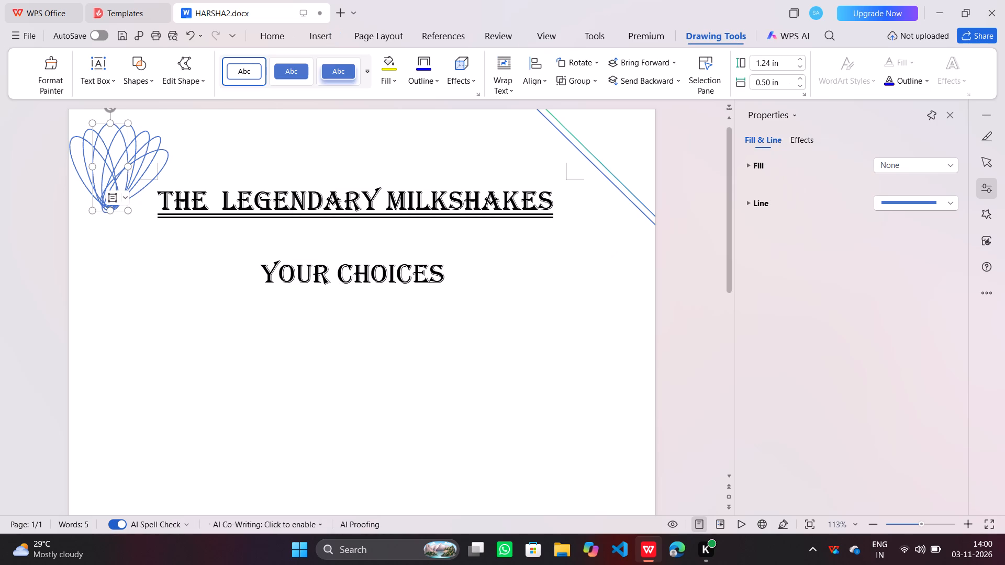
{"action": "left_click_drag", "start_coordinate": [108, 110], "coordinate": [104, 110]}
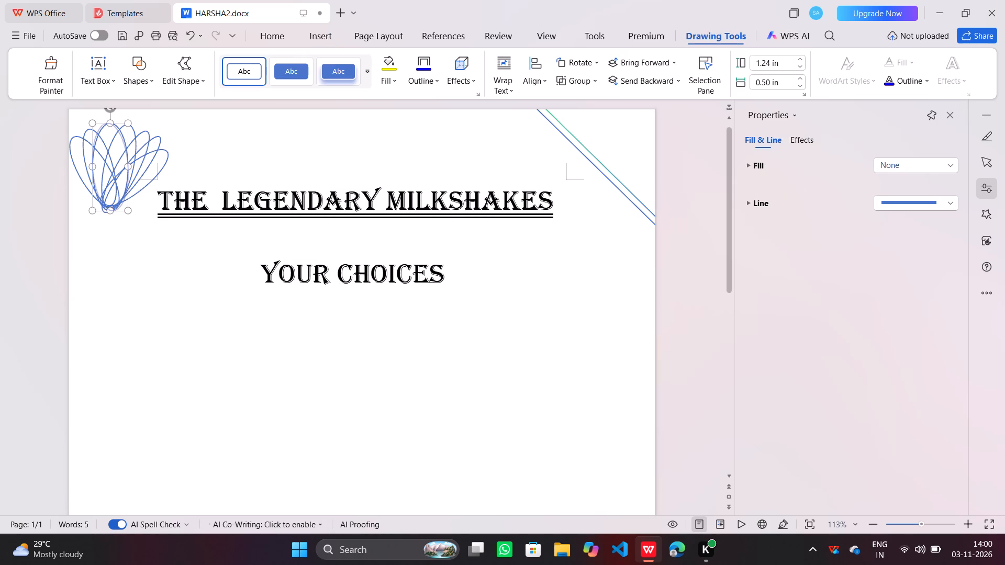
{"action": "left_click_drag", "start_coordinate": [104, 110], "coordinate": [98, 111]}
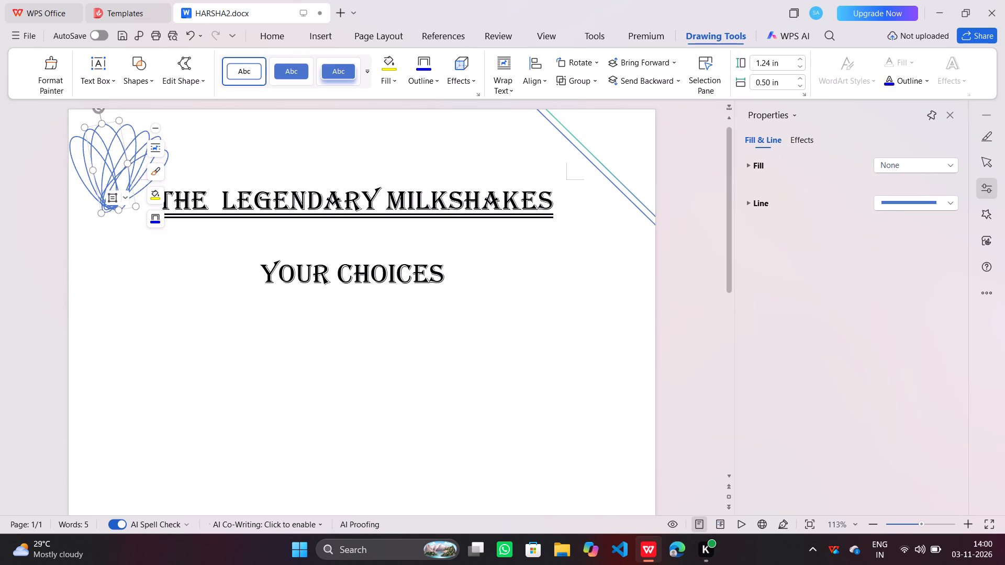
{"action": "left_click", "coordinate": [104, 230]}
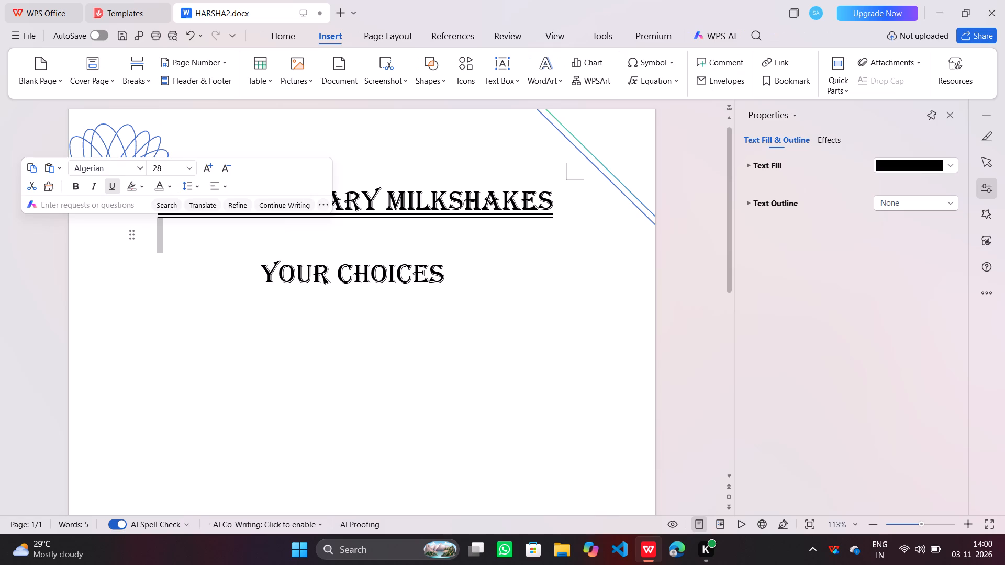
Insert a 1.00 in circle in the blank area below the YOUR CHOICES subheading and give it the blue outline style with no fill.
{"action": "left_click", "coordinate": [436, 84]}
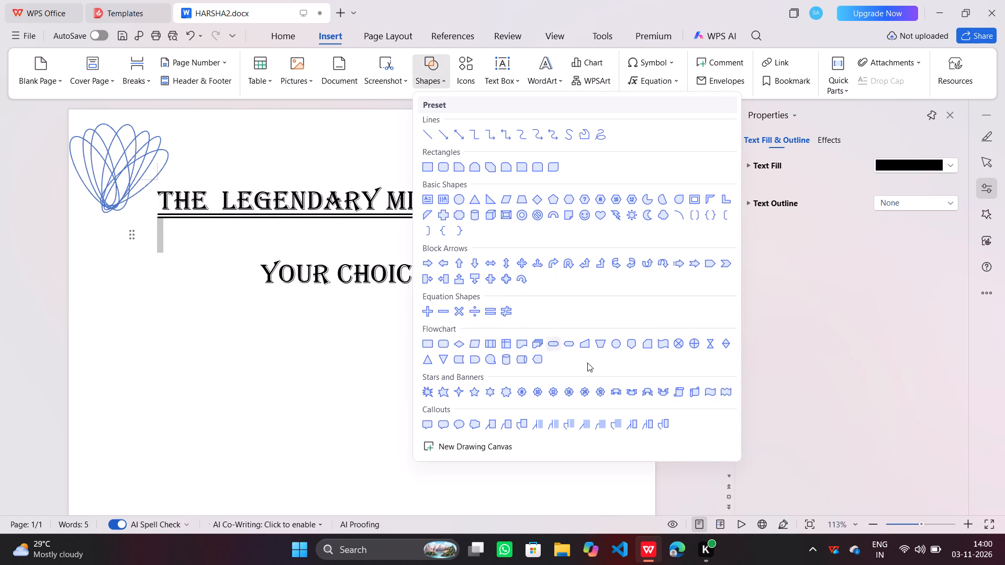
{"action": "left_click", "coordinate": [455, 195]}
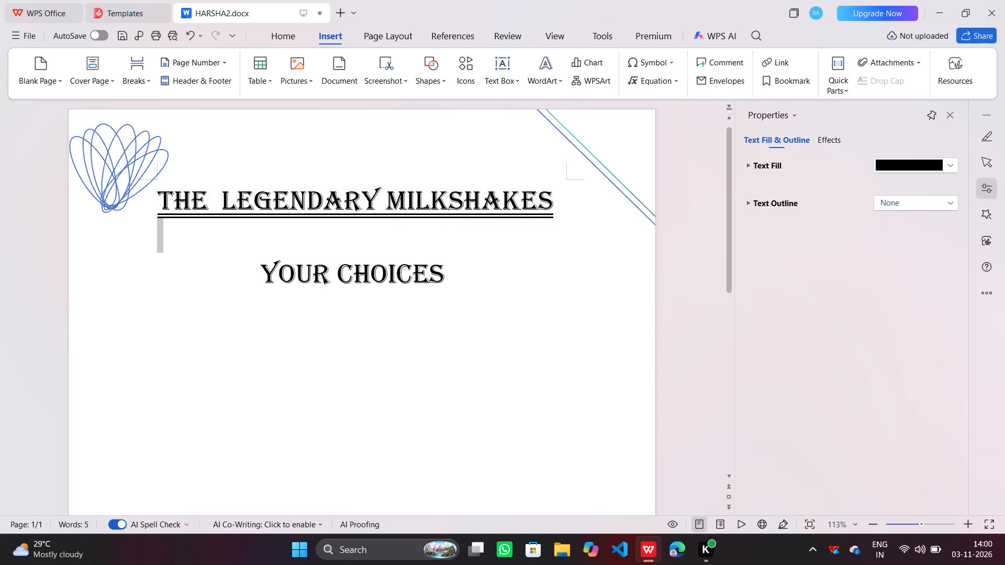
{"action": "left_click", "coordinate": [204, 365]}
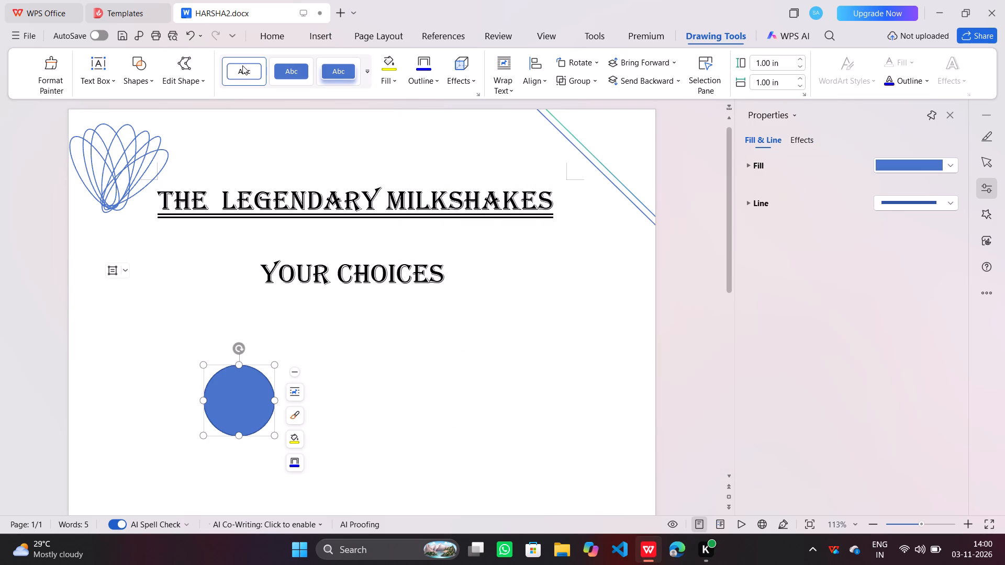
{"action": "left_click", "coordinate": [242, 65]}
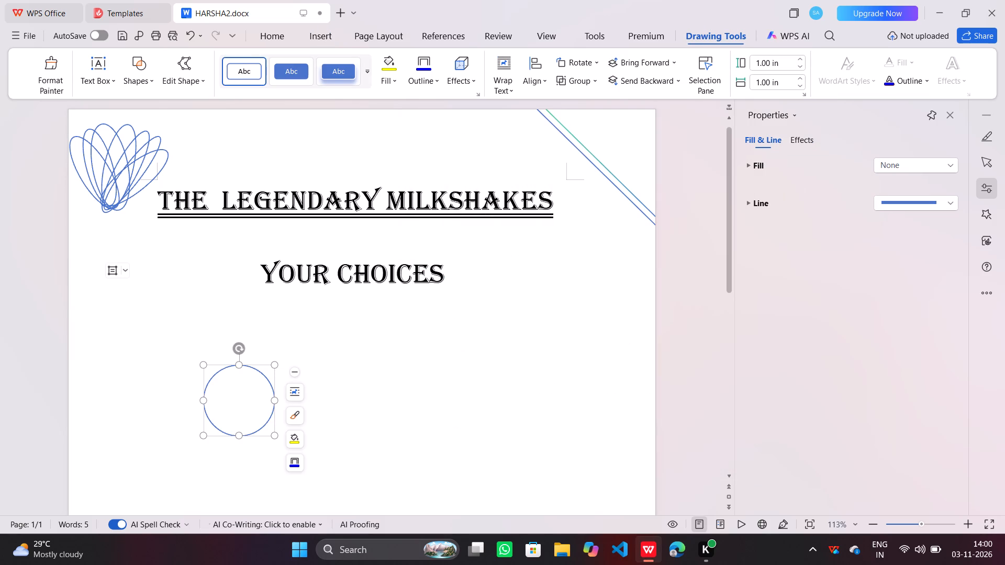
{"action": "left_click_drag", "start_coordinate": [237, 360], "coordinate": [237, 369]}
{"action": "left_click", "coordinate": [237, 369]}
Narrow the circle below the YOUR CHOICES subheading to a 0.29 in wide ellipse and tilt it slightly clockwise.
{"action": "left_click_drag", "start_coordinate": [272, 399], "coordinate": [224, 397]}
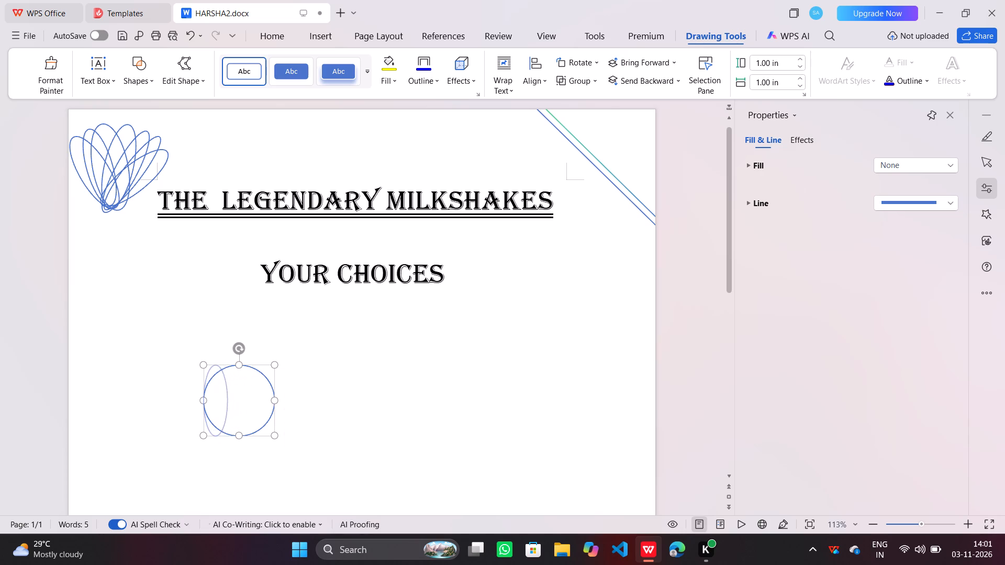
{"action": "left_click_drag", "start_coordinate": [224, 397], "coordinate": [221, 394]}
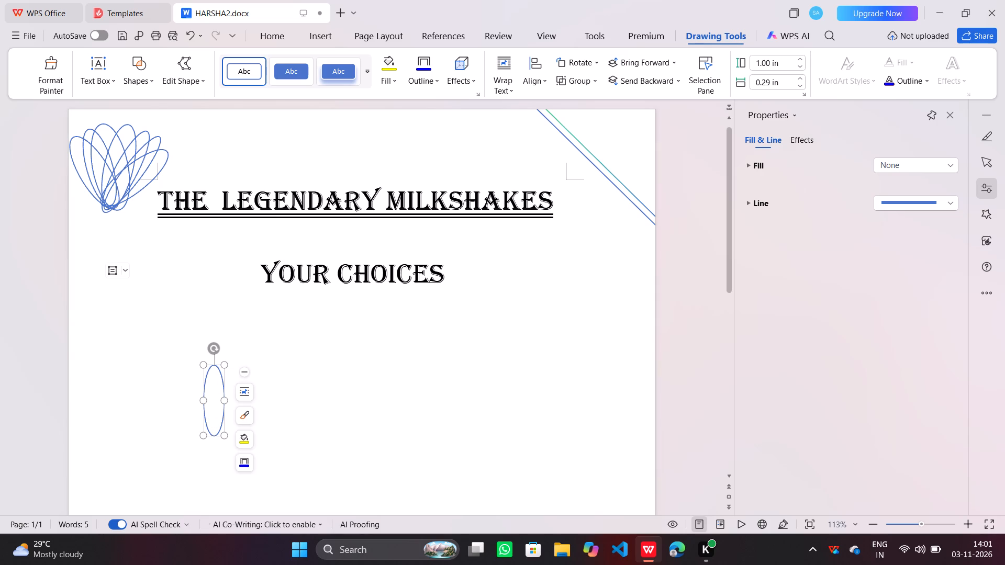
{"action": "left_click_drag", "start_coordinate": [217, 351], "coordinate": [229, 352]}
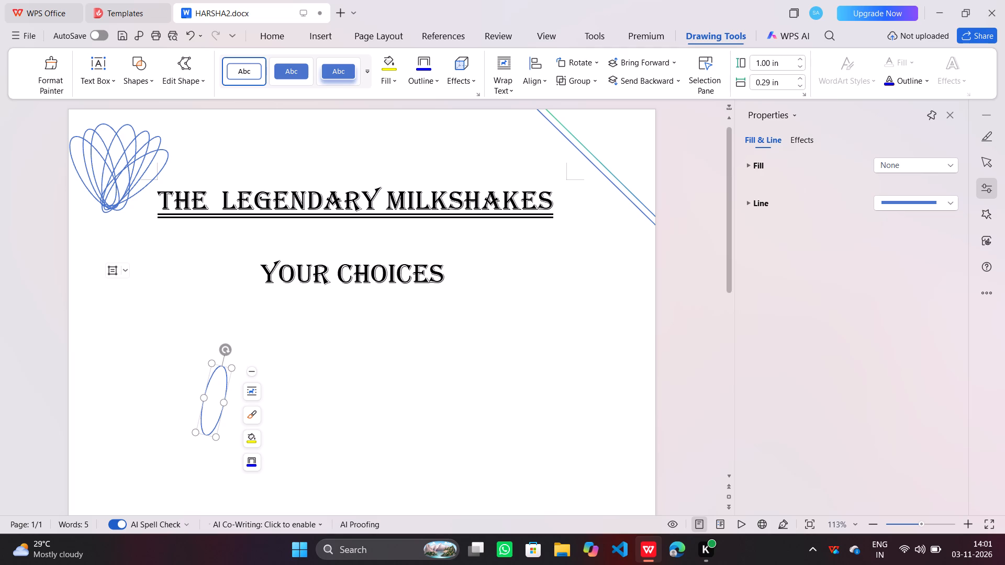
{"action": "double_click", "coordinate": [223, 367]}
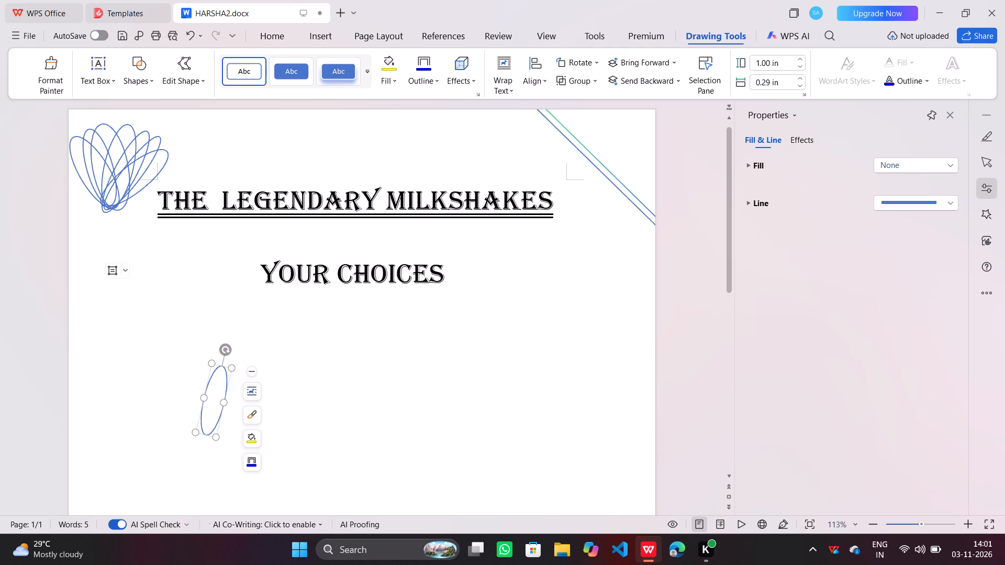
{"action": "left_click", "coordinate": [226, 352]}
{"action": "left_click_drag", "start_coordinate": [226, 352], "coordinate": [221, 371]}
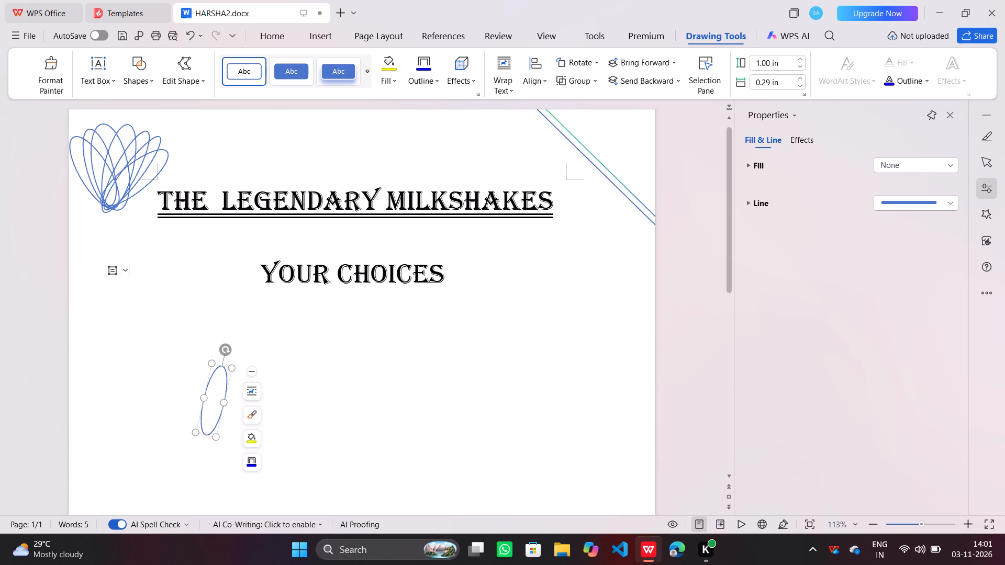
{"action": "left_click_drag", "start_coordinate": [221, 371], "coordinate": [221, 370]}
{"action": "left_click", "coordinate": [221, 370]}
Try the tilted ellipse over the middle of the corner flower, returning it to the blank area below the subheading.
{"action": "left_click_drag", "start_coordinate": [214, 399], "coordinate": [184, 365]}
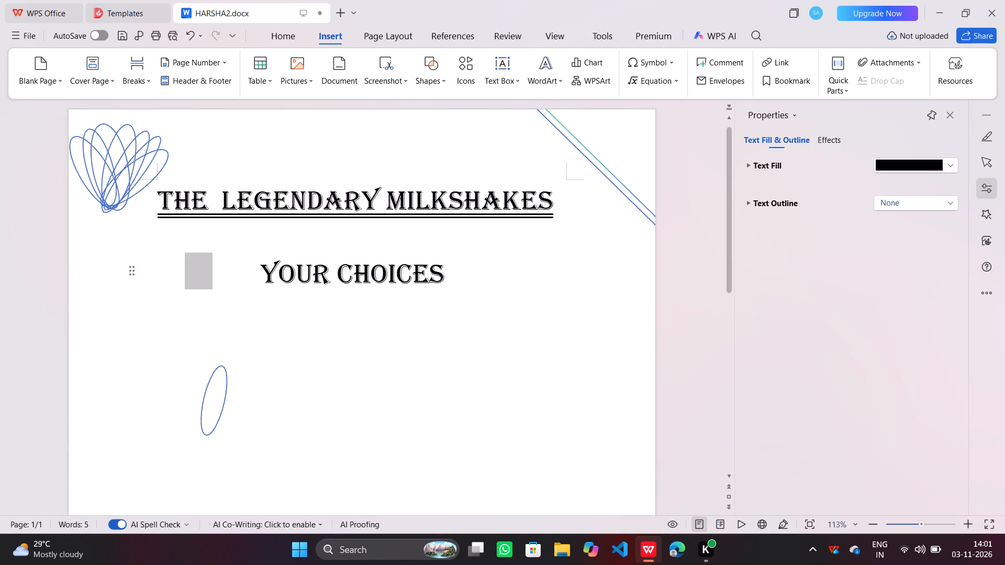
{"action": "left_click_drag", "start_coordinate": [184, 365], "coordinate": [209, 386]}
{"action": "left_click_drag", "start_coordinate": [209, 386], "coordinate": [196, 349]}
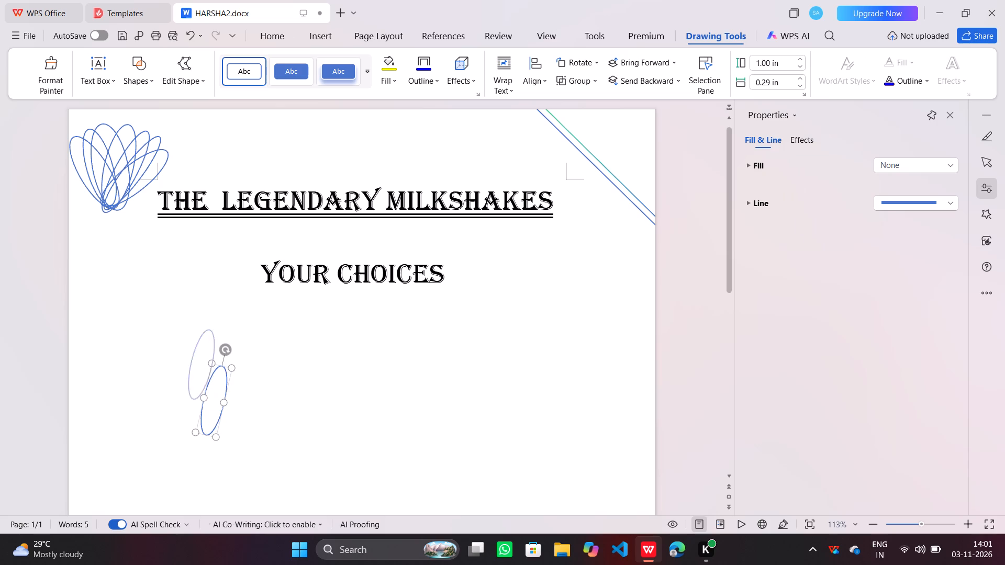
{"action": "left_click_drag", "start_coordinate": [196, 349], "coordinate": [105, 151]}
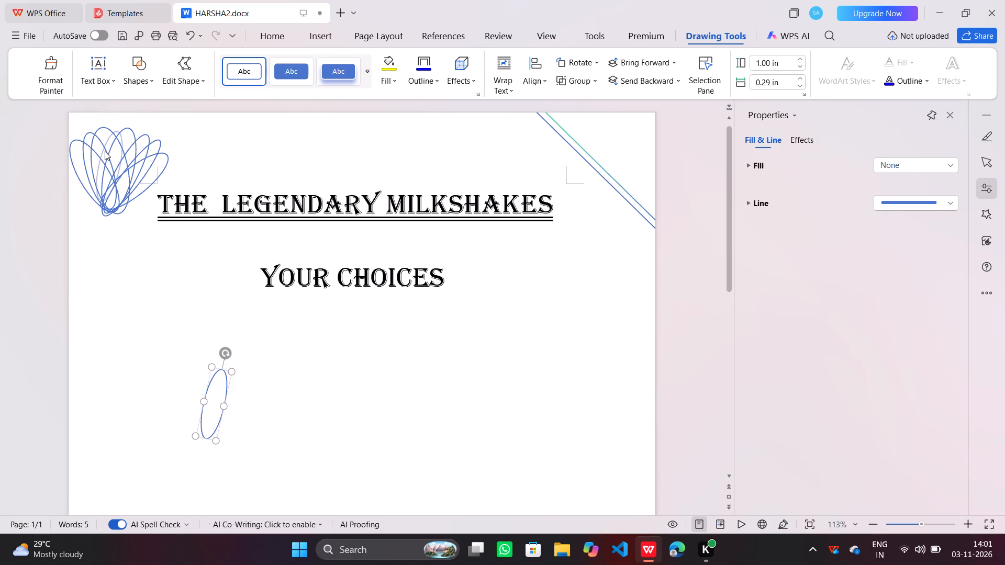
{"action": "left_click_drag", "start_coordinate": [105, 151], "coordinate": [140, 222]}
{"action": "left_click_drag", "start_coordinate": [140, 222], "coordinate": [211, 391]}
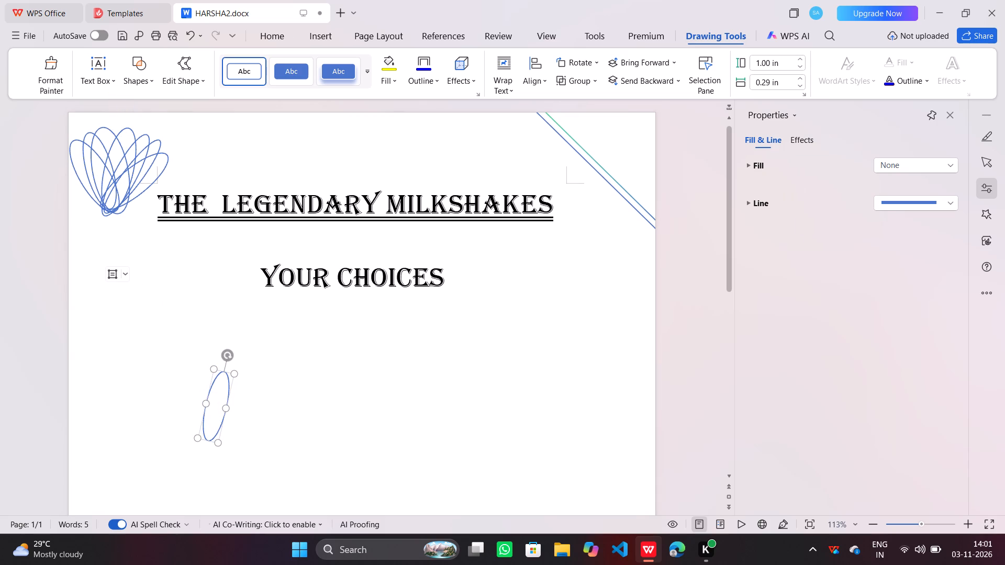
Rotate the narrow ellipse slightly counterclockwise so it stands closer to upright.
{"action": "left_click_drag", "start_coordinate": [228, 358], "coordinate": [213, 356]}
{"action": "left_click_drag", "start_coordinate": [213, 356], "coordinate": [220, 353]}
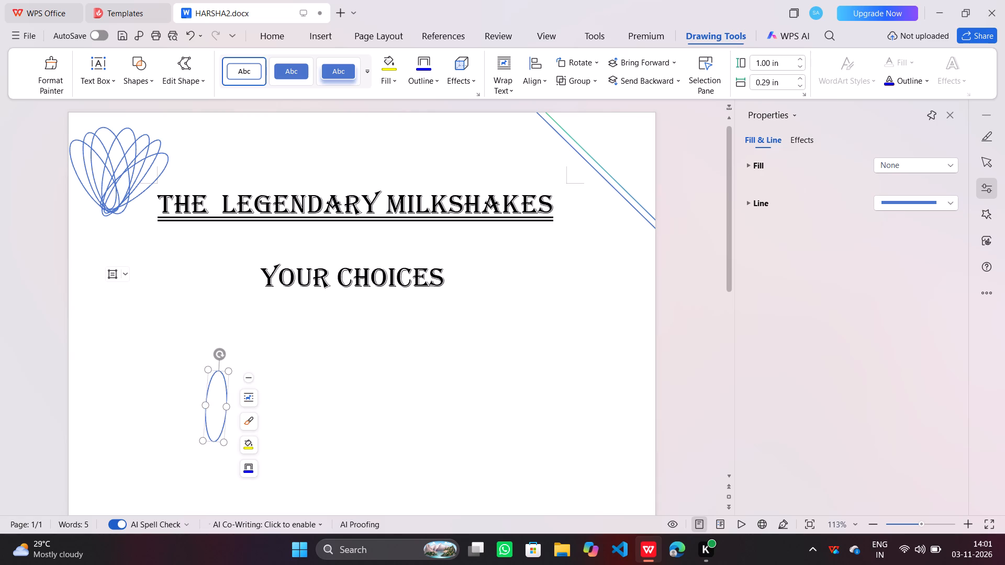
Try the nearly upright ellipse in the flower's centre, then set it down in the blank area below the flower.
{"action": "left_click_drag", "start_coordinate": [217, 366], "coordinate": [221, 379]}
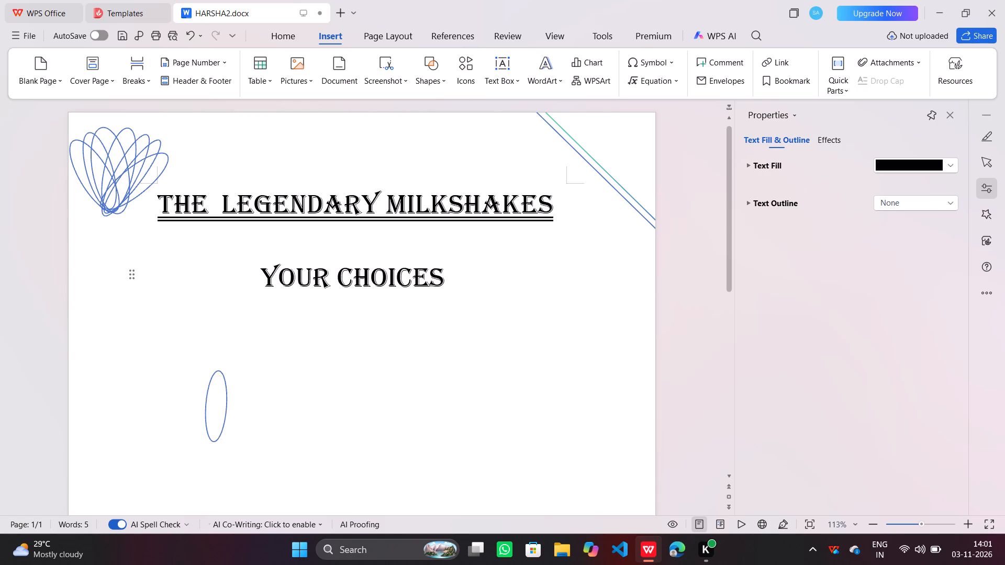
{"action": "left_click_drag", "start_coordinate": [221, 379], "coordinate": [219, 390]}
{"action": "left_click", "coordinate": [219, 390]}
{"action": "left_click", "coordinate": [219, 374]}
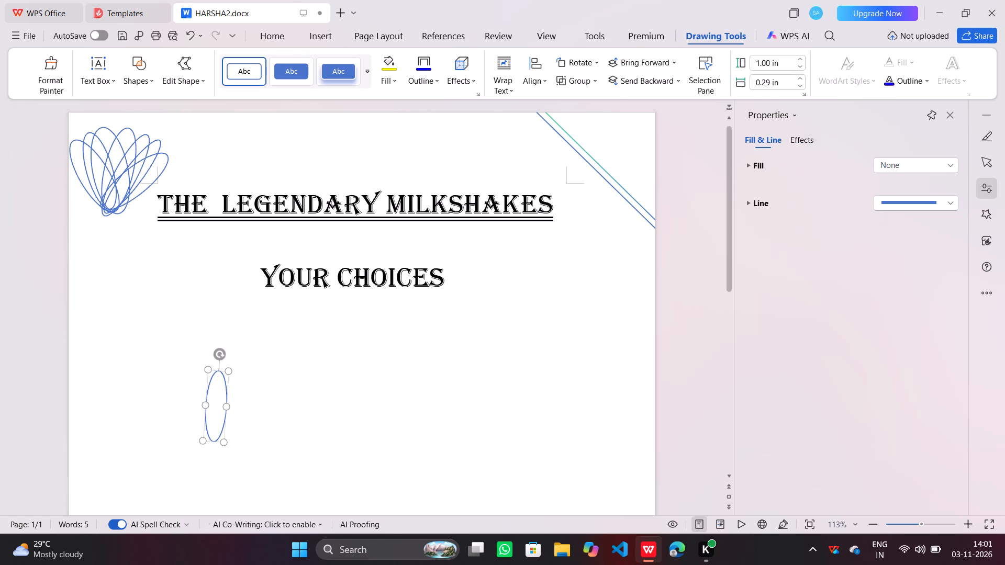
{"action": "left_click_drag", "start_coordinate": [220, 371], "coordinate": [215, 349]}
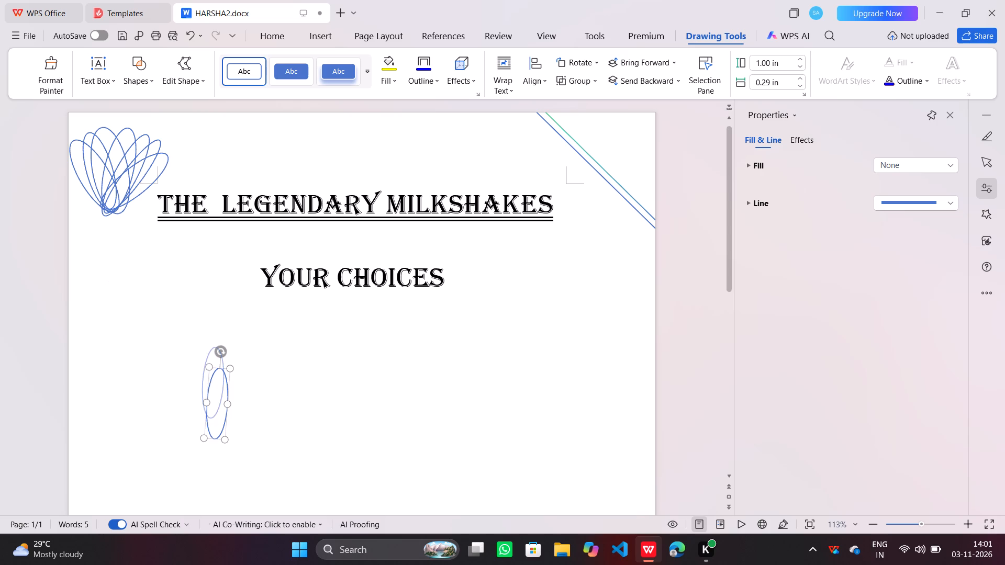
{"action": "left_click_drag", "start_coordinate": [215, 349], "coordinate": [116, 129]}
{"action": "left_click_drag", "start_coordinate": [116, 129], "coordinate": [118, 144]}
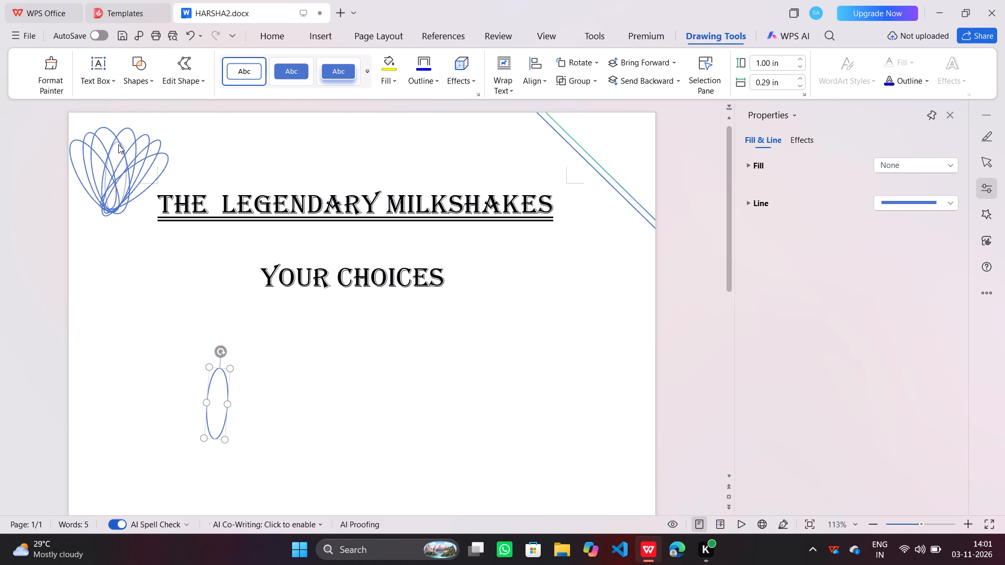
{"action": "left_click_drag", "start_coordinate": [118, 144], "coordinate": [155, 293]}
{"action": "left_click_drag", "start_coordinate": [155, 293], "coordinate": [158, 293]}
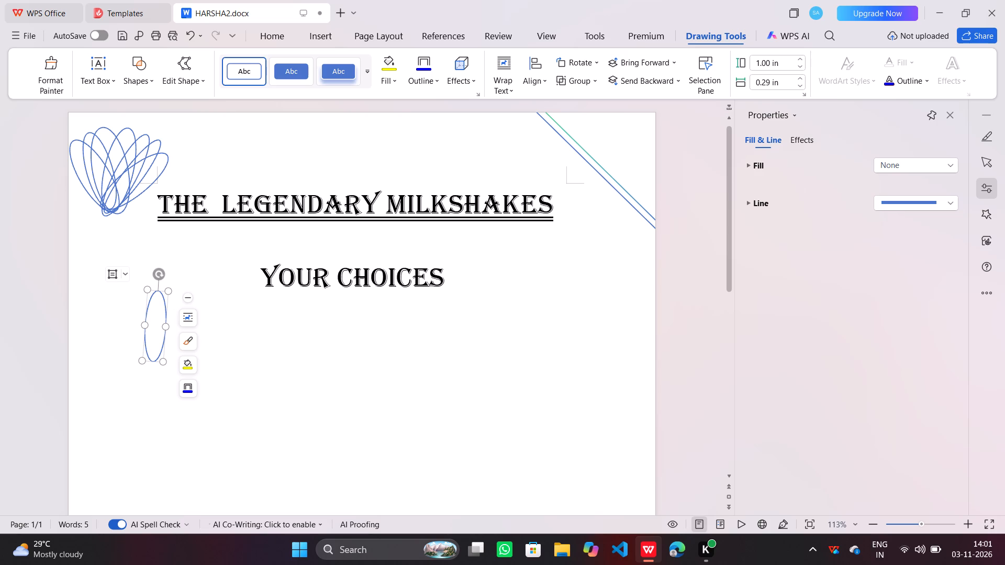
Rotate the ellipse a little further counterclockwise so its top leans slightly left.
{"action": "left_click_drag", "start_coordinate": [160, 278], "coordinate": [153, 278]}
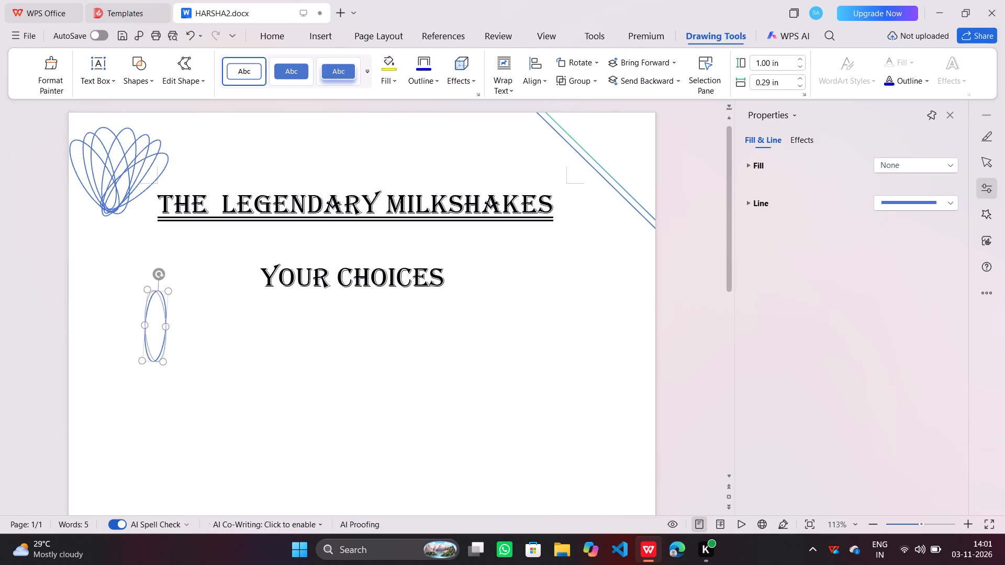
{"action": "left_click_drag", "start_coordinate": [153, 278], "coordinate": [153, 277]}
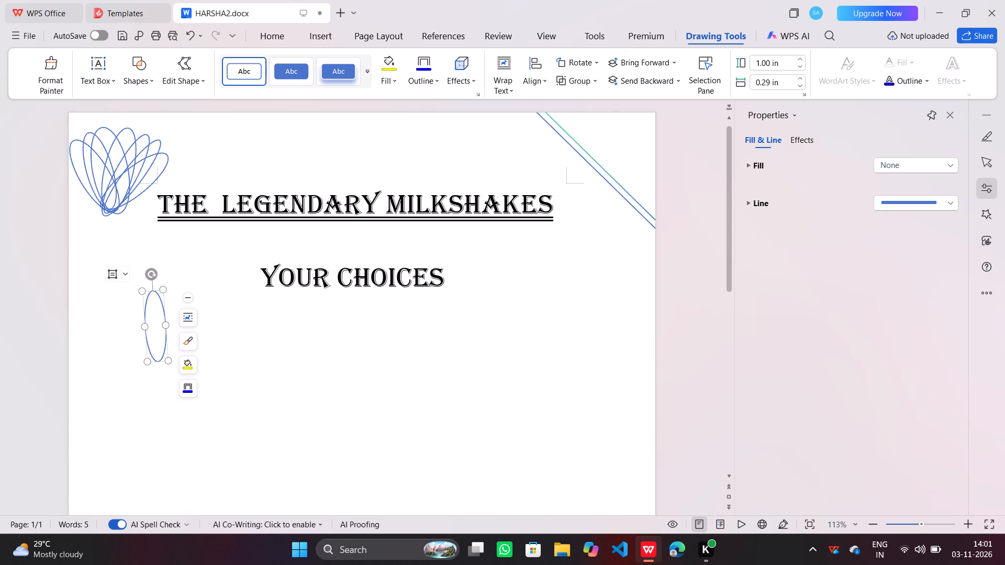
Move the ellipse under the YOUR CHOICES subheading and enlarge it to about 0.43 in wide and 1.28 in high.
{"action": "left_click_drag", "start_coordinate": [152, 291], "coordinate": [143, 251]}
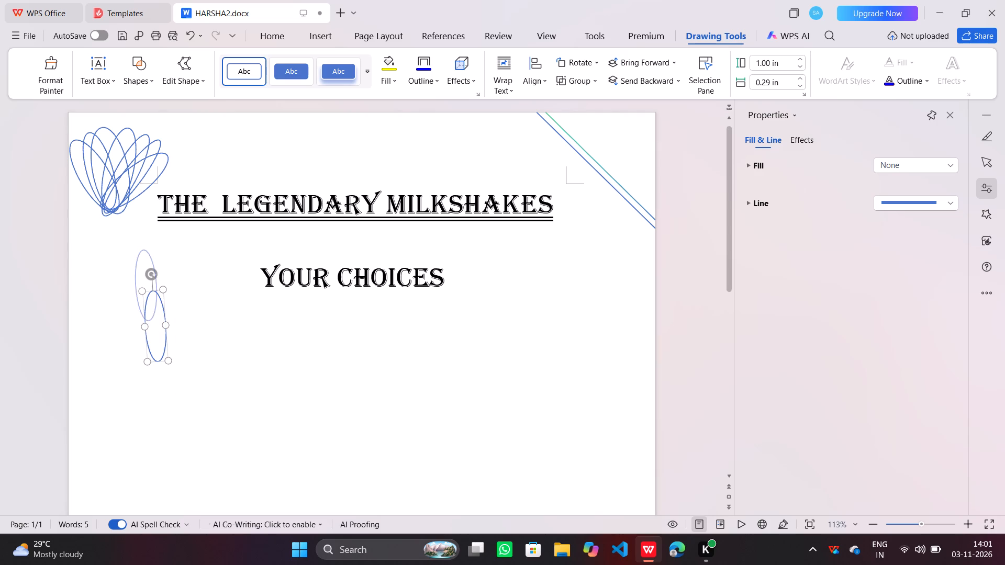
{"action": "left_click_drag", "start_coordinate": [143, 251], "coordinate": [202, 333]}
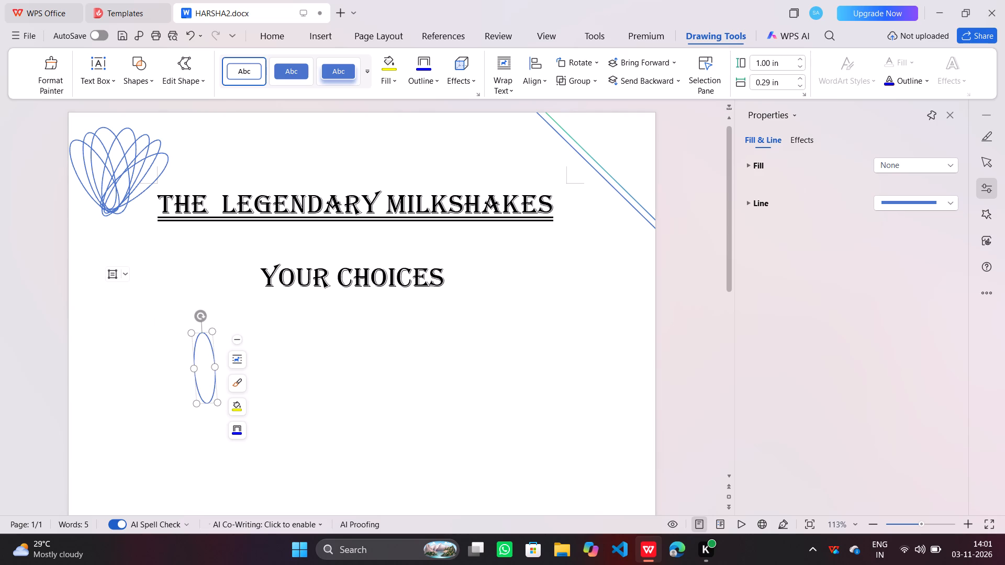
{"action": "left_click_drag", "start_coordinate": [215, 370], "coordinate": [225, 368]}
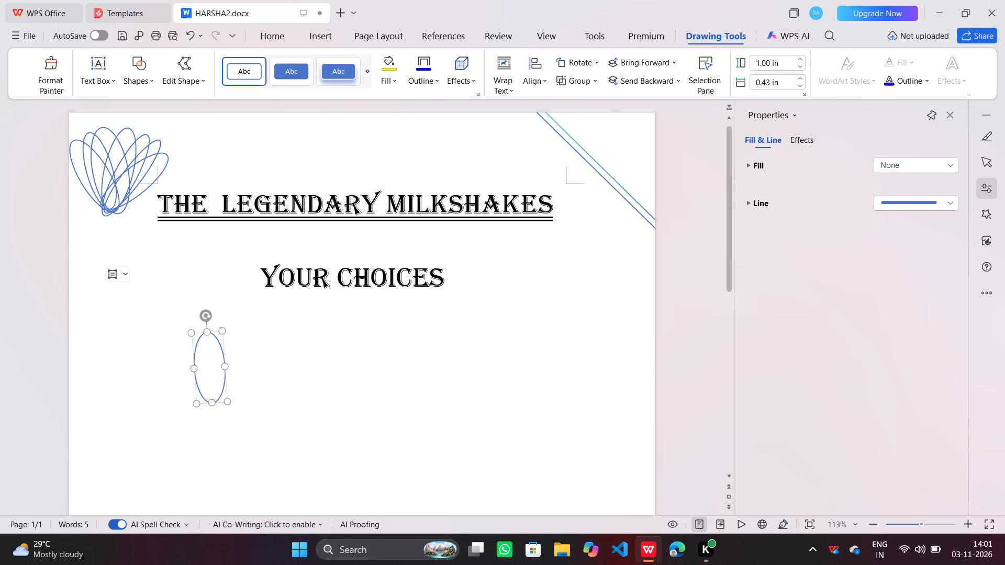
{"action": "left_click_drag", "start_coordinate": [207, 334], "coordinate": [201, 315]}
Move the enlarged ellipse into the centre of the corner flower as a tall central petal, its base meeting the other petals.
{"action": "left_click_drag", "start_coordinate": [202, 329], "coordinate": [185, 319]}
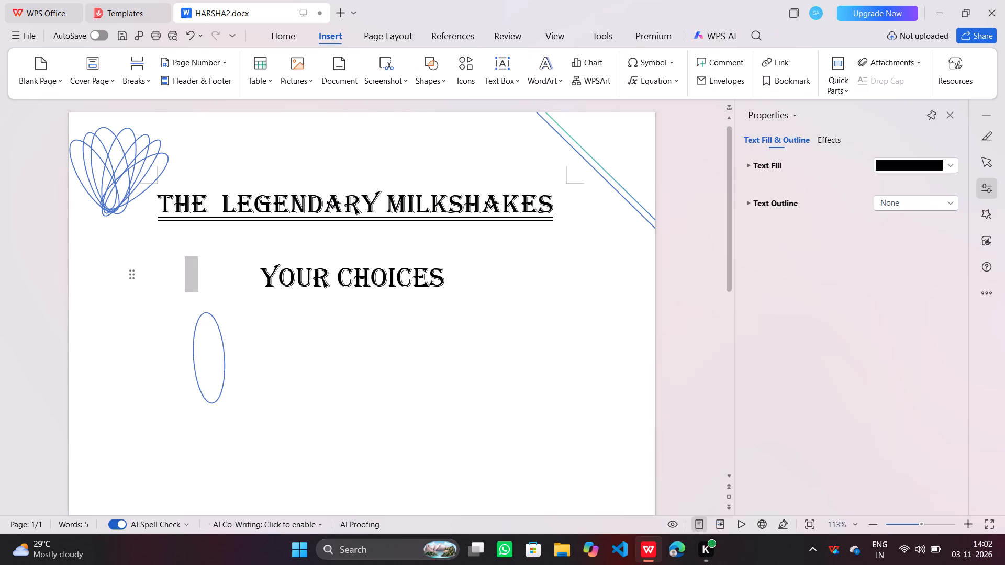
{"action": "left_click_drag", "start_coordinate": [185, 319], "coordinate": [159, 279]}
{"action": "left_click", "coordinate": [204, 370]}
{"action": "left_click_drag", "start_coordinate": [204, 370], "coordinate": [213, 378]}
{"action": "left_click", "coordinate": [213, 378]}
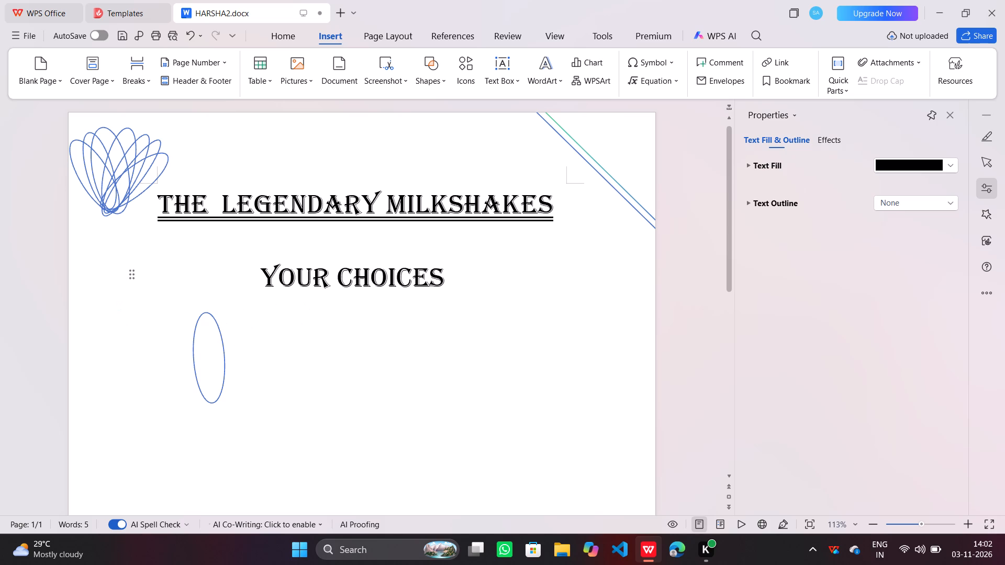
{"action": "left_click_drag", "start_coordinate": [211, 353], "coordinate": [202, 332]}
{"action": "left_click", "coordinate": [209, 382]}
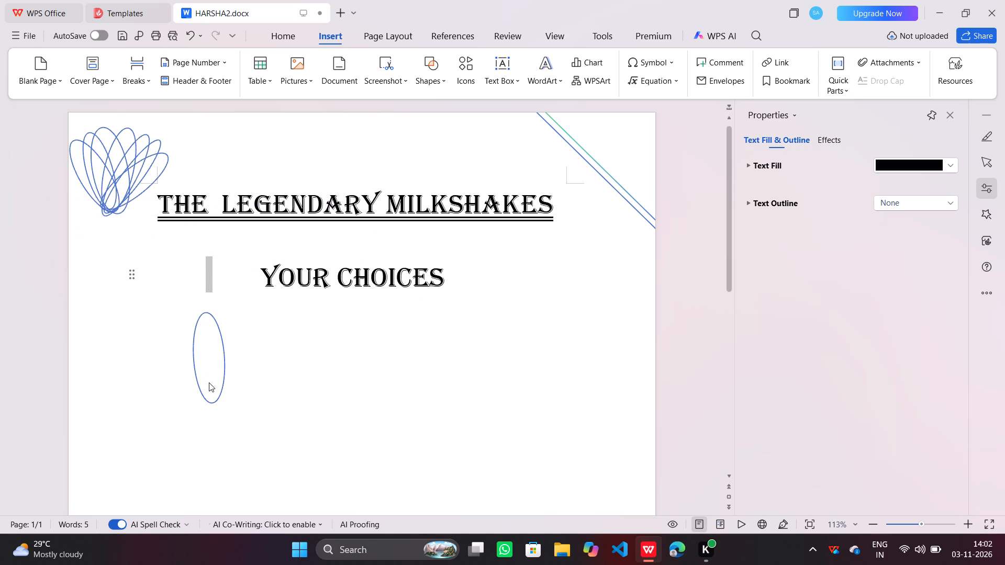
{"action": "triple_click", "coordinate": [209, 382]}
{"action": "left_click_drag", "start_coordinate": [211, 380], "coordinate": [209, 377]}
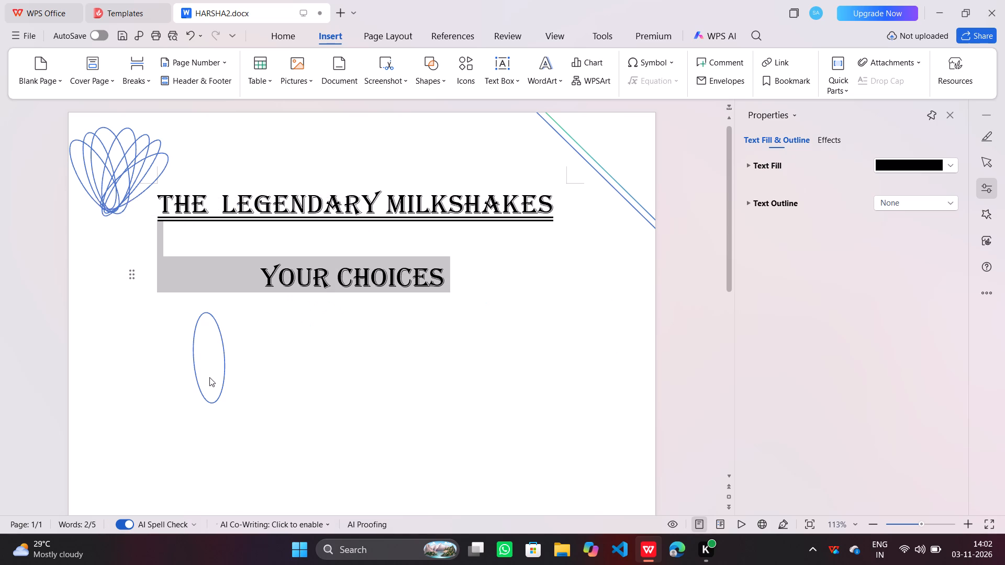
{"action": "left_click_drag", "start_coordinate": [209, 377], "coordinate": [199, 367]}
{"action": "left_click_drag", "start_coordinate": [222, 393], "coordinate": [205, 361]}
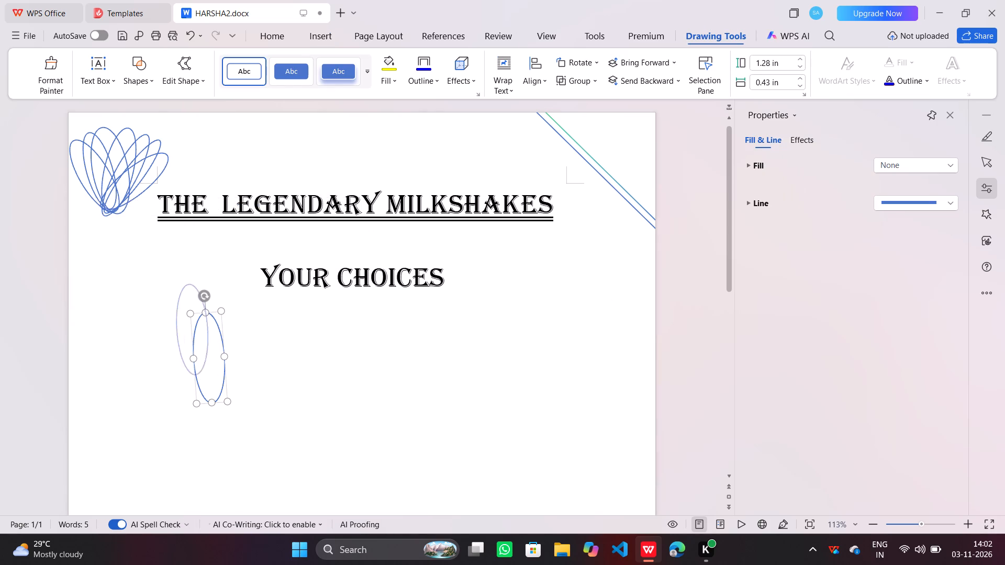
{"action": "left_click_drag", "start_coordinate": [205, 361], "coordinate": [130, 202]}
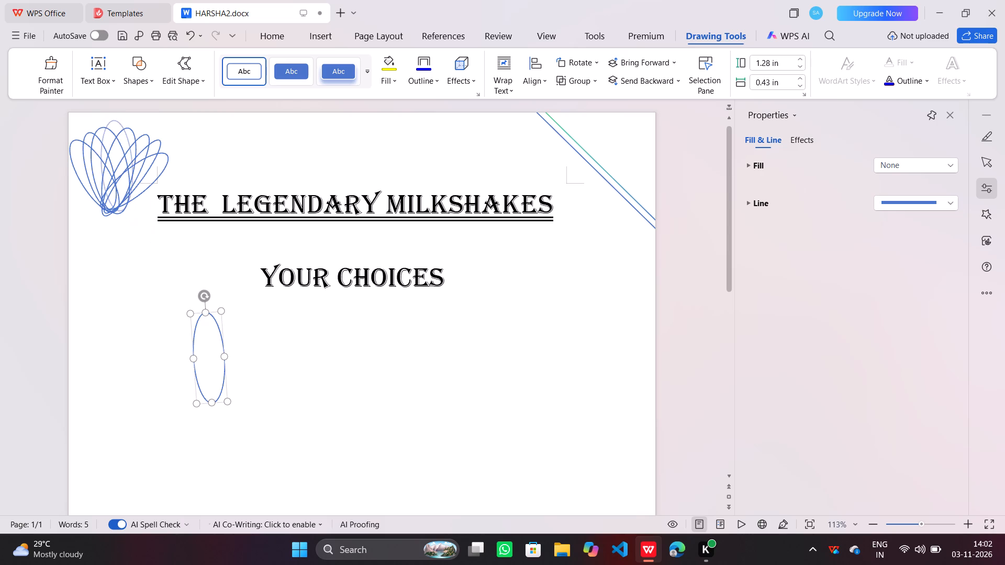
{"action": "left_click_drag", "start_coordinate": [130, 202], "coordinate": [129, 201]}
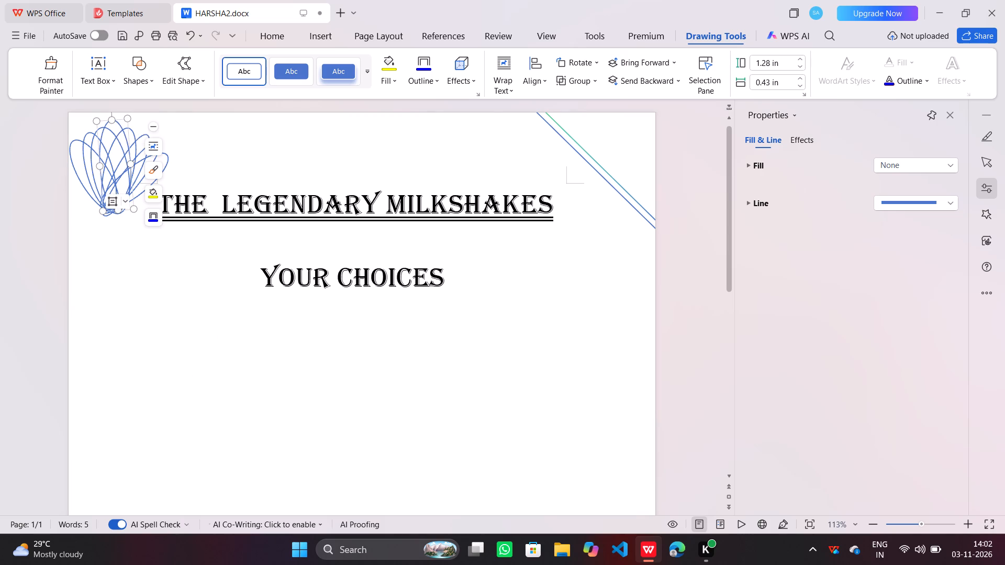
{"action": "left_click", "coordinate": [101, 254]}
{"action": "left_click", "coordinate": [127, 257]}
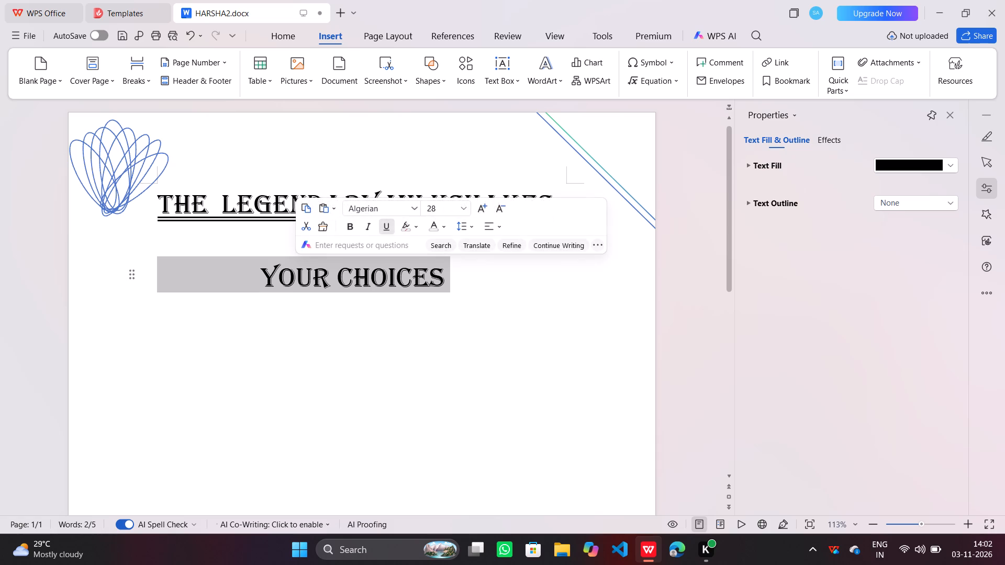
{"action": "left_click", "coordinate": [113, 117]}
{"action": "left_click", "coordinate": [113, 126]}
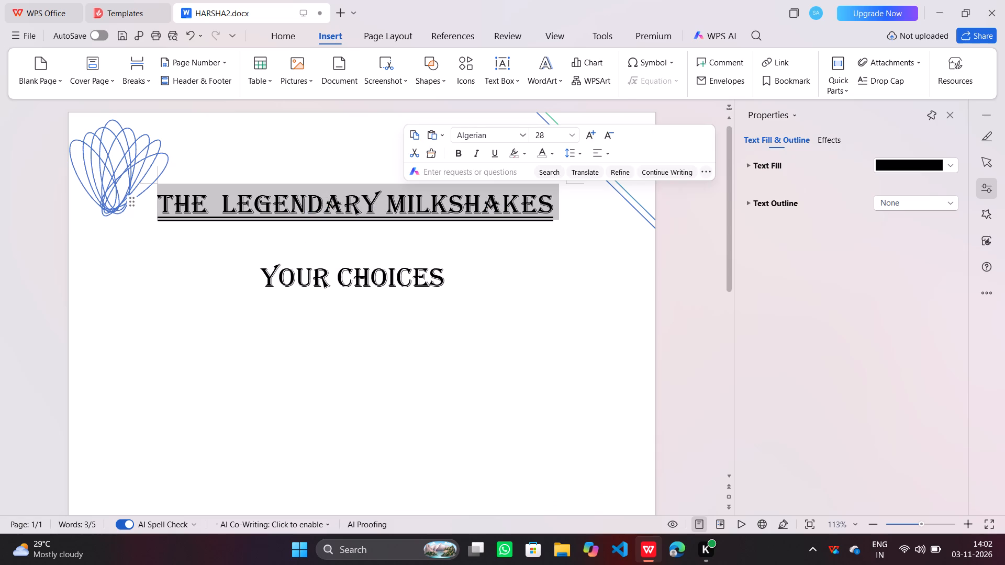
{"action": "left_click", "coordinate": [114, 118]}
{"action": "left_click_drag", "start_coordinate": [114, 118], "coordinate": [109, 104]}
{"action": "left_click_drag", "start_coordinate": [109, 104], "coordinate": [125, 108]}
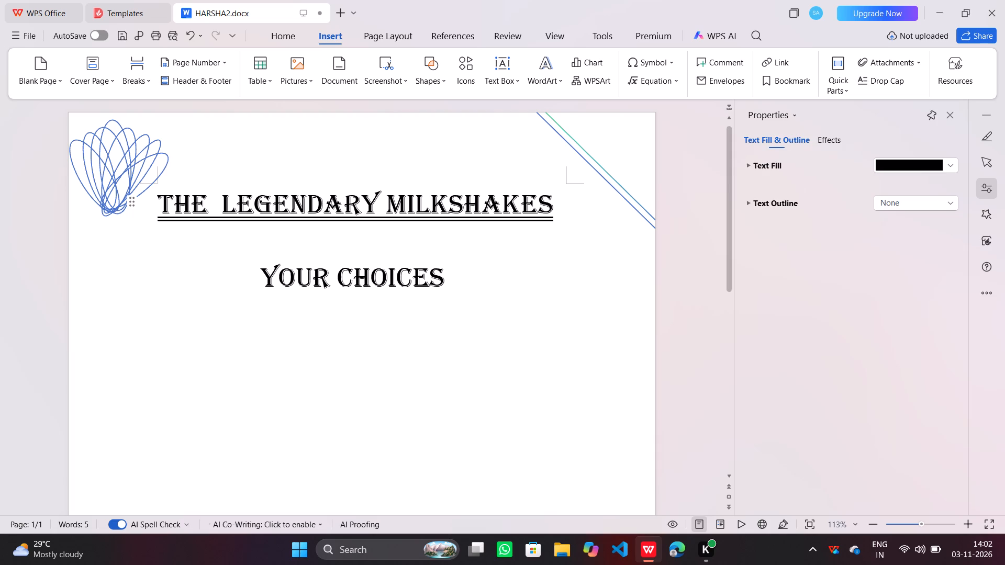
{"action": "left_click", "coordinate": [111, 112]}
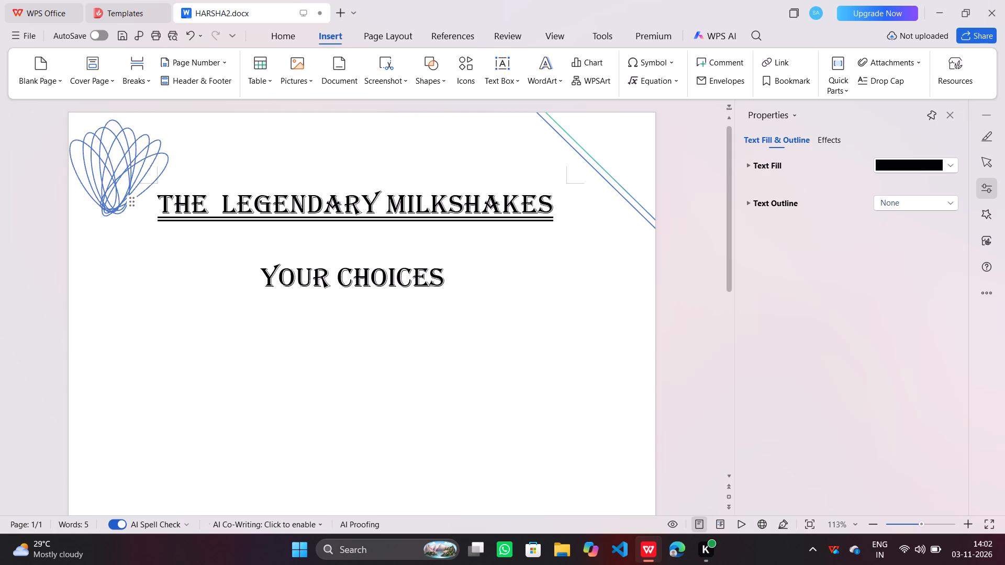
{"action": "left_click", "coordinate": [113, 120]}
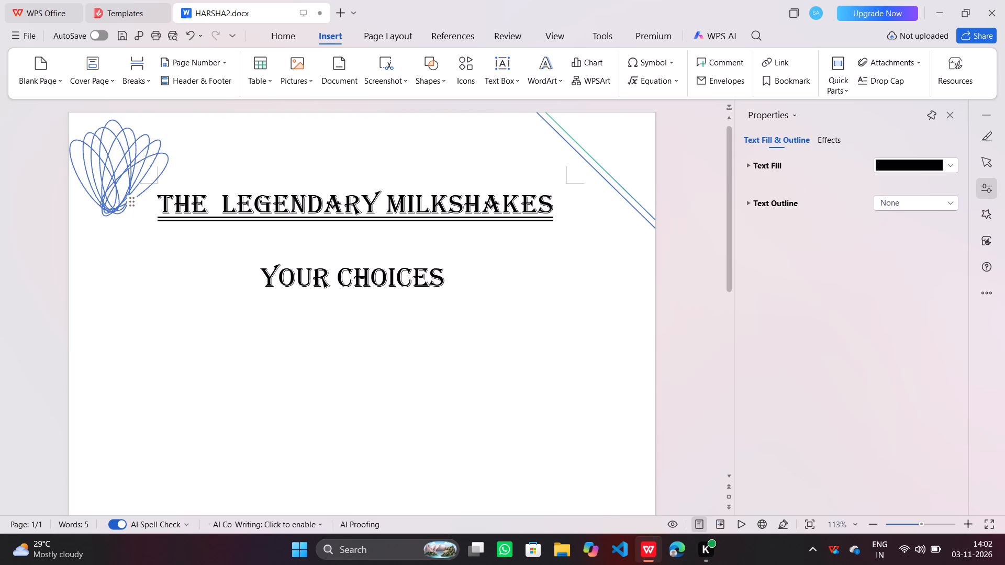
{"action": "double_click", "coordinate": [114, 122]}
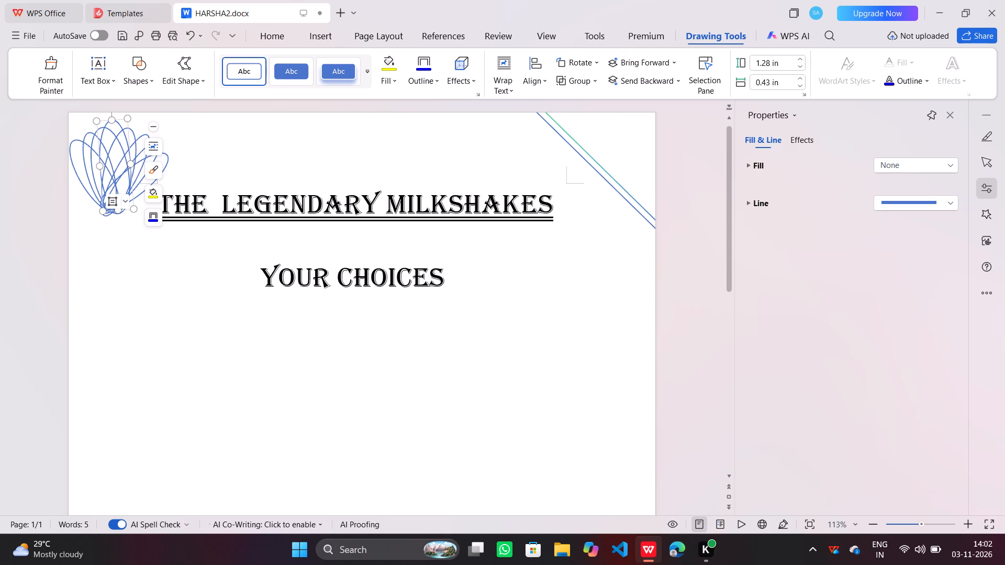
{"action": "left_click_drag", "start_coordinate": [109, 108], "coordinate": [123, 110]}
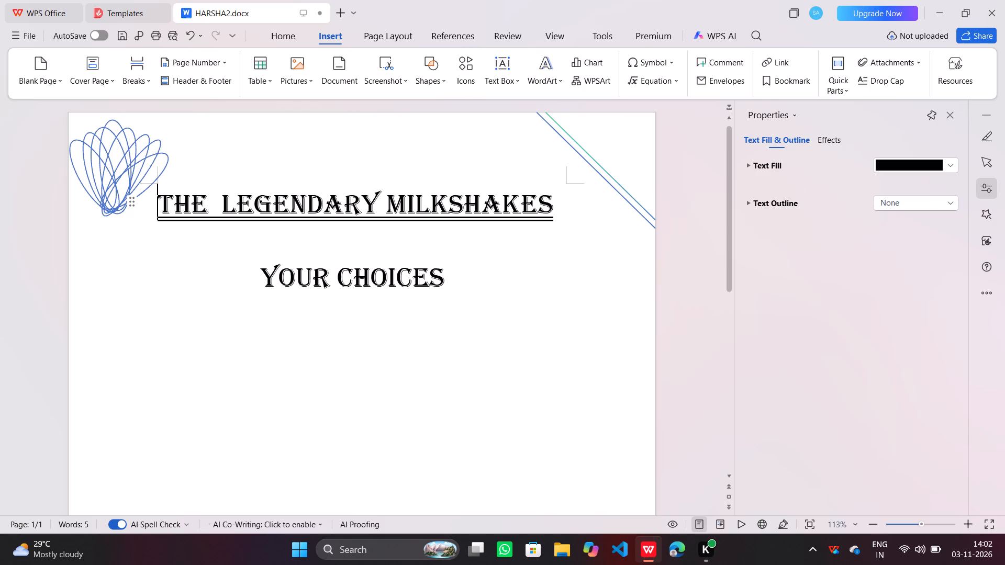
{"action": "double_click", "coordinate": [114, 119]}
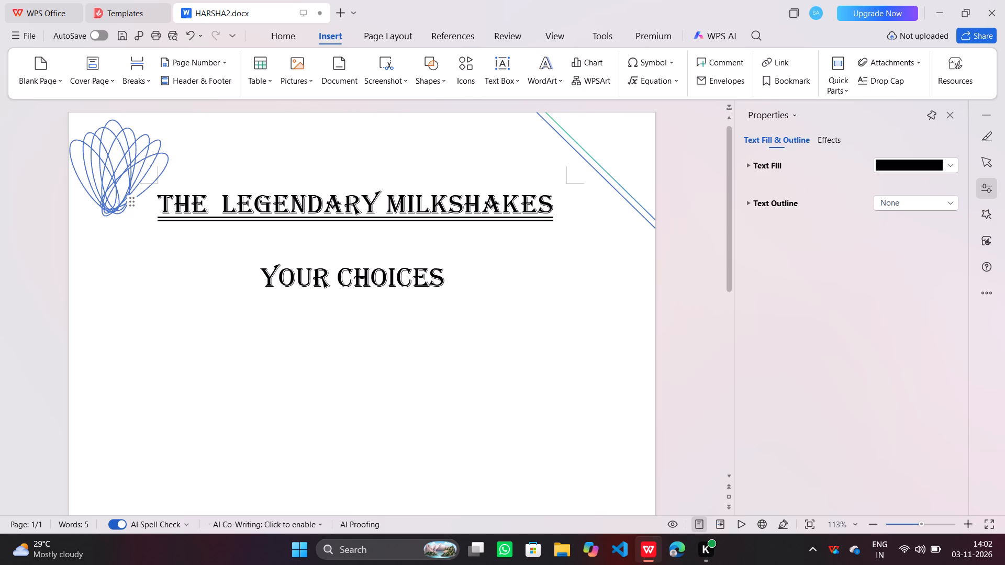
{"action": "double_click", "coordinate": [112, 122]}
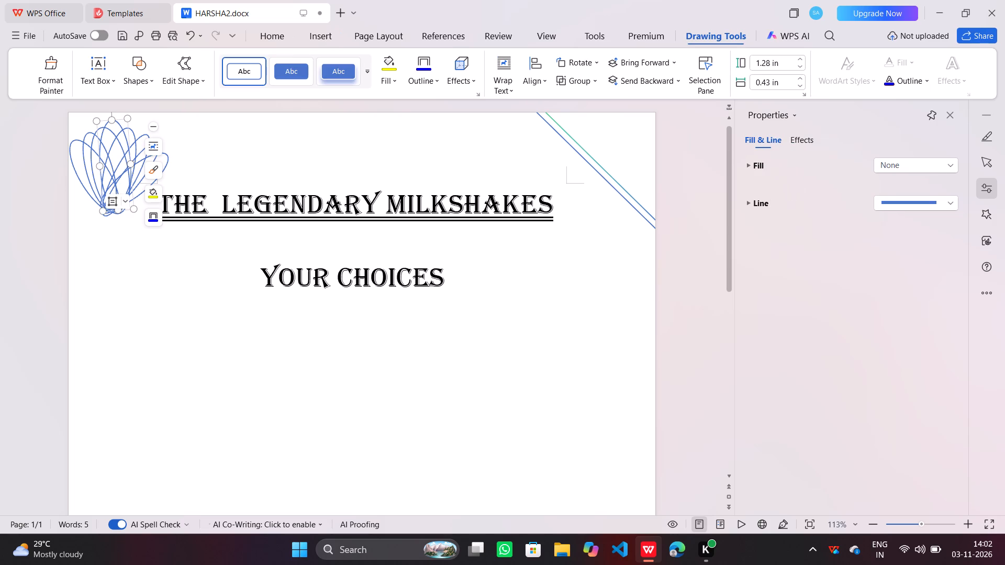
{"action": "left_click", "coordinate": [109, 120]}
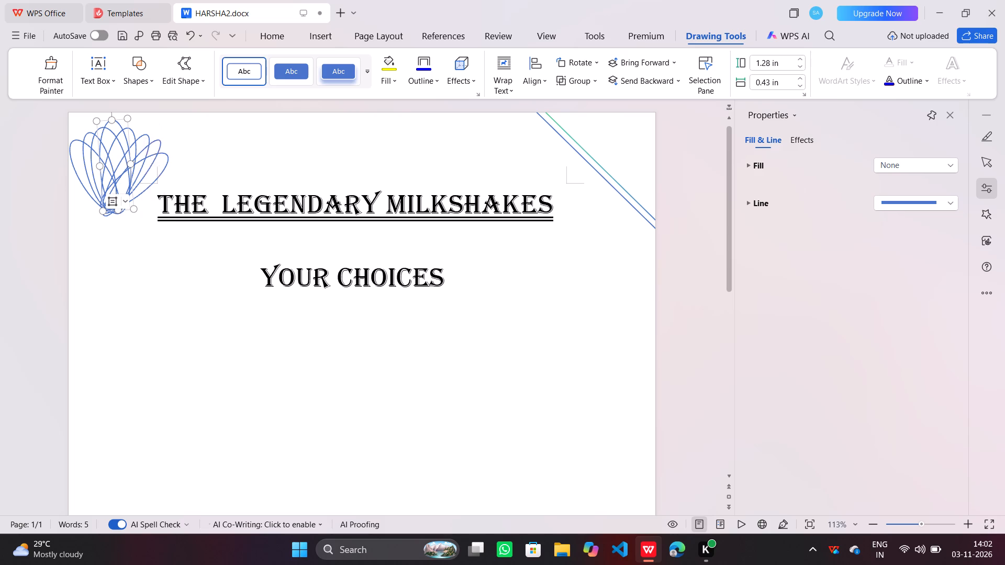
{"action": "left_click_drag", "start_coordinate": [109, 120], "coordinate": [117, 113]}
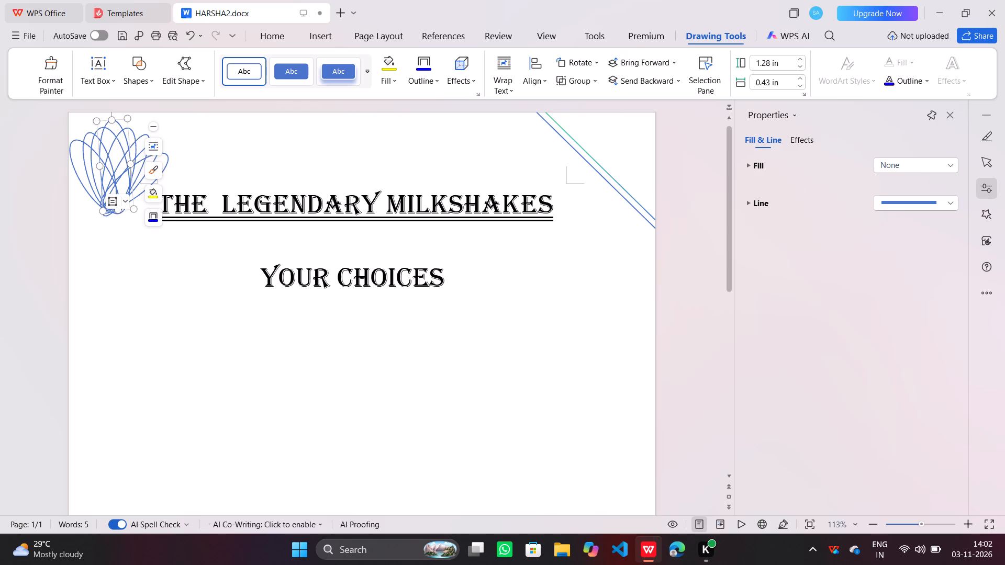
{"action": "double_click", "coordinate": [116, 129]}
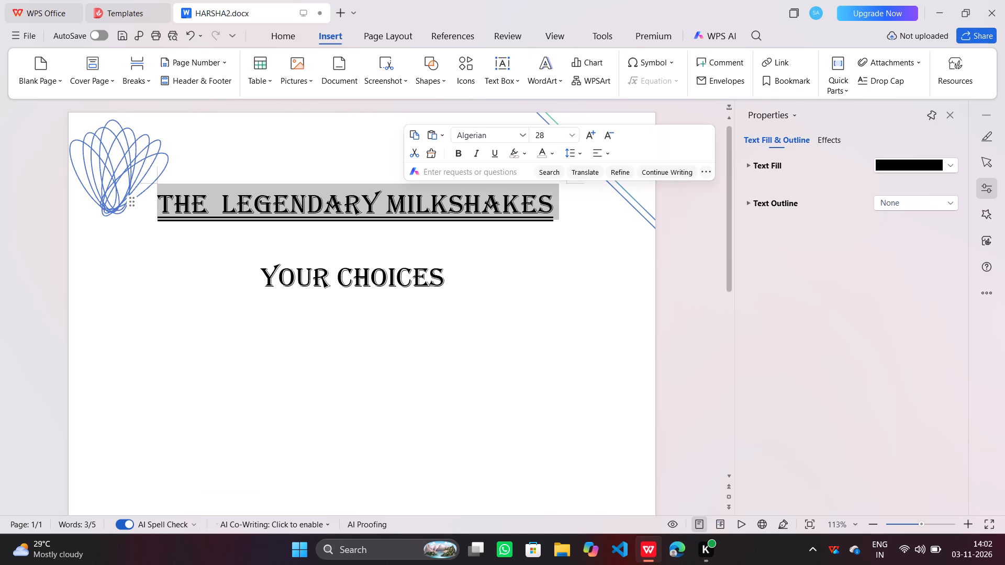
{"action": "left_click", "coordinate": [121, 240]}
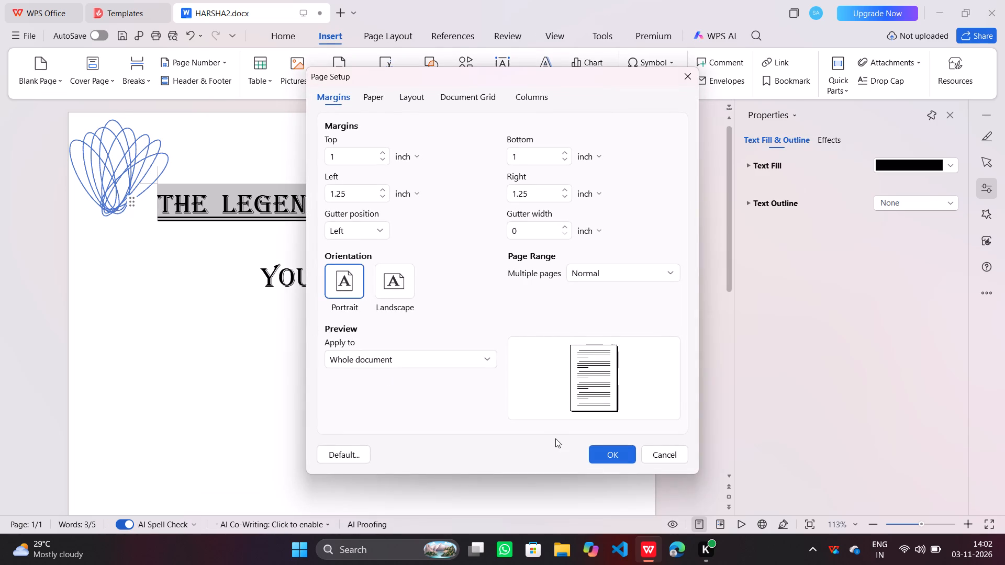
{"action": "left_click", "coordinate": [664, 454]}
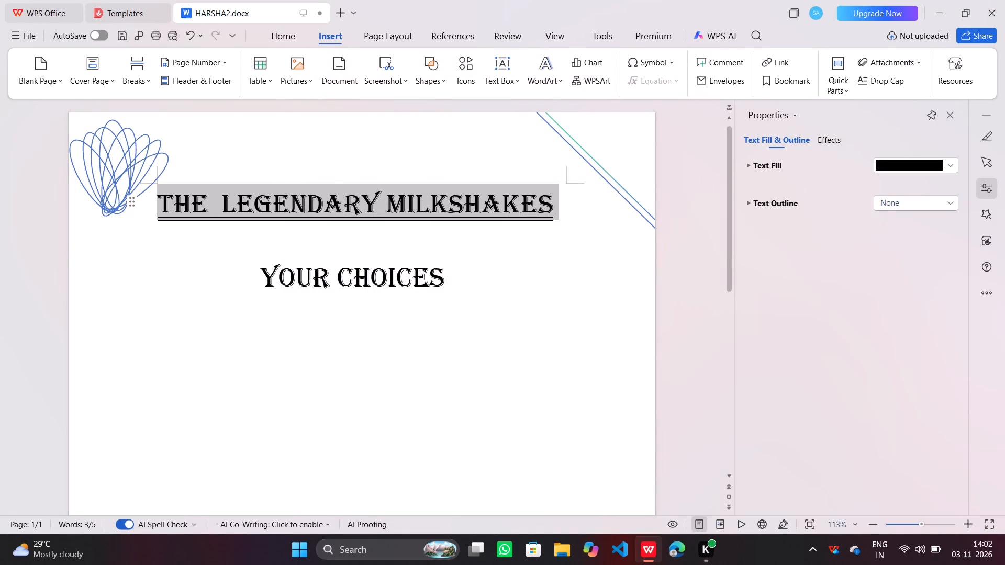
Flip the flower's tall central petal below its base by pulling its top edge downward, making it about 1.26 in high.
{"action": "double_click", "coordinate": [117, 122]}
{"action": "left_click_drag", "start_coordinate": [113, 121], "coordinate": [124, 284]}
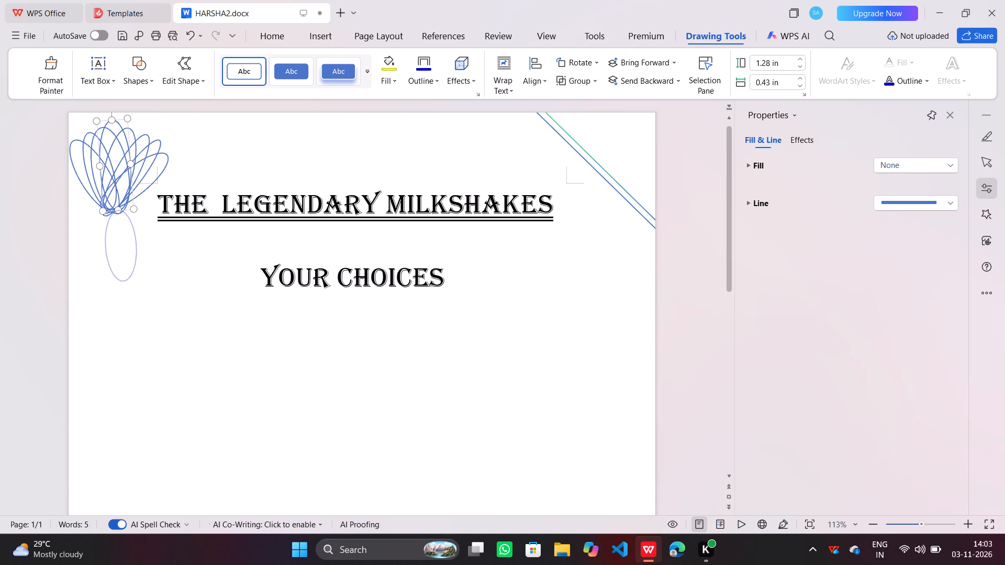
{"action": "left_click_drag", "start_coordinate": [124, 284], "coordinate": [104, 341]}
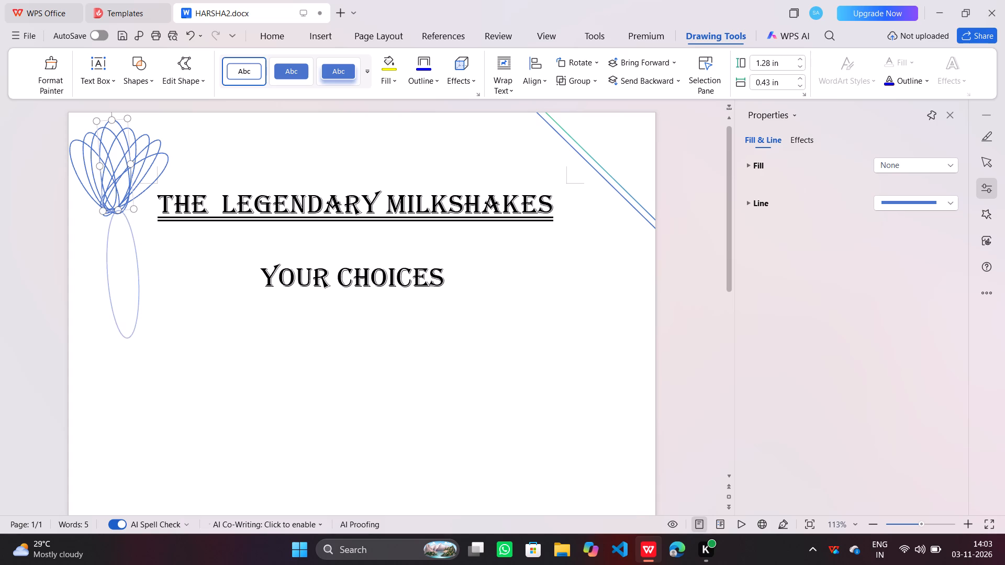
{"action": "left_click_drag", "start_coordinate": [104, 341], "coordinate": [99, 303]}
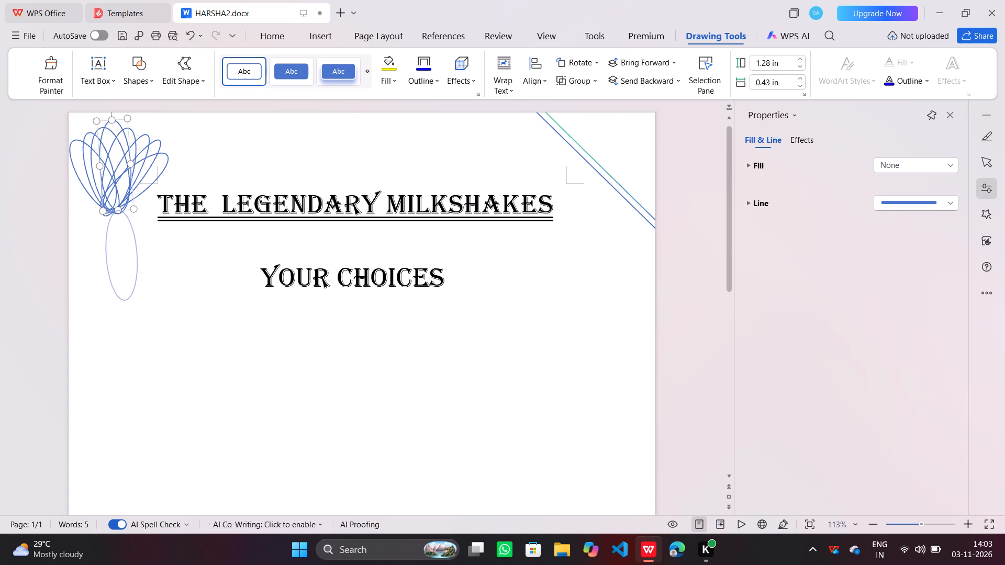
{"action": "left_click_drag", "start_coordinate": [99, 303], "coordinate": [98, 303]}
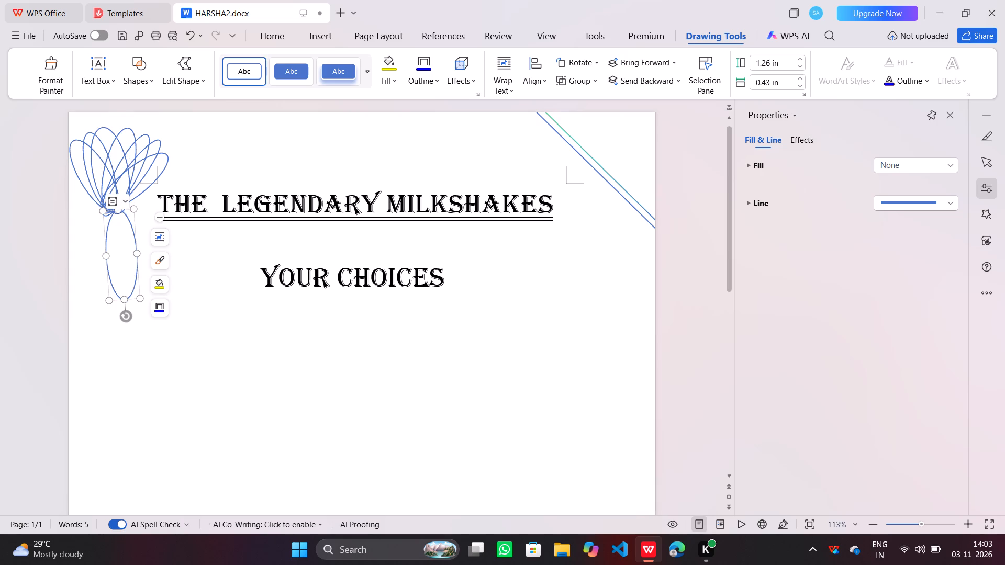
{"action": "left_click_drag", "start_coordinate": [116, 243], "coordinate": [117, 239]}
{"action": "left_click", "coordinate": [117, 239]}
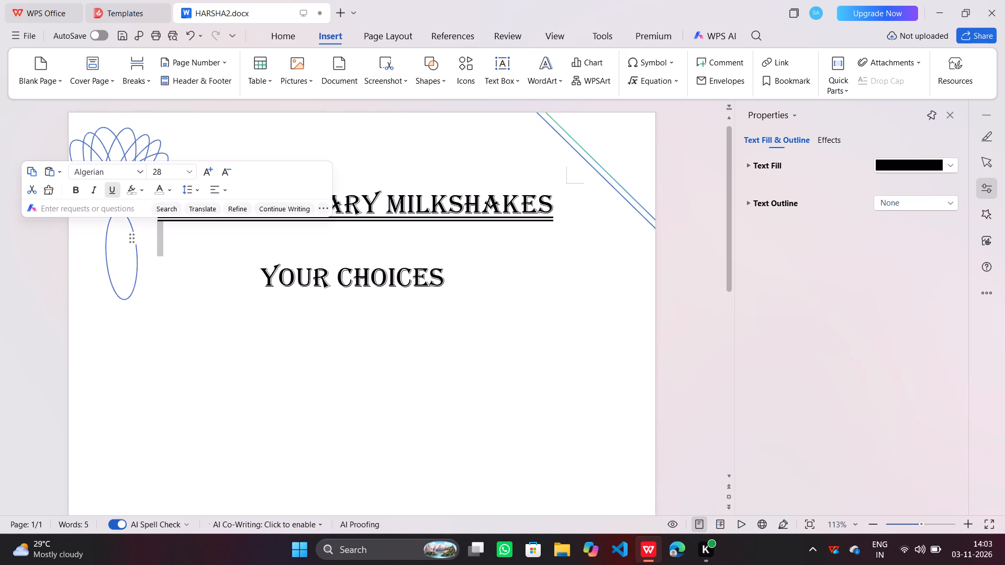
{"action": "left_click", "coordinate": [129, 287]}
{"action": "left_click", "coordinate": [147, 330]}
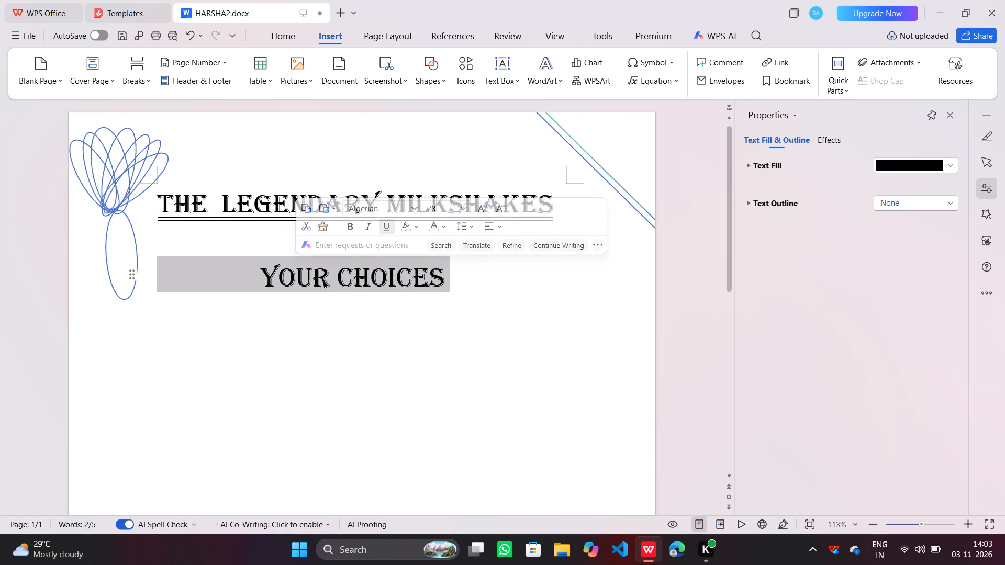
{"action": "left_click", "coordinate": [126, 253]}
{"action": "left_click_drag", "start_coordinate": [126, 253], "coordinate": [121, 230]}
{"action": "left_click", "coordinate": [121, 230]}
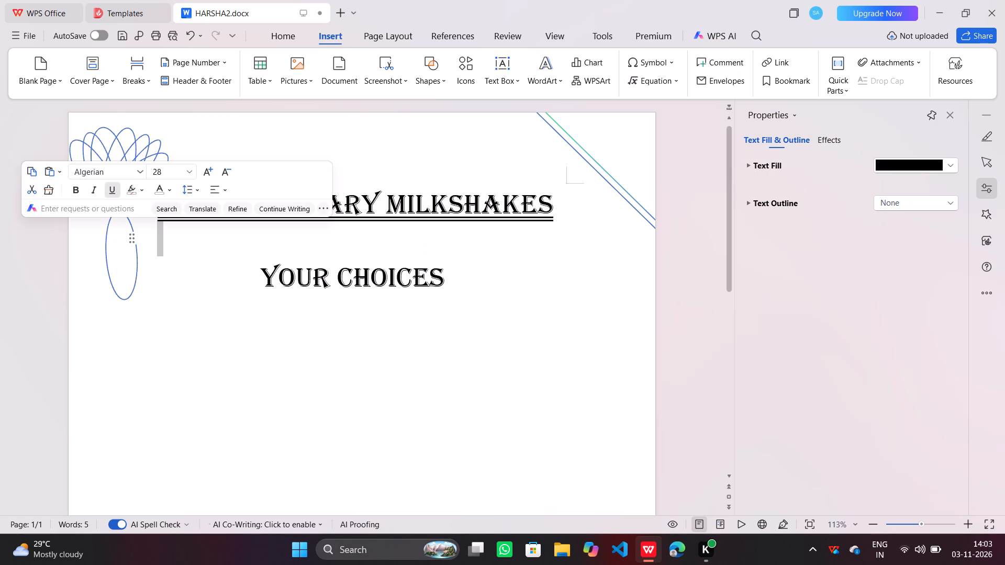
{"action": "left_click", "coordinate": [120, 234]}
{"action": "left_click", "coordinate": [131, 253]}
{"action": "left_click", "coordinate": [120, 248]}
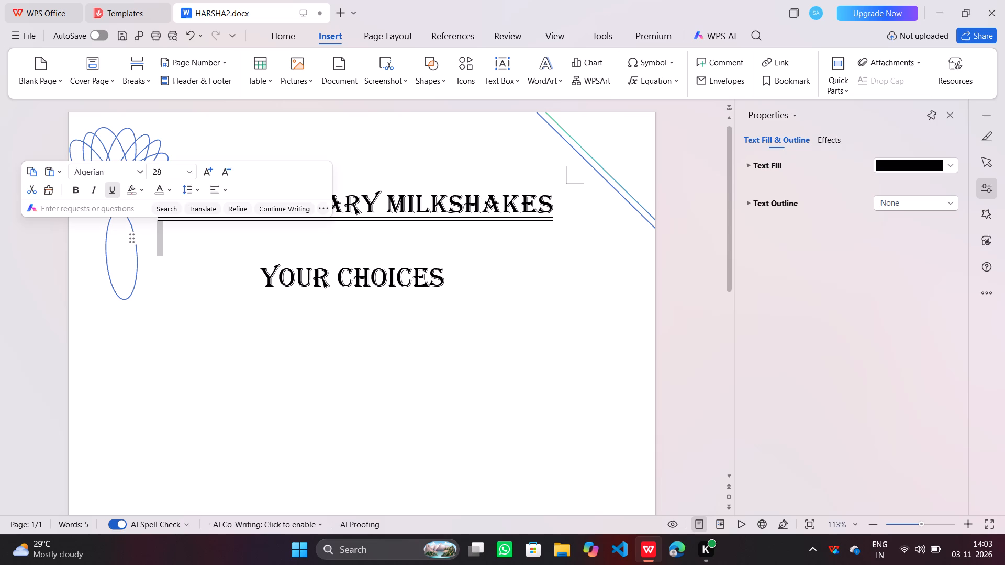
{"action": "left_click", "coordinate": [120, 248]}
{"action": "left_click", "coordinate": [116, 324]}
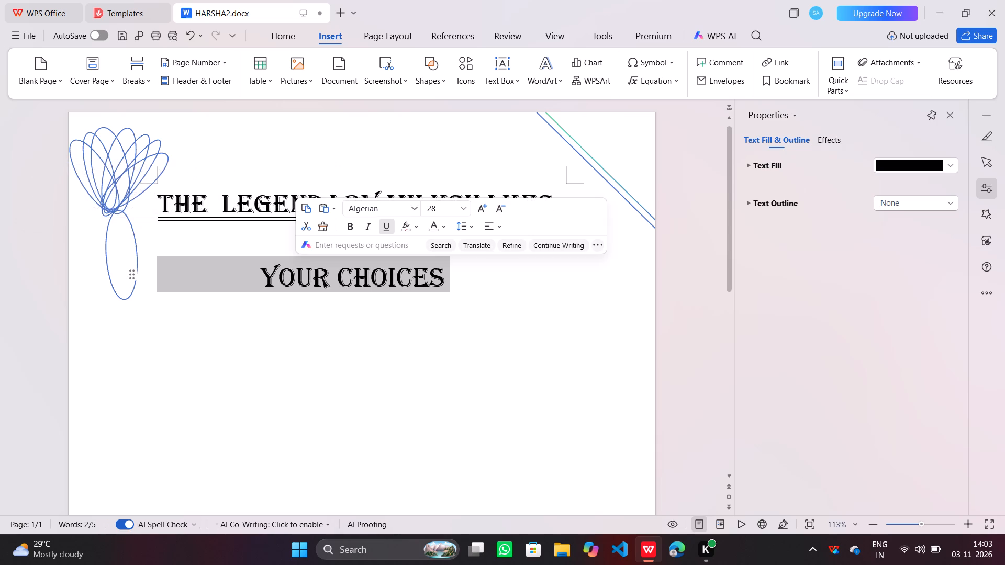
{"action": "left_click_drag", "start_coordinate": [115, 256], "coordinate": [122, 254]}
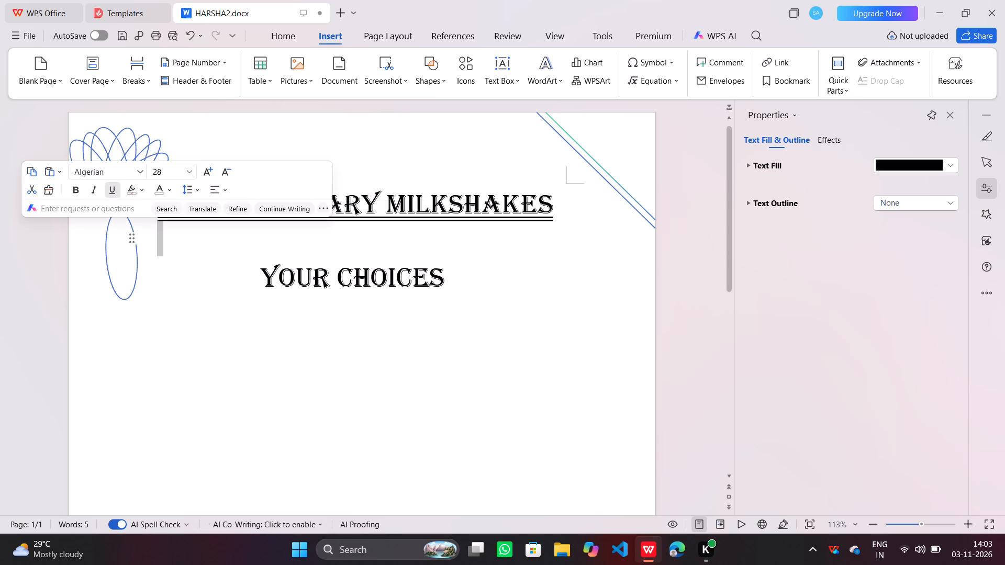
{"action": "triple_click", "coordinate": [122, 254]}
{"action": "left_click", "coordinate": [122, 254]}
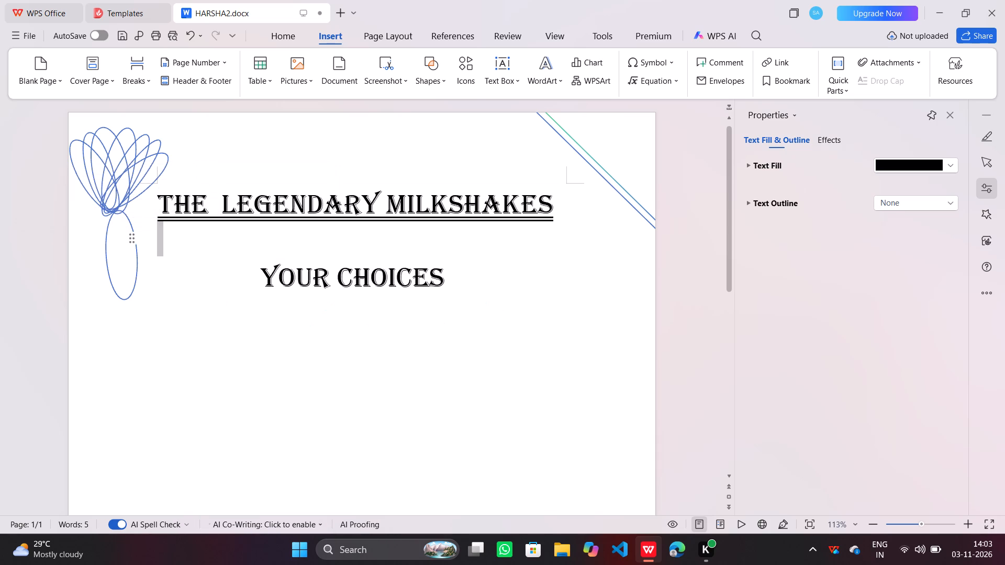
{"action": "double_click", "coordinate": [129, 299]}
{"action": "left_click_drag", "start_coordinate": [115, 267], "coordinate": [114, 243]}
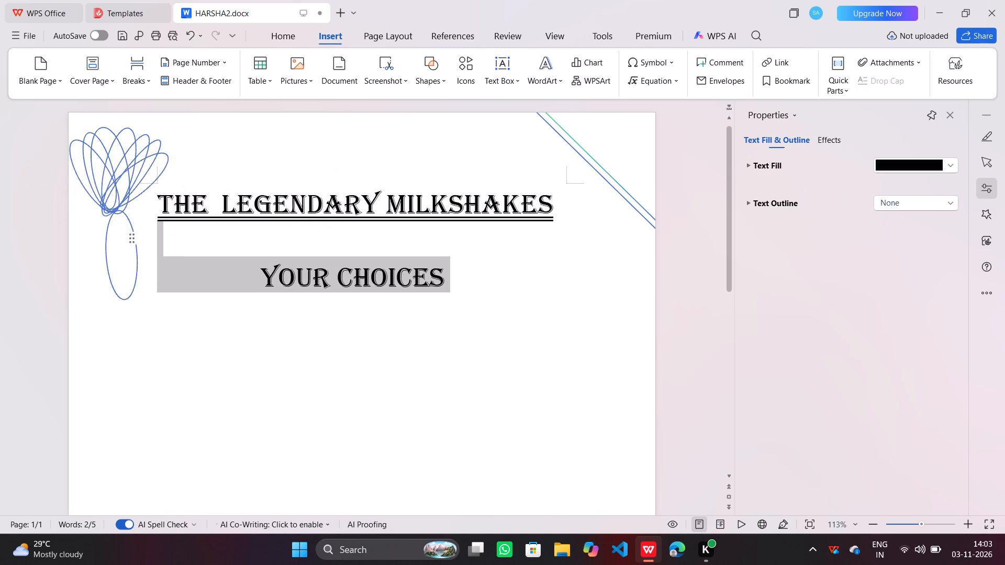
Move the flipped ellipse back up into the centre of the corner flower, its base meeting the other petals.
{"action": "left_click_drag", "start_coordinate": [125, 300], "coordinate": [111, 216]}
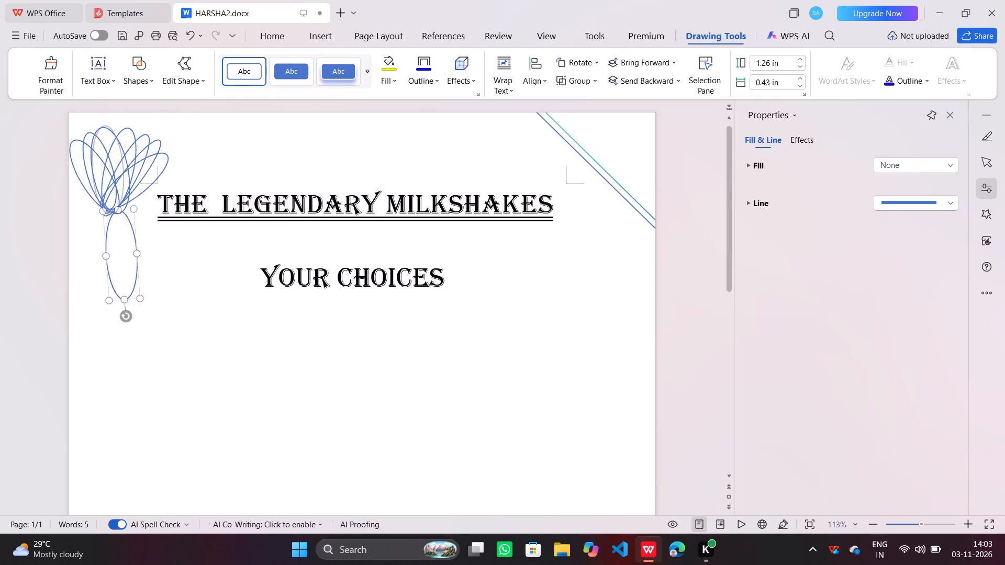
{"action": "left_click_drag", "start_coordinate": [111, 216], "coordinate": [118, 210]}
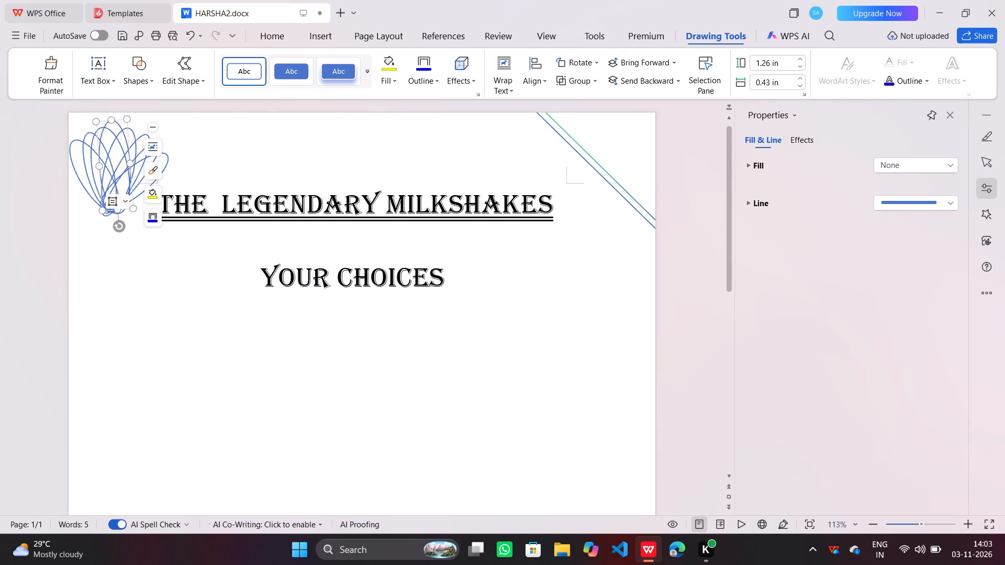
{"action": "left_click", "coordinate": [139, 362]}
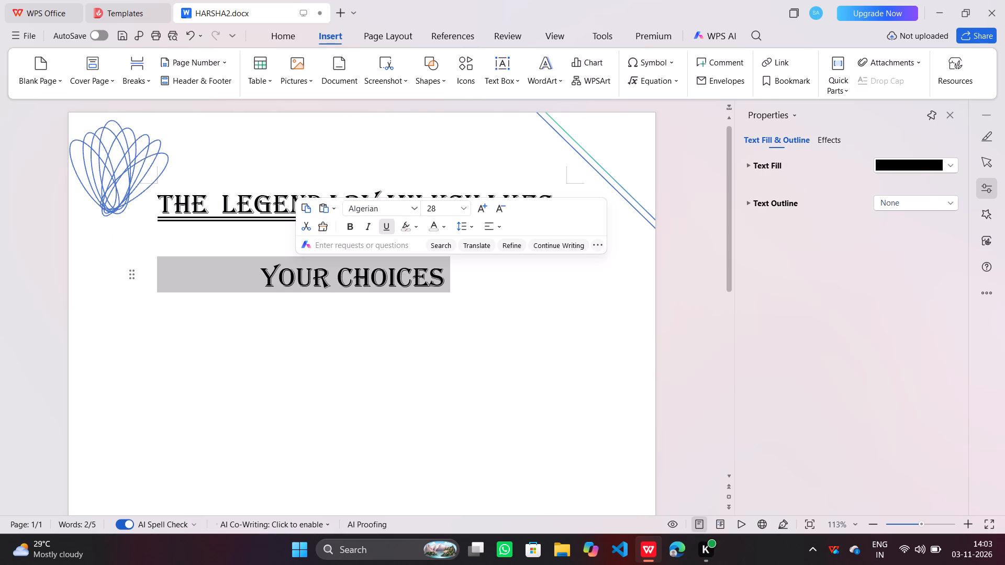
Copy the central petal ellipse and paste a duplicate of it into the document.
{"action": "right_click", "coordinate": [105, 200]}
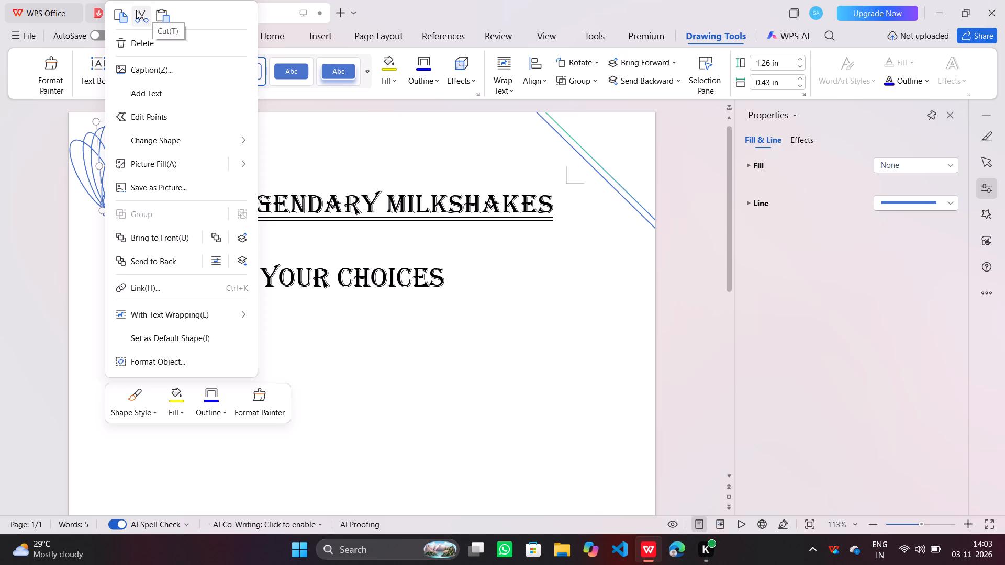
{"action": "left_click", "coordinate": [119, 14]}
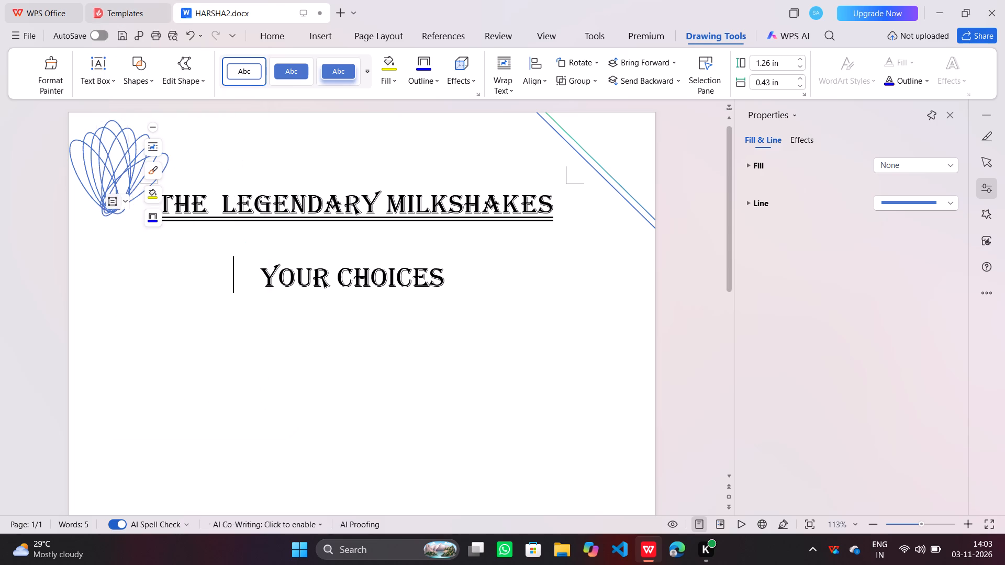
{"action": "left_click", "coordinate": [234, 357]}
{"action": "left_click", "coordinate": [185, 411]}
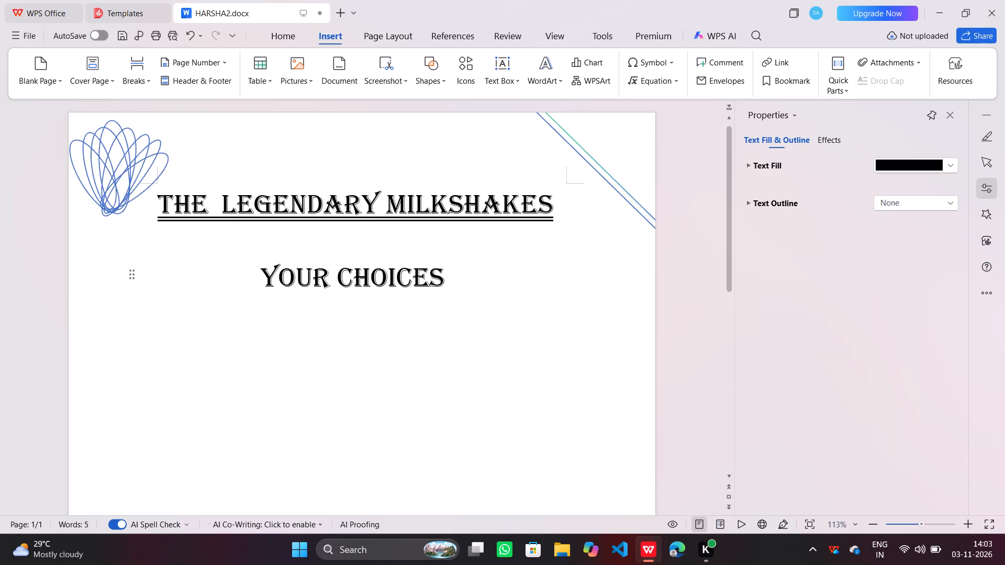
{"action": "key", "text": "ctrl+v"}
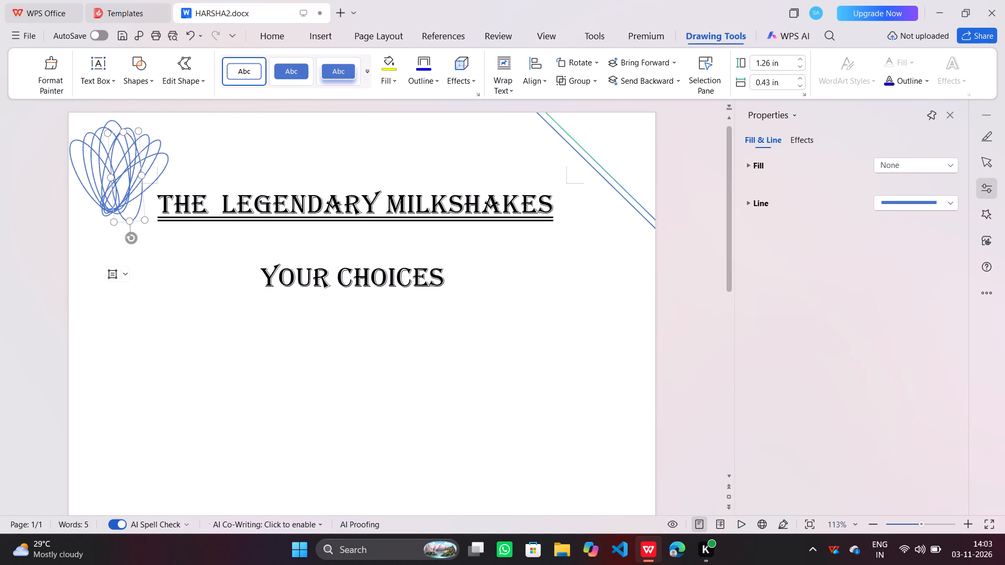
{"action": "double_click", "coordinate": [139, 354]}
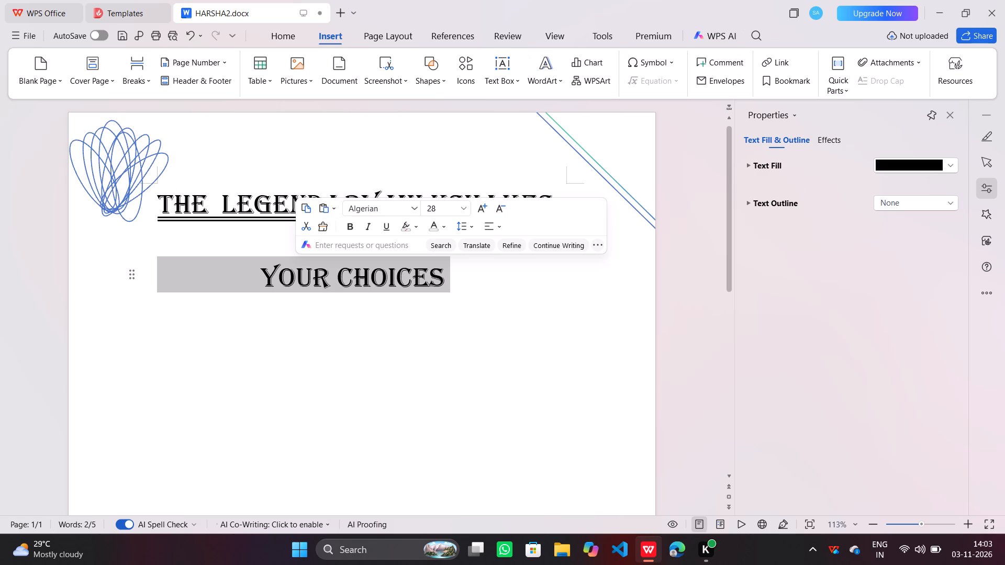
Move the pasted petal ellipse into the blank area below the flower and shorten it to about 0.38 in high.
{"action": "left_click_drag", "start_coordinate": [134, 219], "coordinate": [134, 222]}
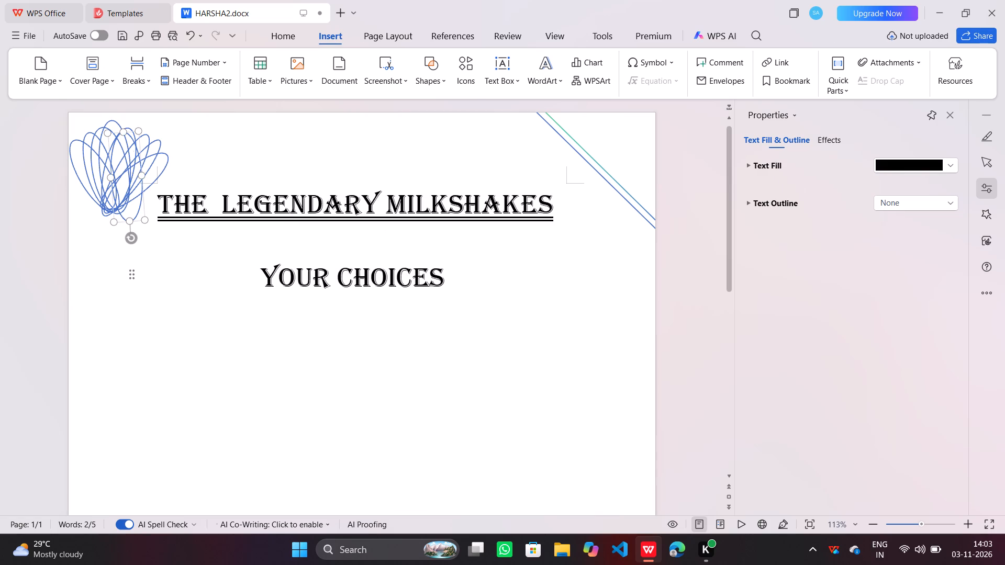
{"action": "left_click_drag", "start_coordinate": [134, 222], "coordinate": [146, 378]}
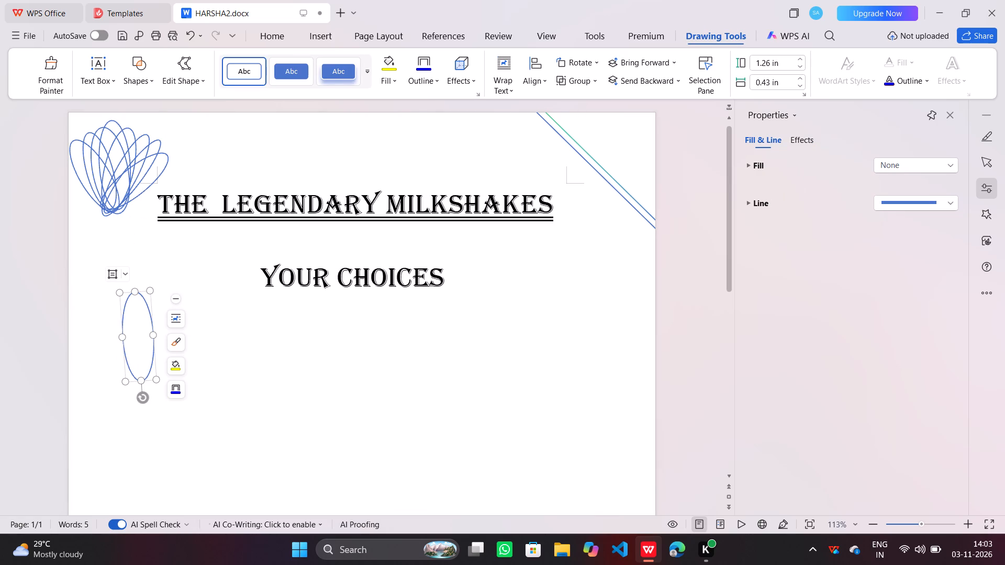
{"action": "left_click_drag", "start_coordinate": [135, 293], "coordinate": [173, 290]}
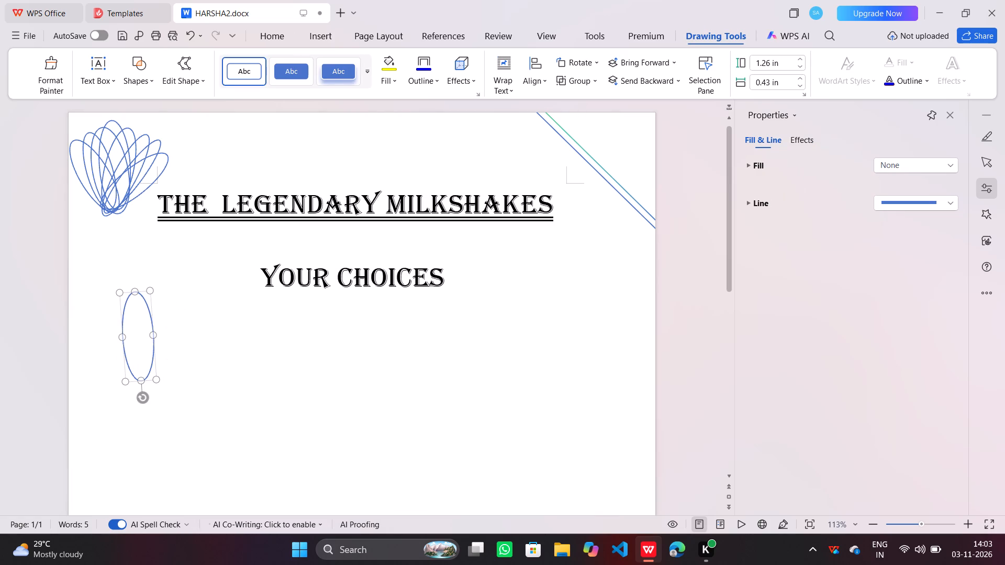
{"action": "left_click_drag", "start_coordinate": [173, 290], "coordinate": [144, 355]}
Move the small outlined ellipse up onto the base of the corner flower, where the petals meet.
{"action": "left_click_drag", "start_coordinate": [141, 366], "coordinate": [118, 206]}
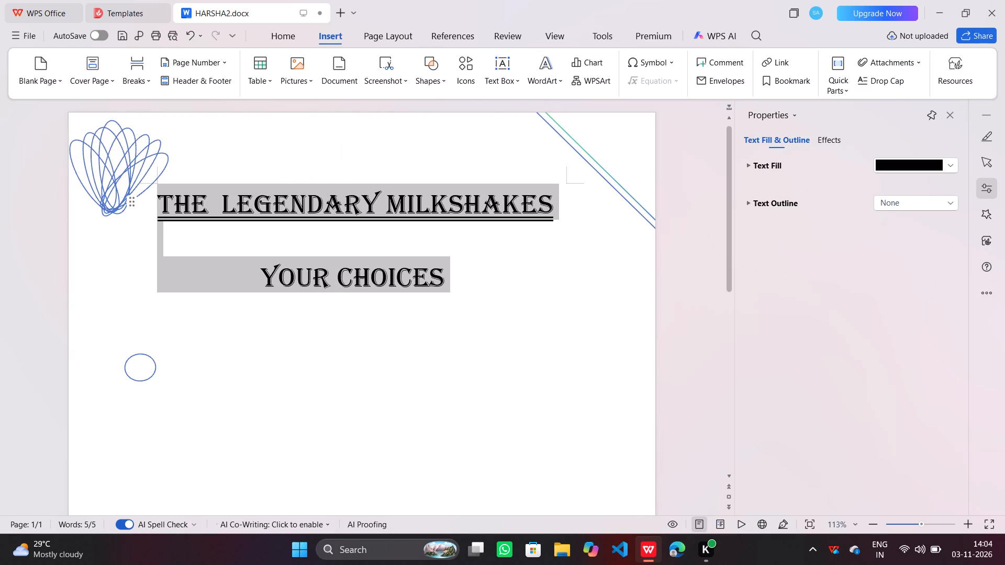
{"action": "double_click", "coordinate": [143, 363]}
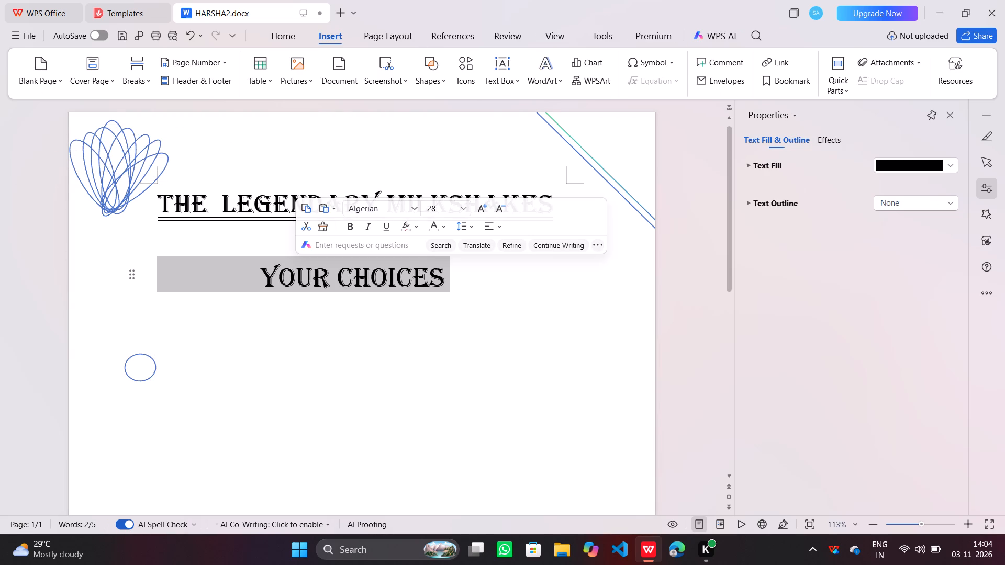
{"action": "left_click_drag", "start_coordinate": [139, 354], "coordinate": [109, 189]}
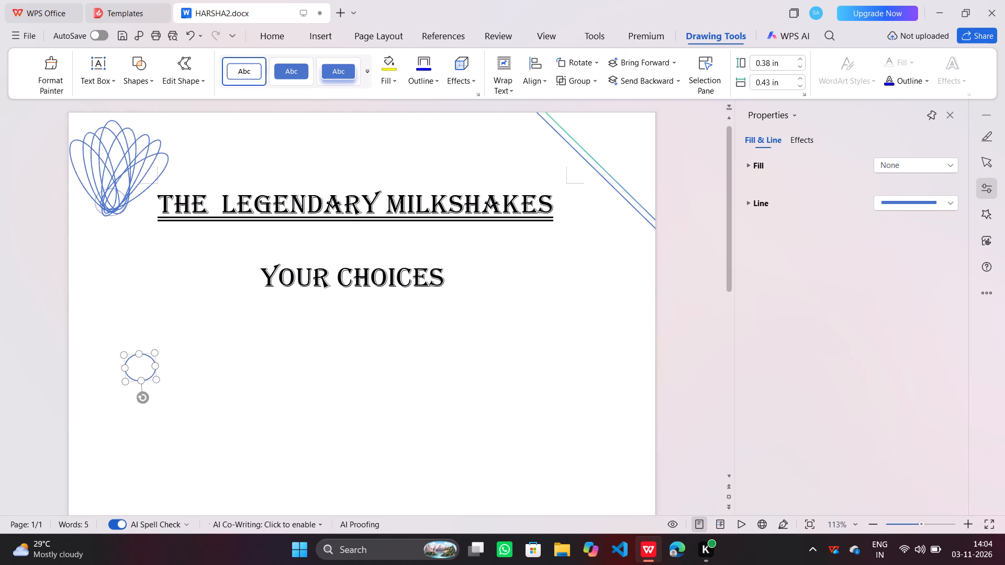
{"action": "left_click_drag", "start_coordinate": [109, 189], "coordinate": [111, 186]}
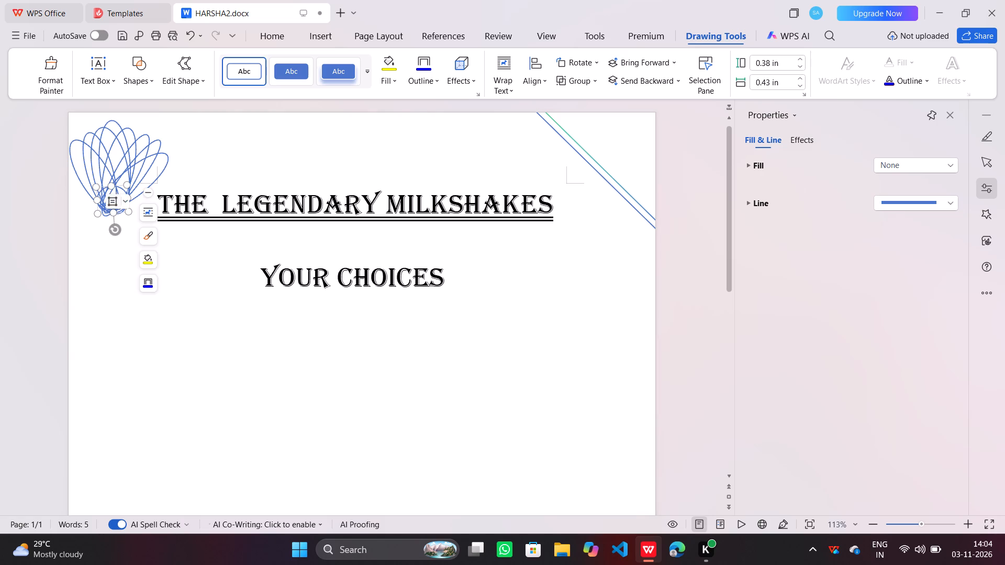
{"action": "left_click", "coordinate": [114, 257]}
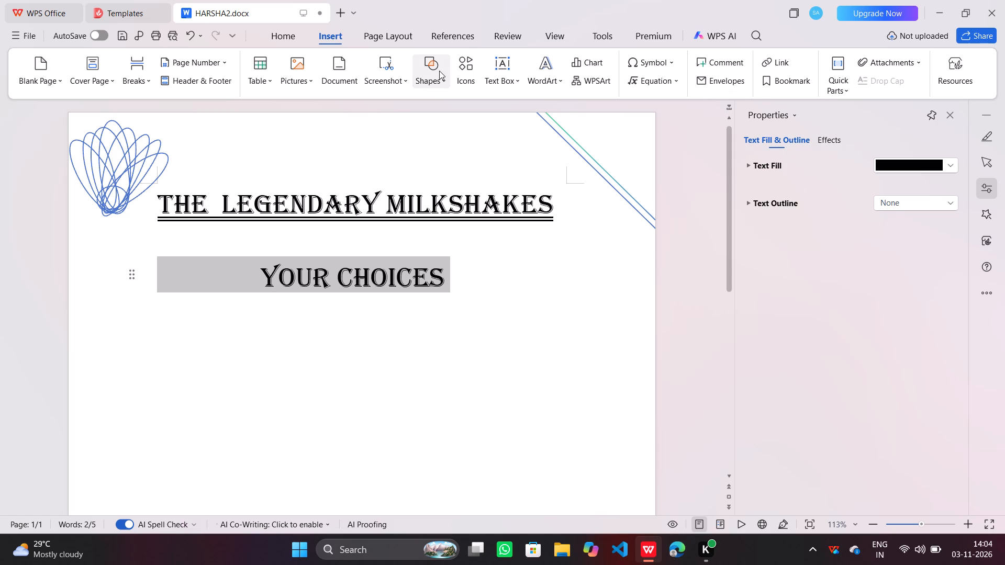
Insert a filled 1.00 in circle in the blank area below the YOUR CHOICES subheading.
{"action": "left_click", "coordinate": [469, 69]}
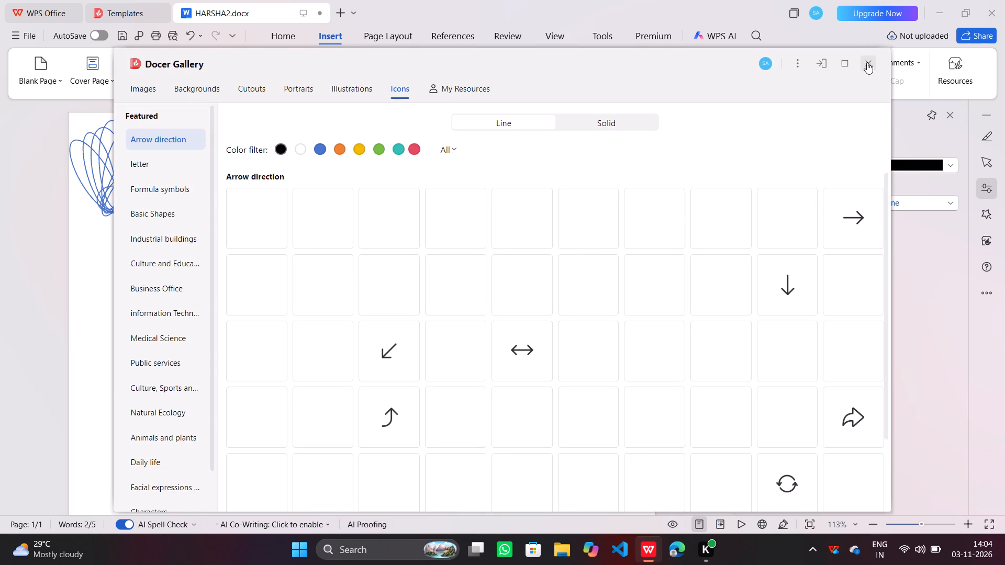
{"action": "left_click", "coordinate": [869, 62]}
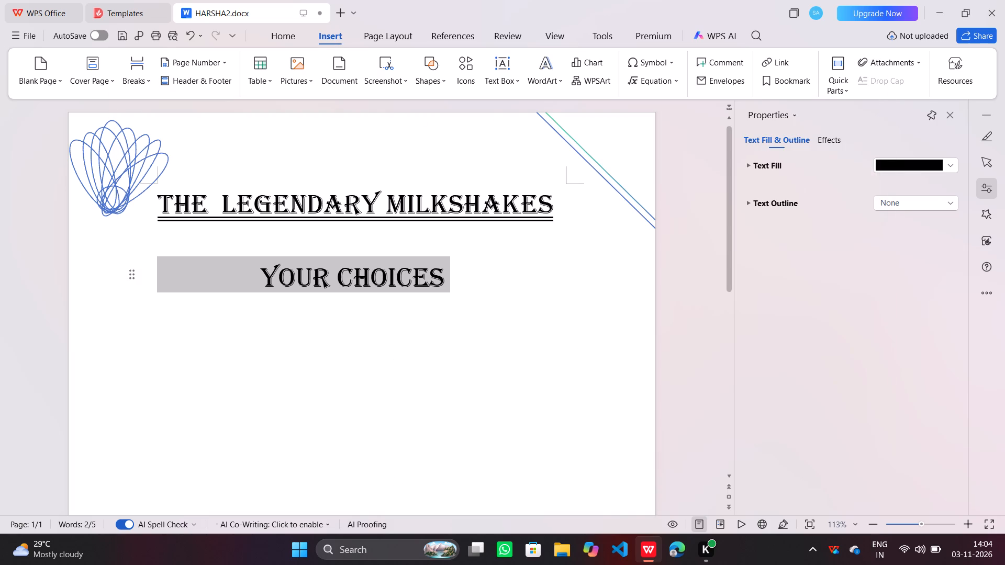
{"action": "left_click", "coordinate": [434, 83]}
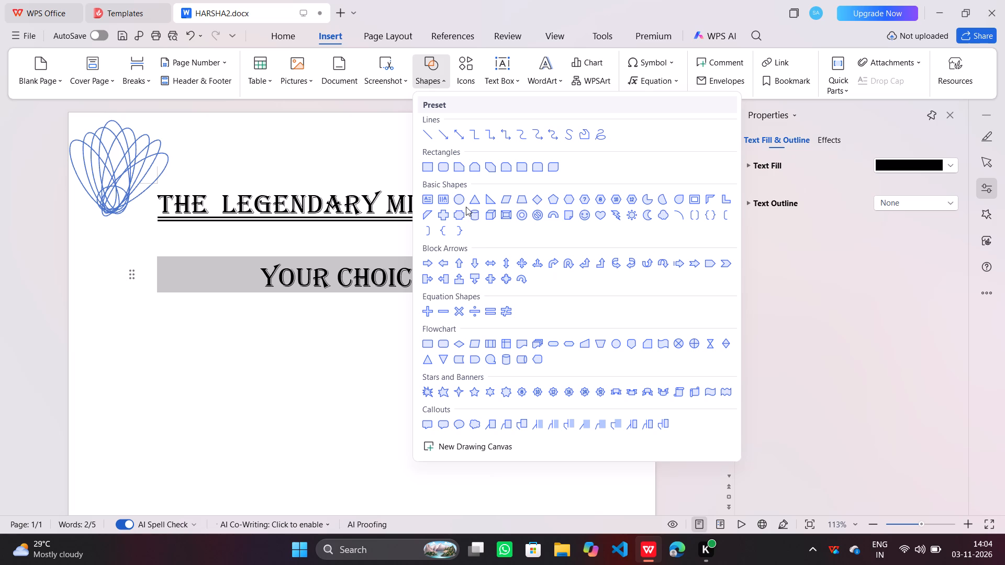
{"action": "left_click", "coordinate": [461, 202]}
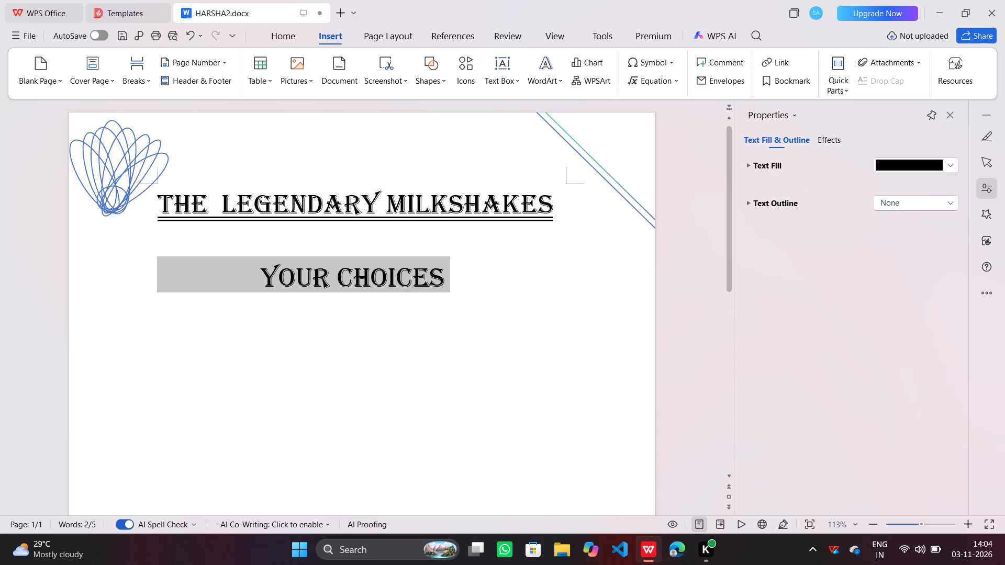
{"action": "double_click", "coordinate": [126, 392]}
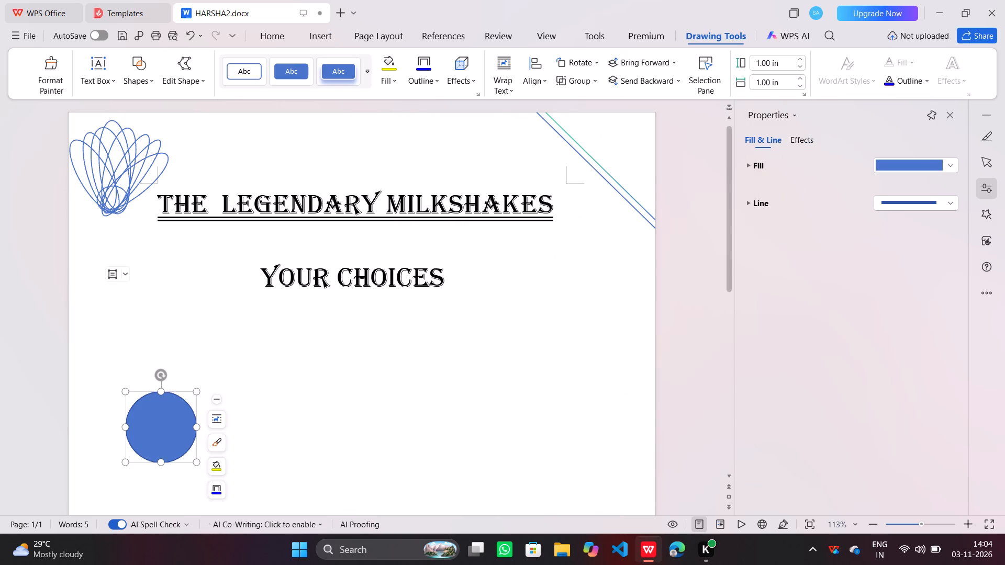
{"action": "left_click_drag", "start_coordinate": [161, 388], "coordinate": [161, 421]}
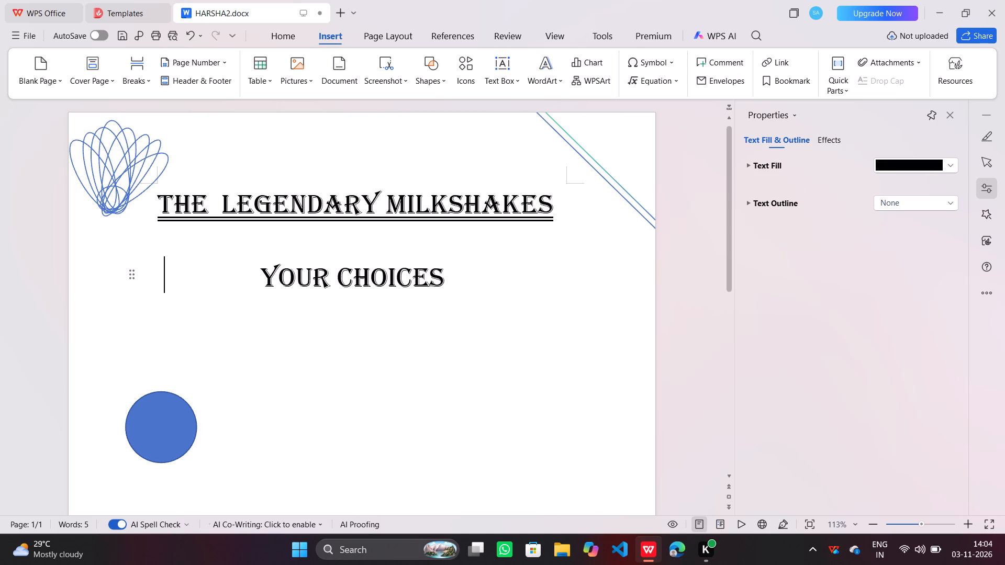
Move the filled circle over the flower's base and shrink it to about 0.42 in high by 0.37 in wide.
{"action": "left_click_drag", "start_coordinate": [182, 458], "coordinate": [131, 241]}
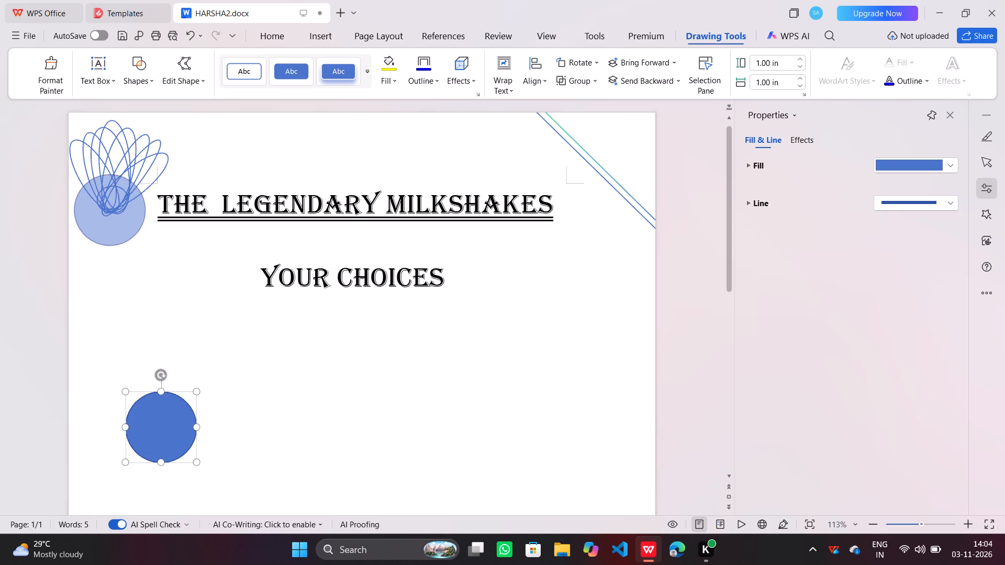
{"action": "left_click_drag", "start_coordinate": [131, 241], "coordinate": [135, 241]}
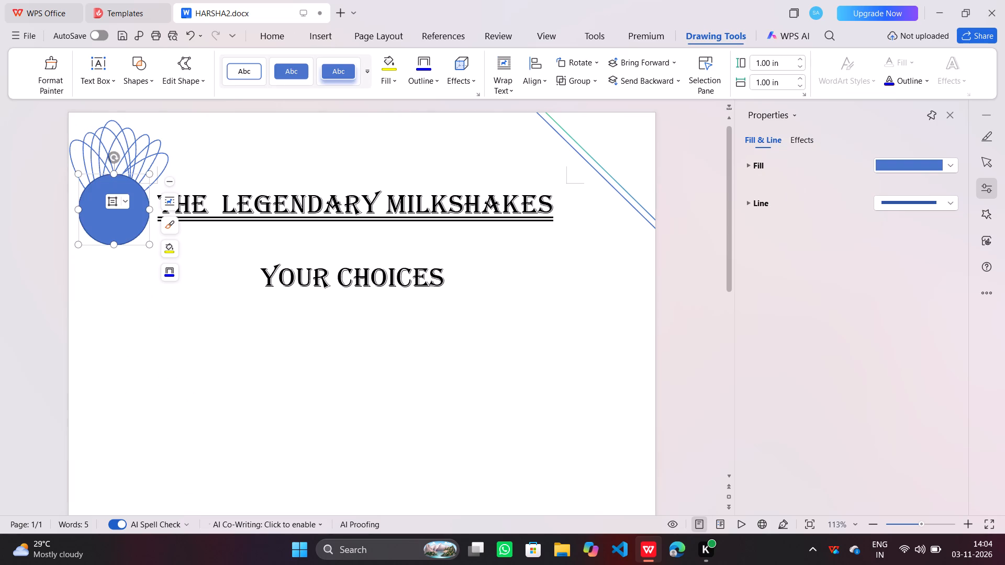
{"action": "left_click_drag", "start_coordinate": [148, 243], "coordinate": [129, 221]}
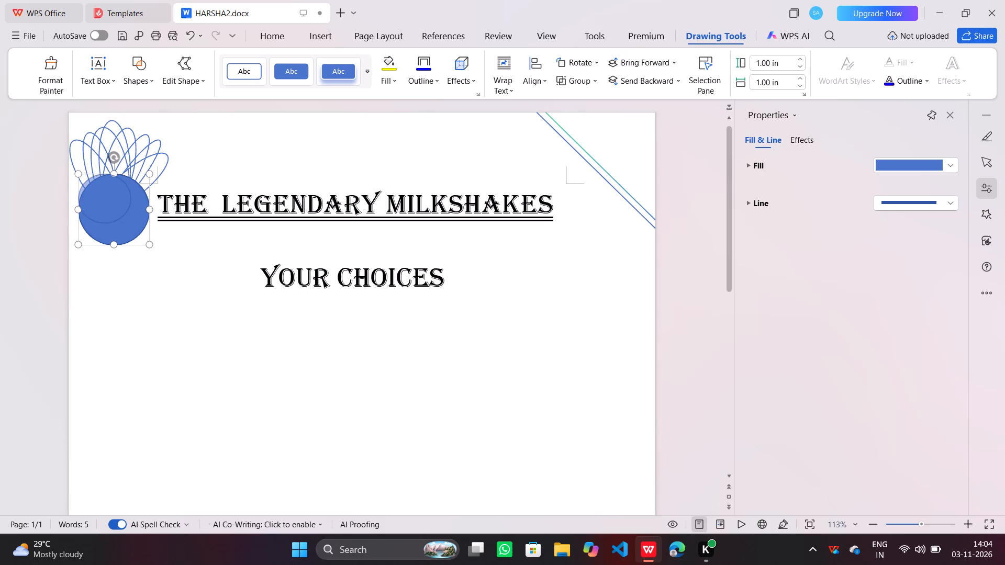
{"action": "left_click_drag", "start_coordinate": [129, 221], "coordinate": [103, 201]}
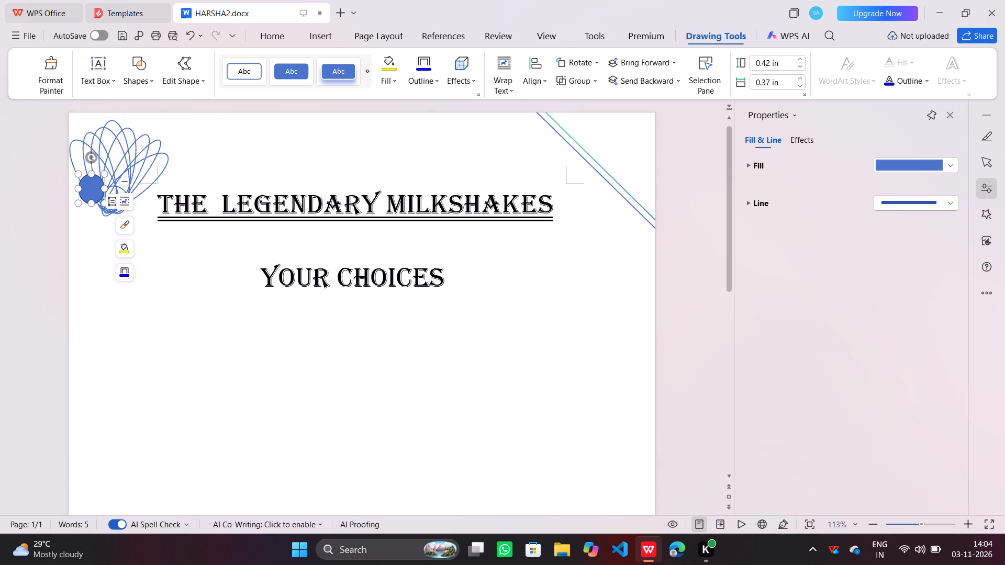
Centre the filled circle over the small ellipse at the flower's base and enlarge it to about 0.47 in by 0.43 in.
{"action": "left_click_drag", "start_coordinate": [89, 188], "coordinate": [108, 200]}
{"action": "left_click_drag", "start_coordinate": [108, 200], "coordinate": [112, 198]}
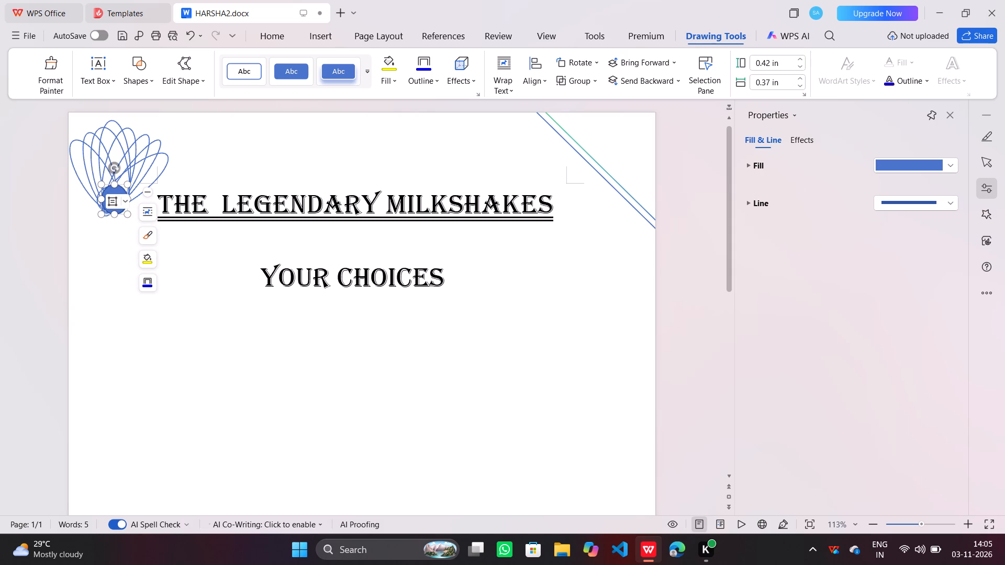
{"action": "left_click", "coordinate": [106, 184]}
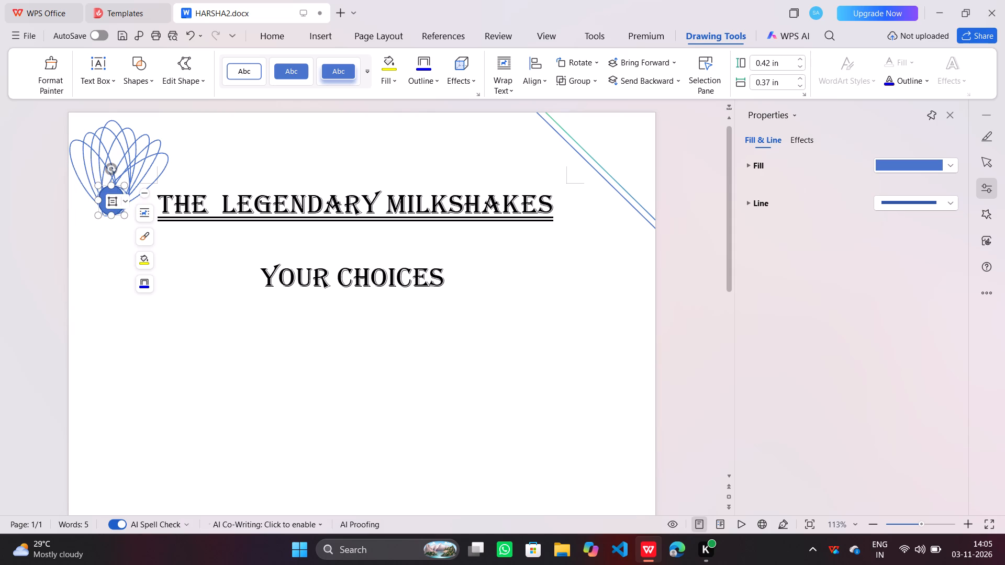
{"action": "left_click_drag", "start_coordinate": [96, 185], "coordinate": [93, 180]}
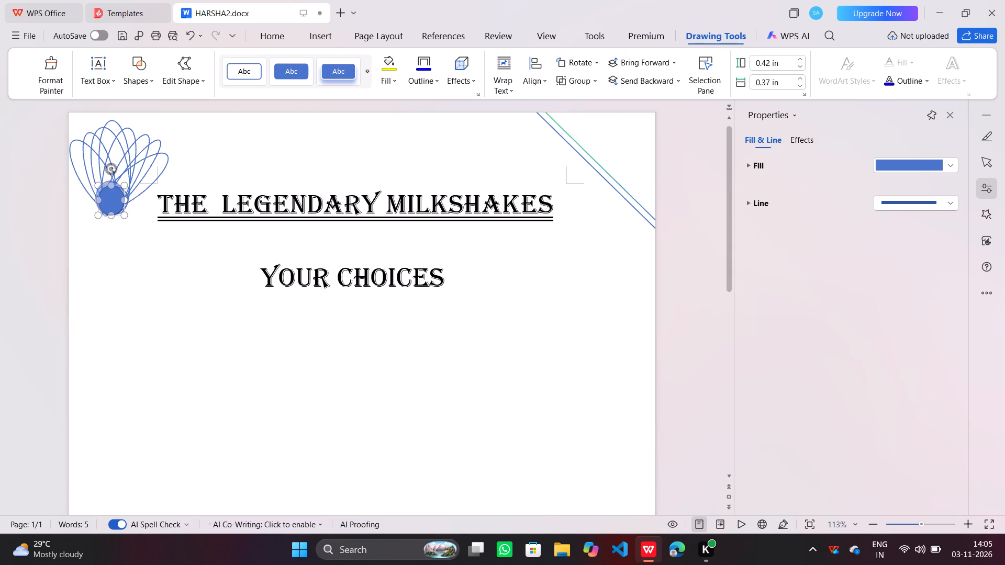
{"action": "left_click_drag", "start_coordinate": [93, 180], "coordinate": [92, 182]}
{"action": "left_click", "coordinate": [104, 189]}
{"action": "left_click", "coordinate": [104, 250]}
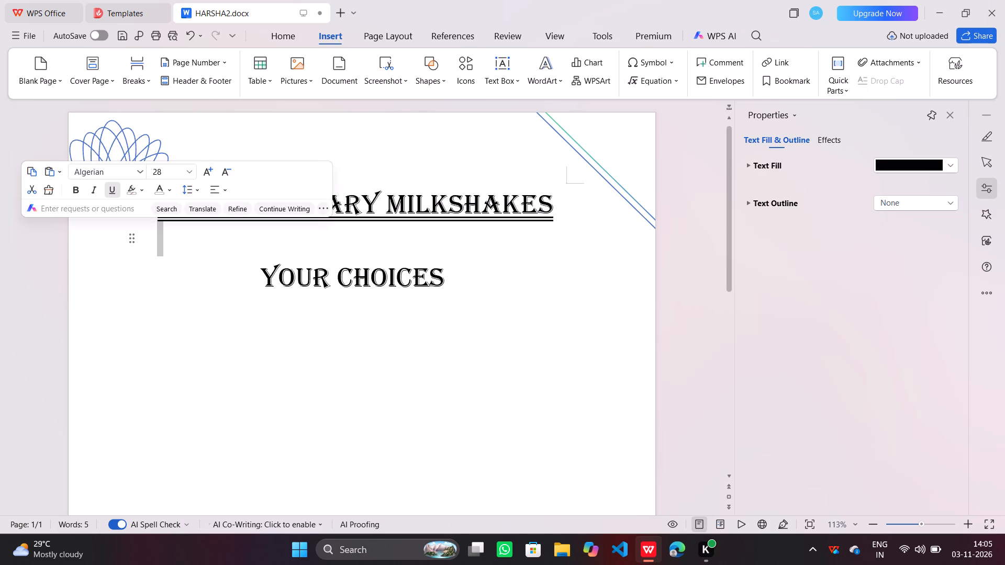
{"action": "left_click", "coordinate": [104, 250]}
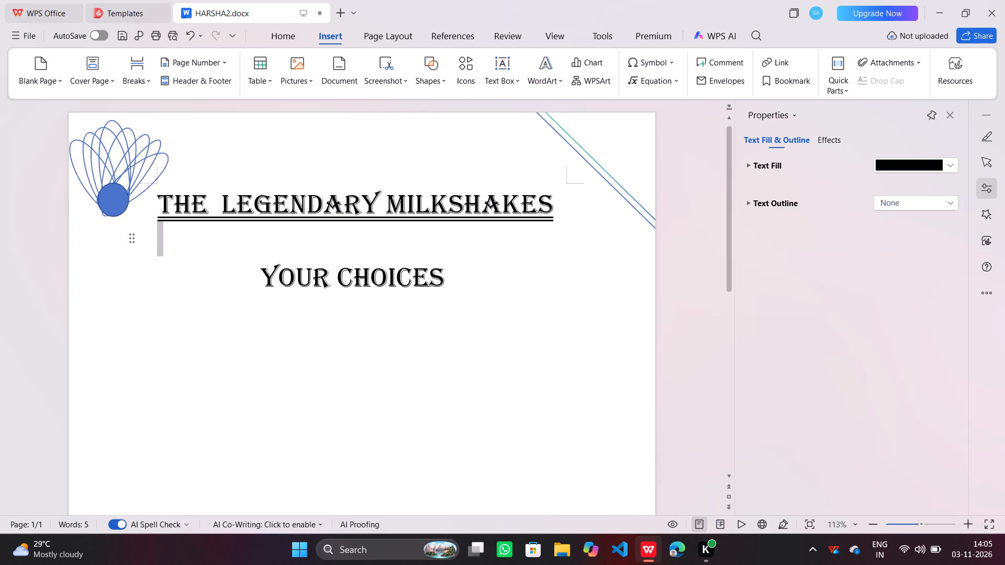
Rotate the flower's tilted central petal ellipse slightly so that it stands upright above the filled circle.
{"action": "left_click", "coordinate": [113, 121]}
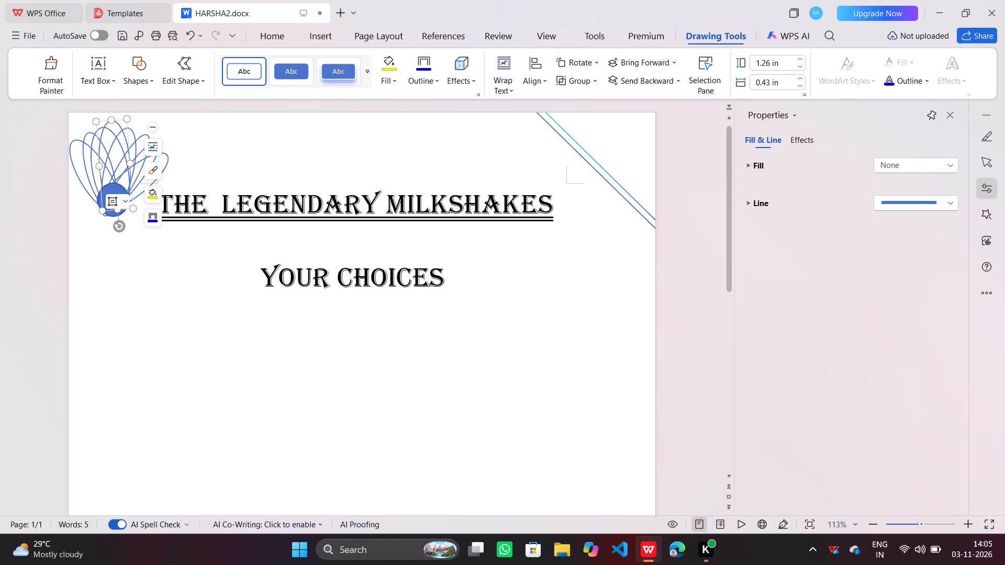
{"action": "left_click_drag", "start_coordinate": [118, 231], "coordinate": [115, 231]}
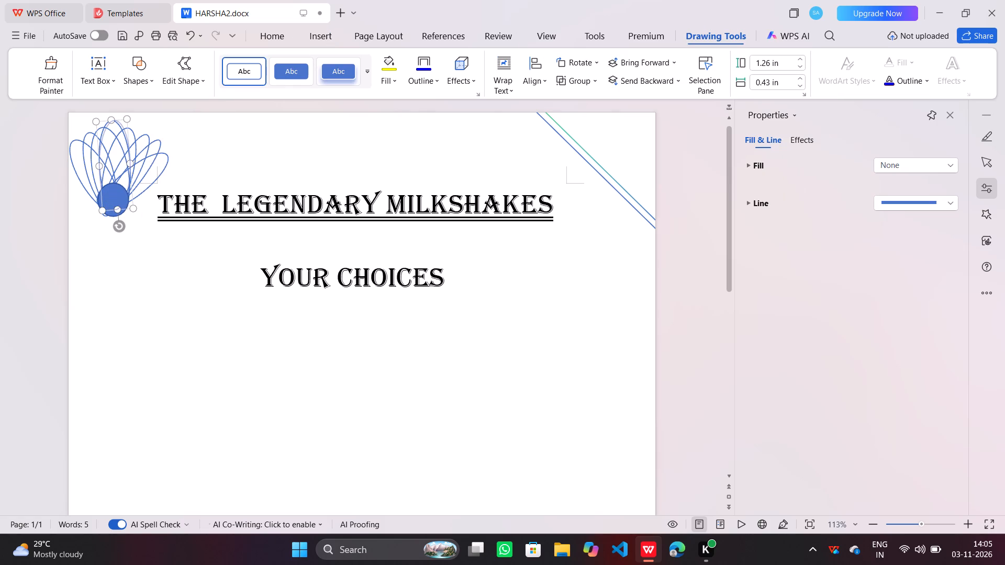
{"action": "left_click_drag", "start_coordinate": [115, 231], "coordinate": [109, 232]}
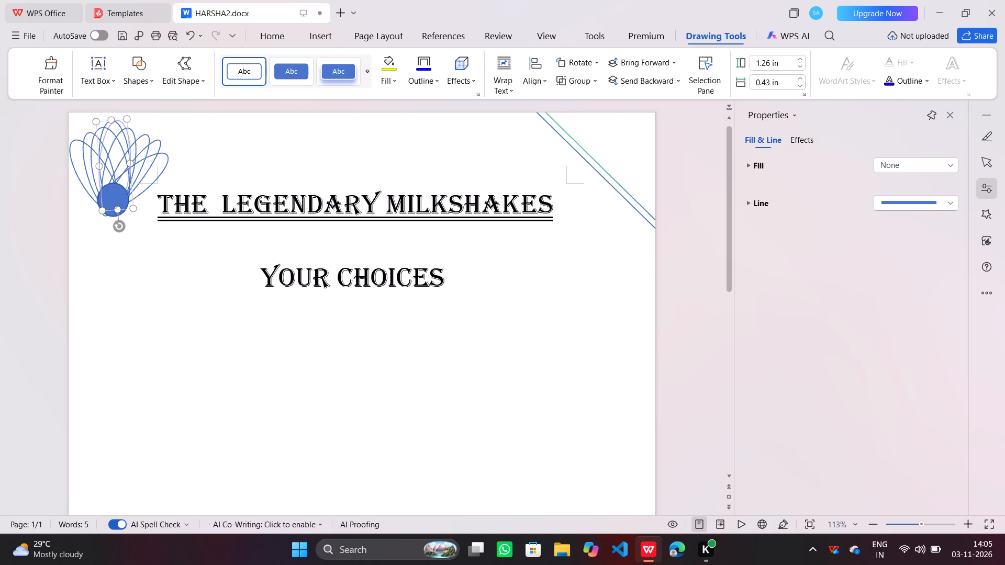
{"action": "left_click_drag", "start_coordinate": [109, 232], "coordinate": [111, 232]}
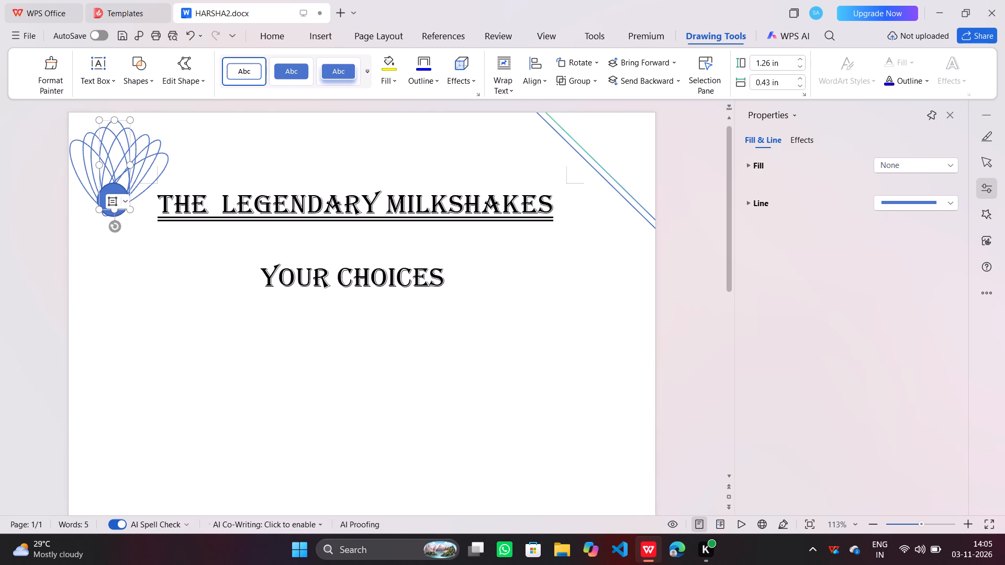
{"action": "left_click", "coordinate": [149, 338]}
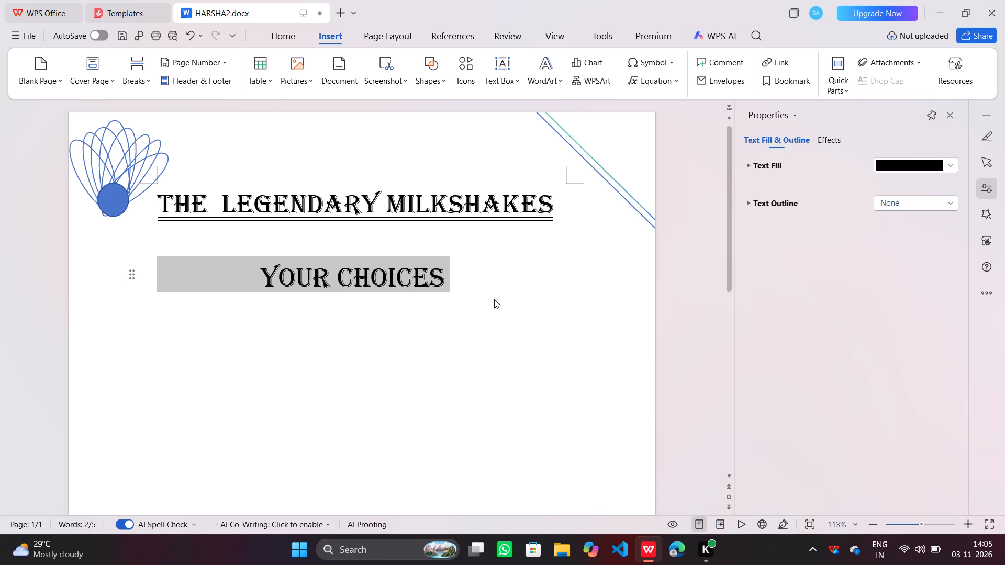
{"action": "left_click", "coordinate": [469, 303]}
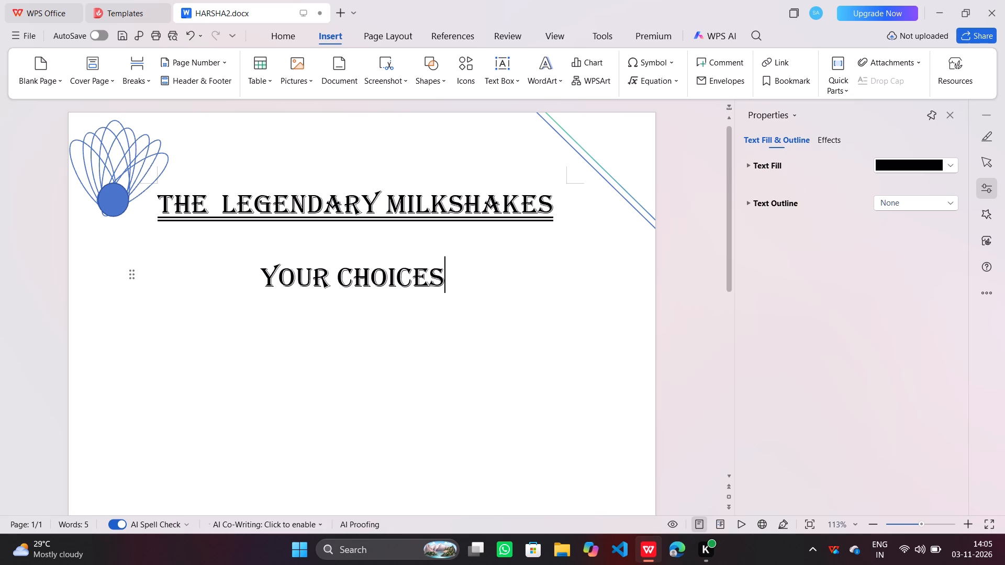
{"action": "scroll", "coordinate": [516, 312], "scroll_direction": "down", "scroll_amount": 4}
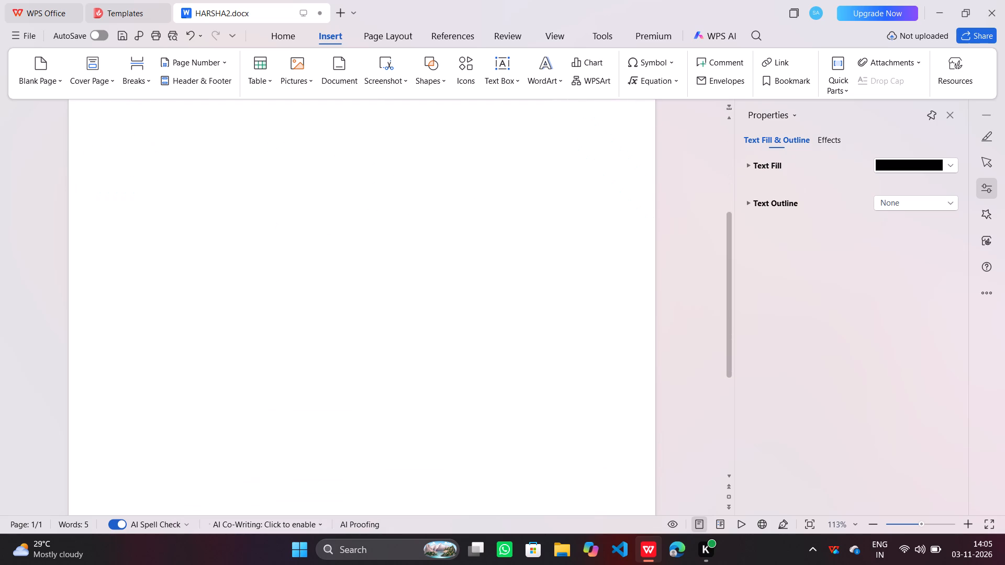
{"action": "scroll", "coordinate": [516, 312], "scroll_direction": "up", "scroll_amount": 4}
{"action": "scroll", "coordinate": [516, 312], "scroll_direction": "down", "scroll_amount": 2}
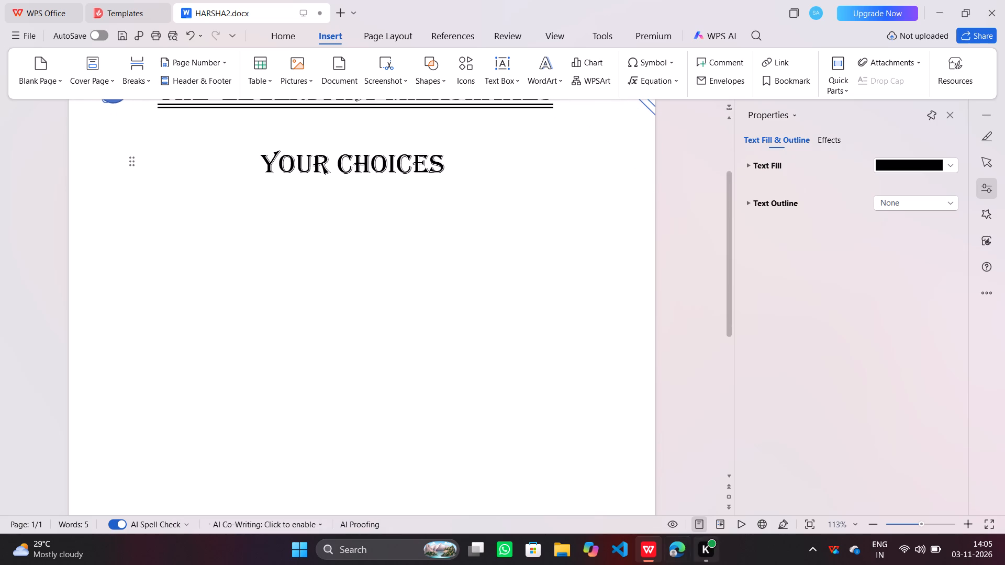
In a new Edge tab, search the web for FLOWER DESIGN AND VARIABLE DESIGNS FOR THE MENU CARD MAKING AND THE CARD SHOULD BE VERY BEAUTIFUL AND ATTRACTIVE.
{"action": "left_click", "coordinate": [674, 546]}
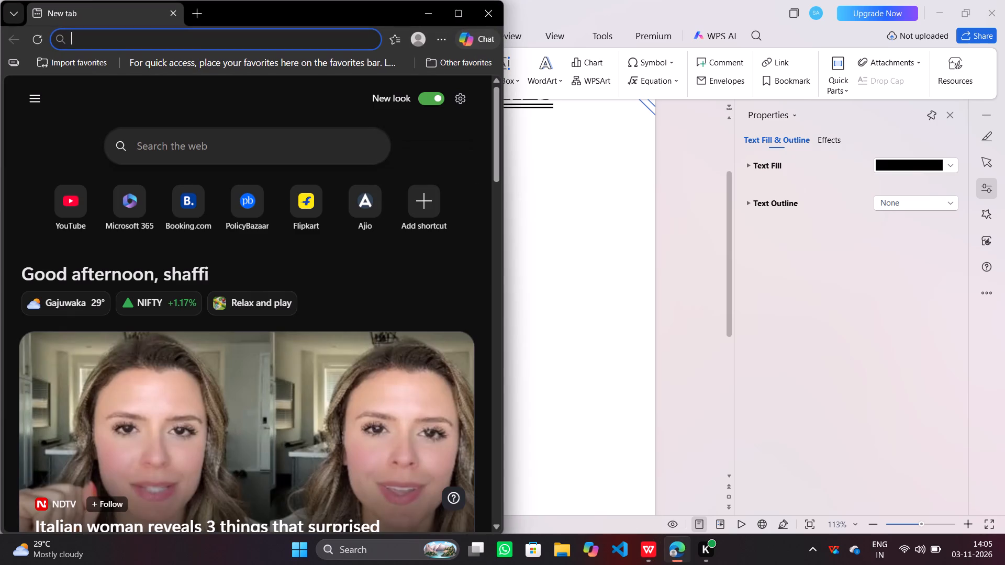
{"action": "left_click", "coordinate": [202, 16]}
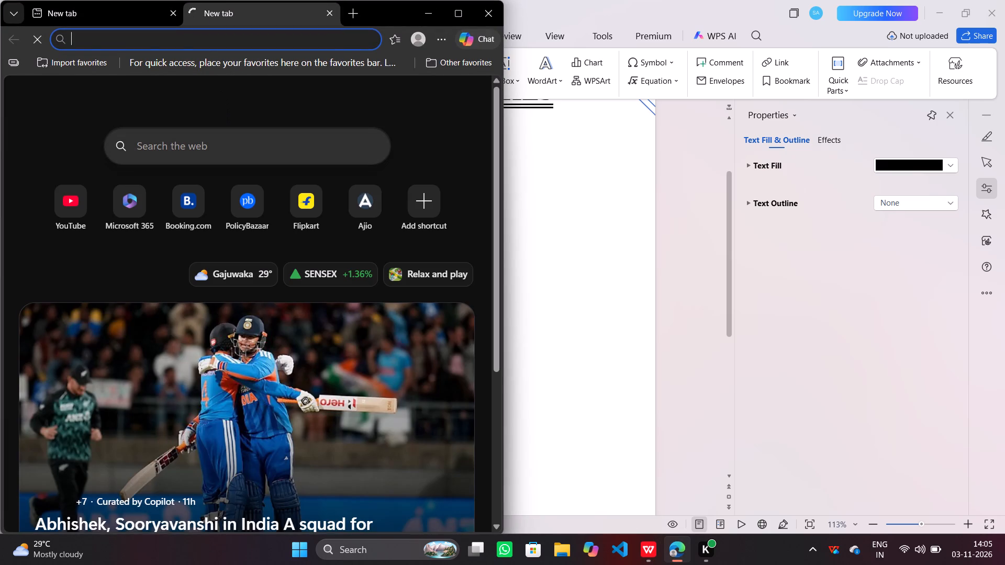
{"action": "left_click", "coordinate": [224, 142]}
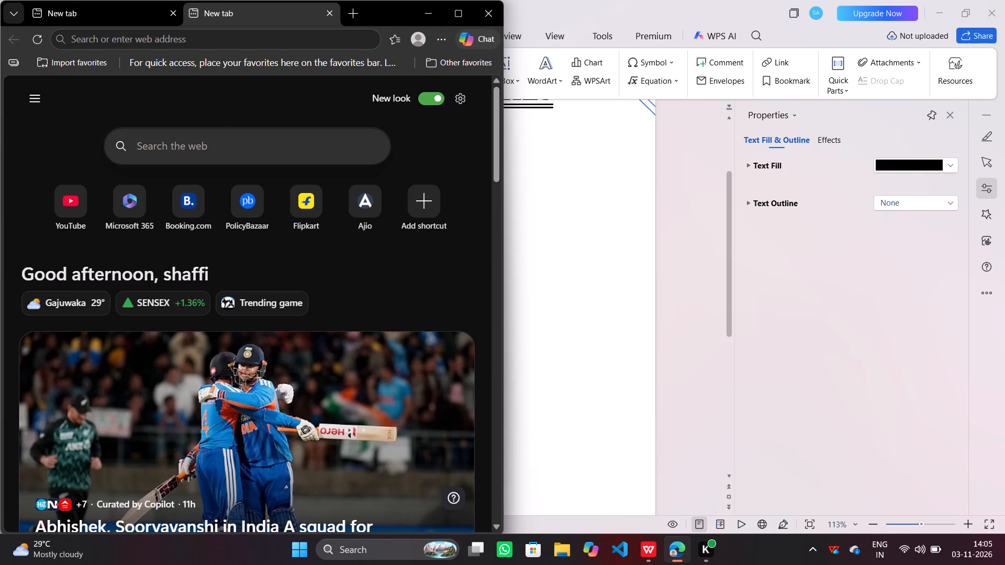
{"action": "type", "text": "LO"}
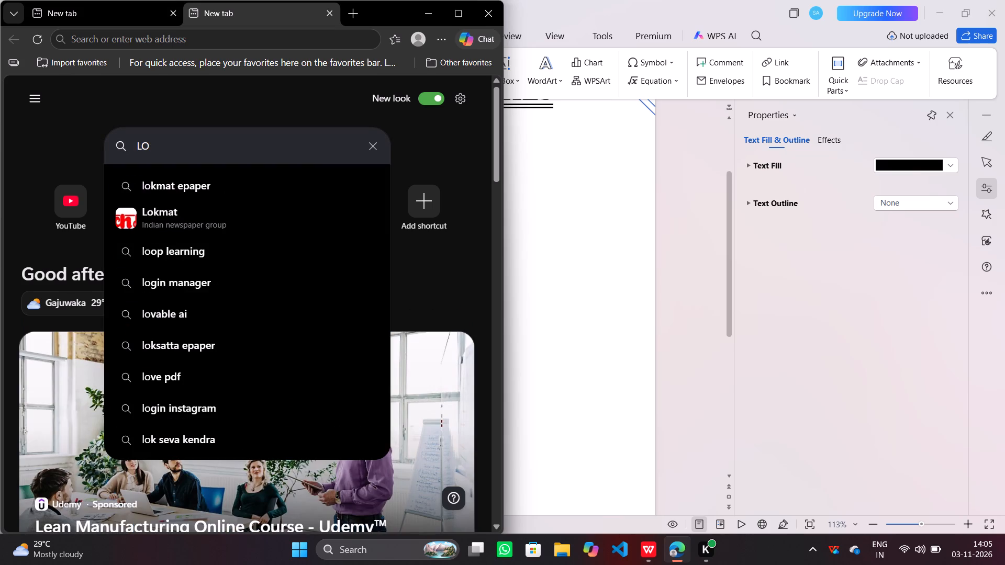
{"action": "key", "text": "BackSpace"}
{"action": "key", "text": "BackSpace"}
{"action": "type", "text": "FLOWER DESIGN"}
{"action": "key", "text": "space"}
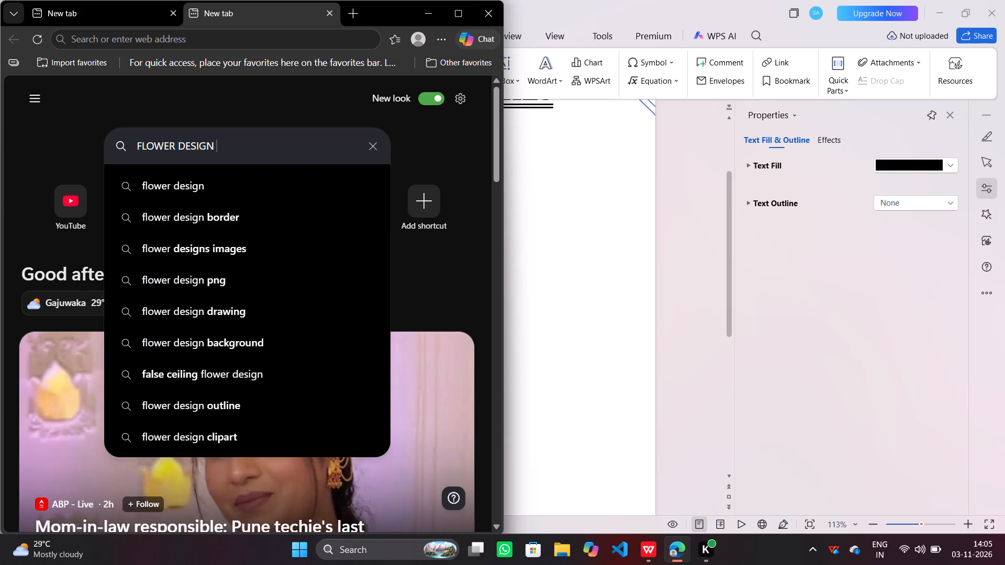
{"action": "key", "text": "space"}
{"action": "type", "text": "FOR"}
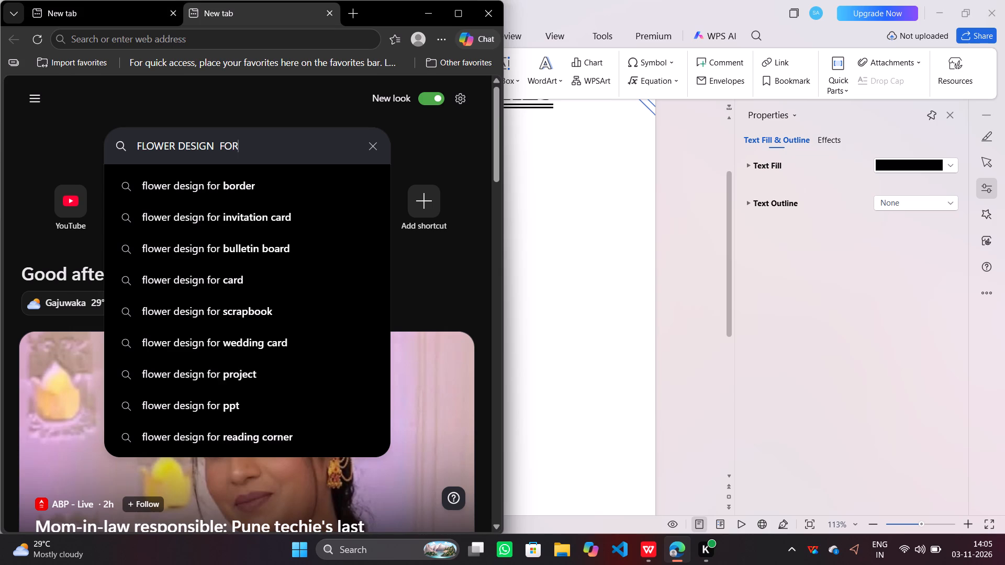
{"action": "key", "text": "space"}
{"action": "key", "text": "a"}
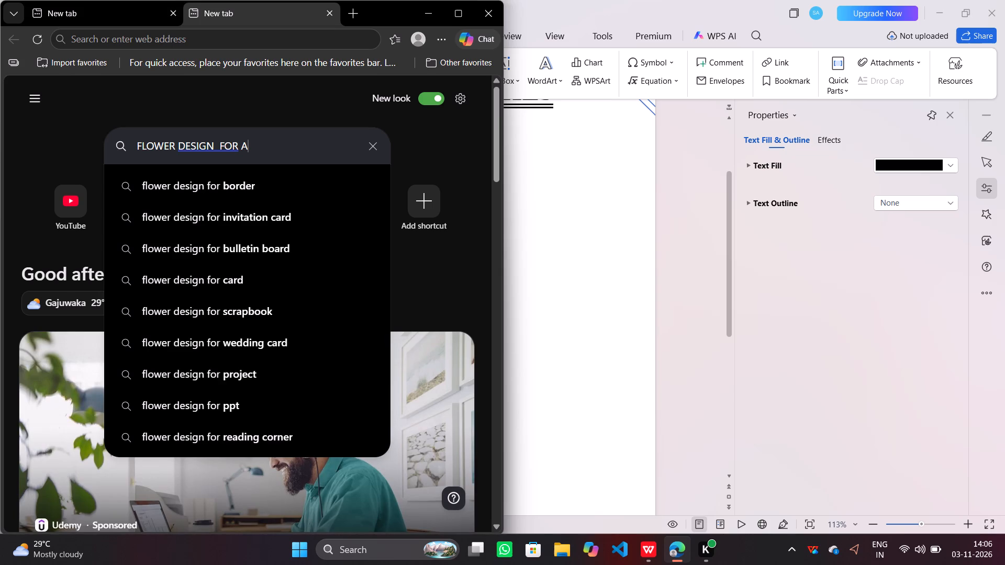
{"action": "key", "text": "BackSpace"}
{"action": "key", "text": "BackSpace"}
{"action": "key", "text": "BackSpace"}
{"action": "key", "text": "BackSpace"}
{"action": "key", "text": "BackSpace"}
{"action": "type", "text": "AND"}
{"action": "key", "text": "space"}
{"action": "type", "text": "VARIABLE DESIGNS"}
{"action": "key", "text": "space"}
{"action": "type", "text": "FOR THE MENU"}
{"action": "key", "text": "space"}
{"action": "type", "text": "CARD"}
{"action": "key", "text": "space"}
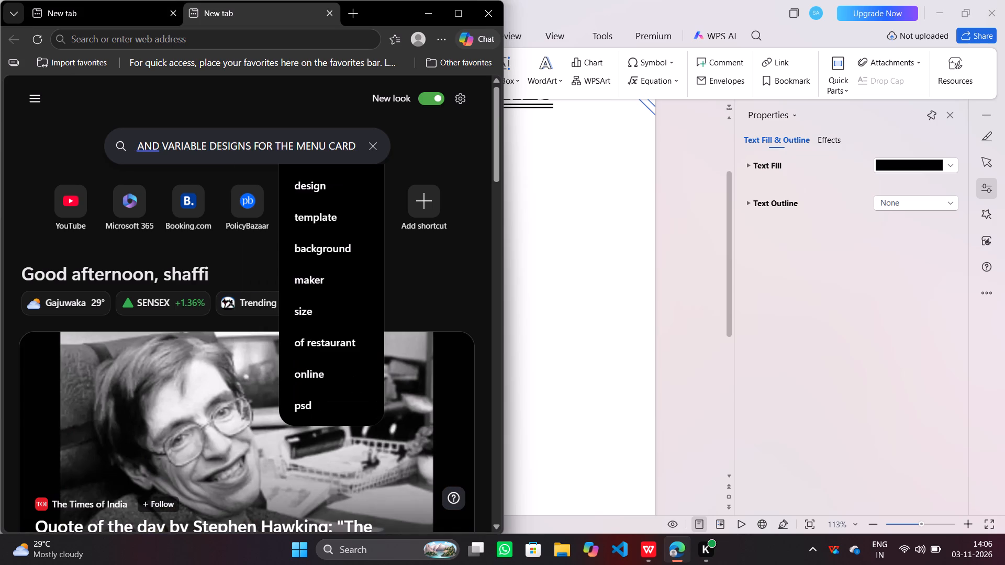
{"action": "type", "text": "MAKING AND THE"}
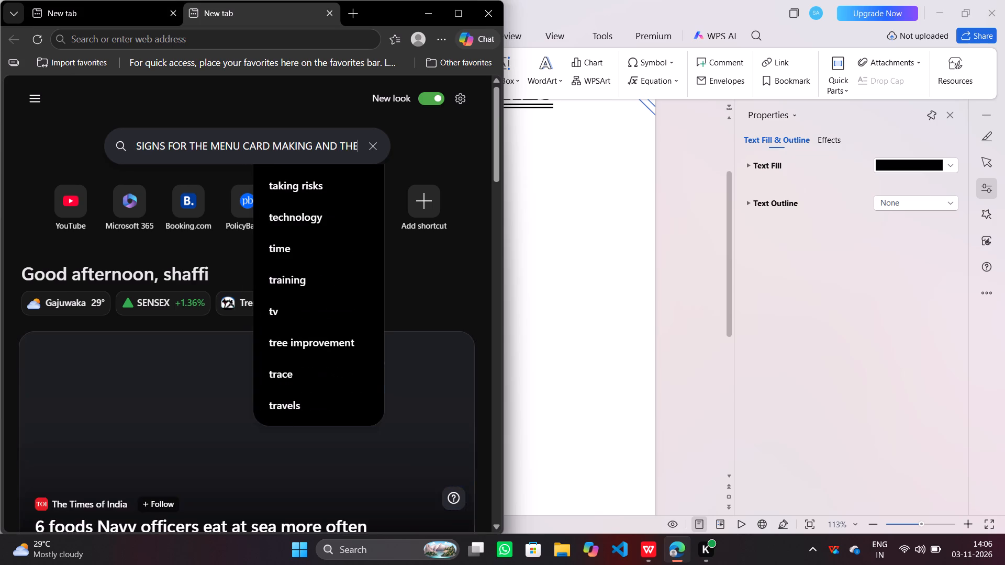
{"action": "key", "text": "space"}
{"action": "type", "text": "CARD DHOUL"}
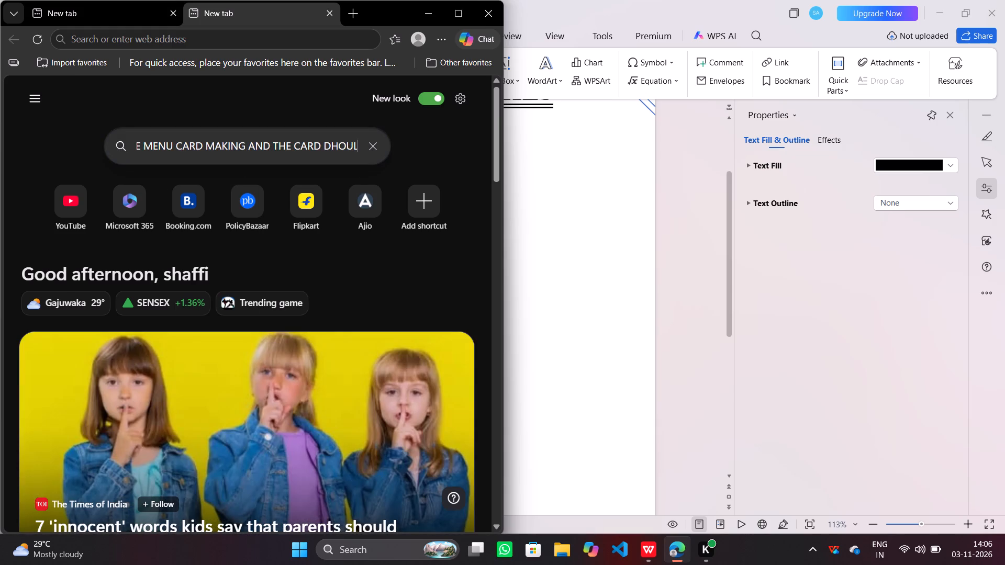
{"action": "key", "text": "BackSpace"}
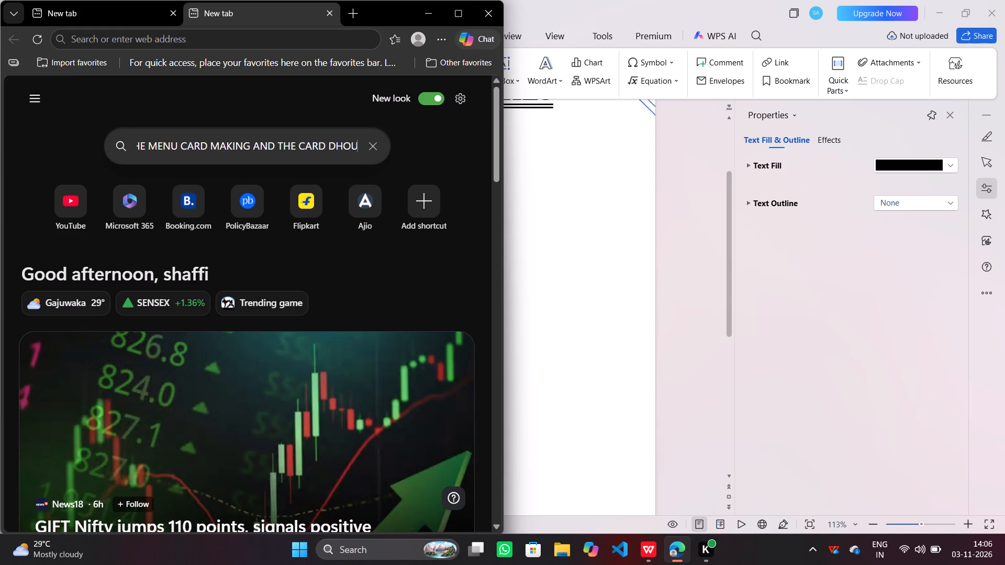
{"action": "key", "text": "BackSpace"}
{"action": "key", "text": "BackSpace"}
{"action": "key", "text": "BackSpace"}
{"action": "key", "text": "BackSpace"}
{"action": "type", "text": "SH"}
{"action": "key", "text": "BackSpace"}
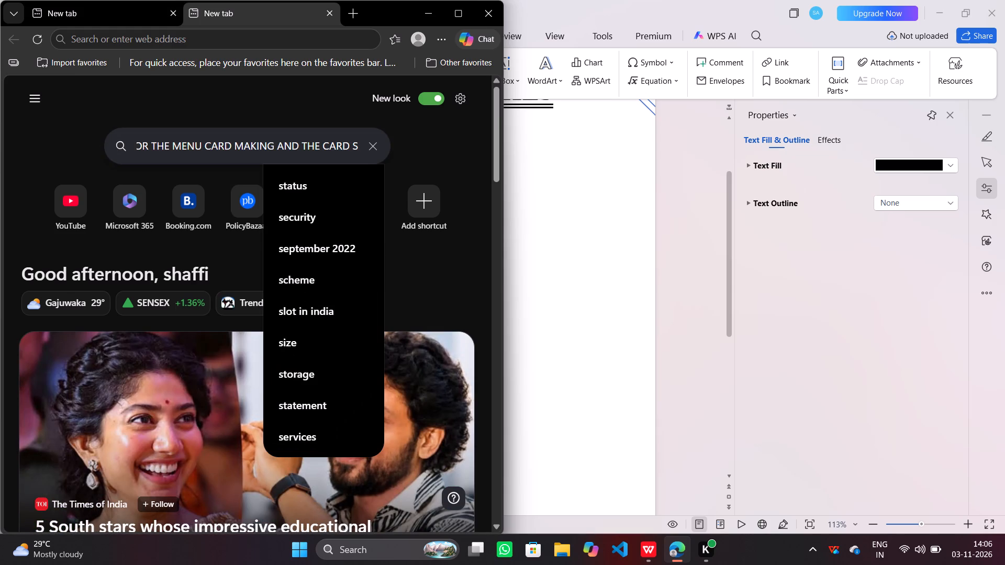
{"action": "key", "text": "h"}
{"action": "type", "text": "OU"}
{"action": "type", "text": "LD BE VERY BEAUTIFUL AND ATTRACT"}
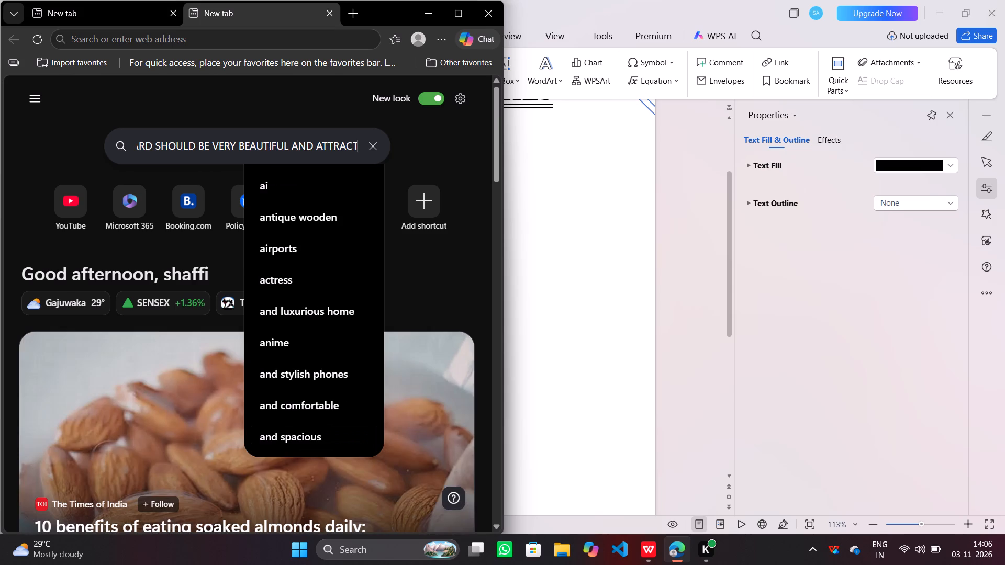
{"action": "type", "text": "IVE"}
{"action": "key", "text": "Return"}
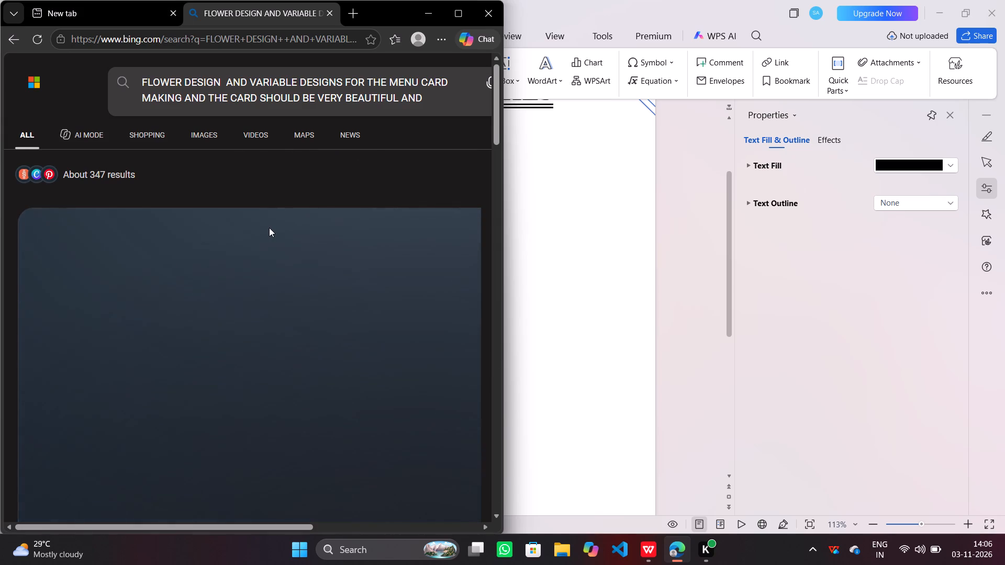
Show the image results for the search and look through the floral and menu card designs.
{"action": "scroll", "coordinate": [269, 228], "scroll_direction": "down", "scroll_amount": 1}
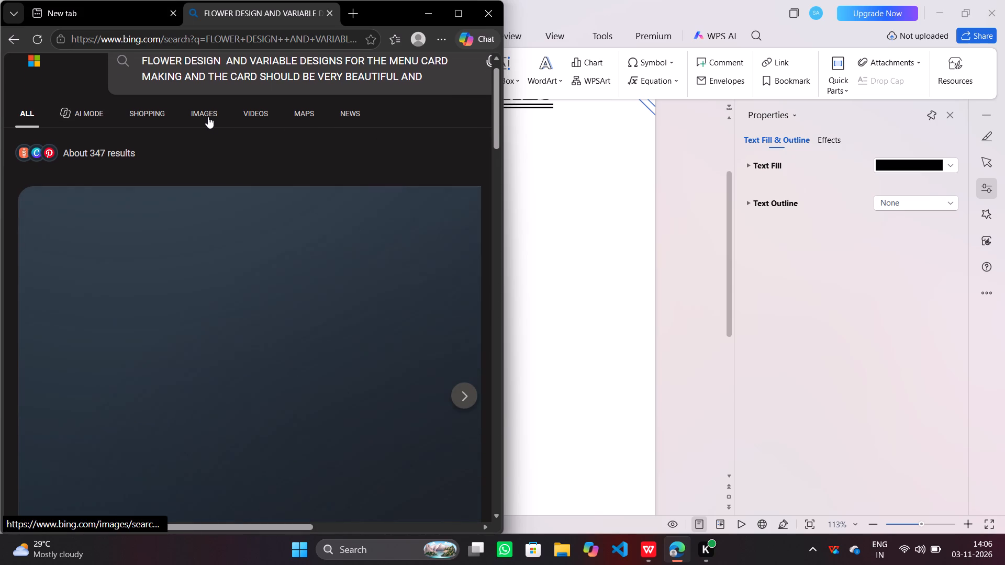
{"action": "left_click", "coordinate": [208, 117]}
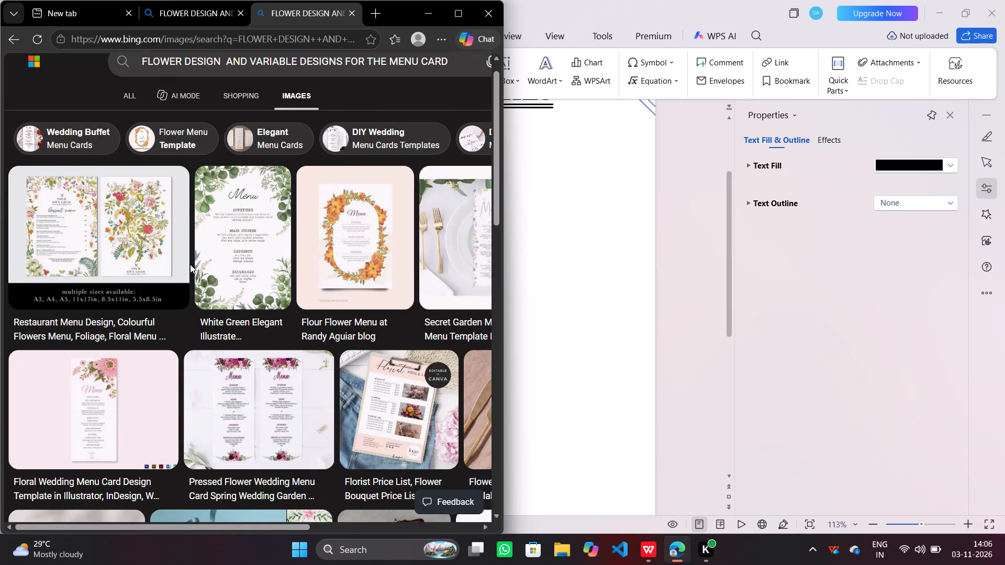
{"action": "scroll", "coordinate": [190, 264], "scroll_direction": "down", "scroll_amount": 4}
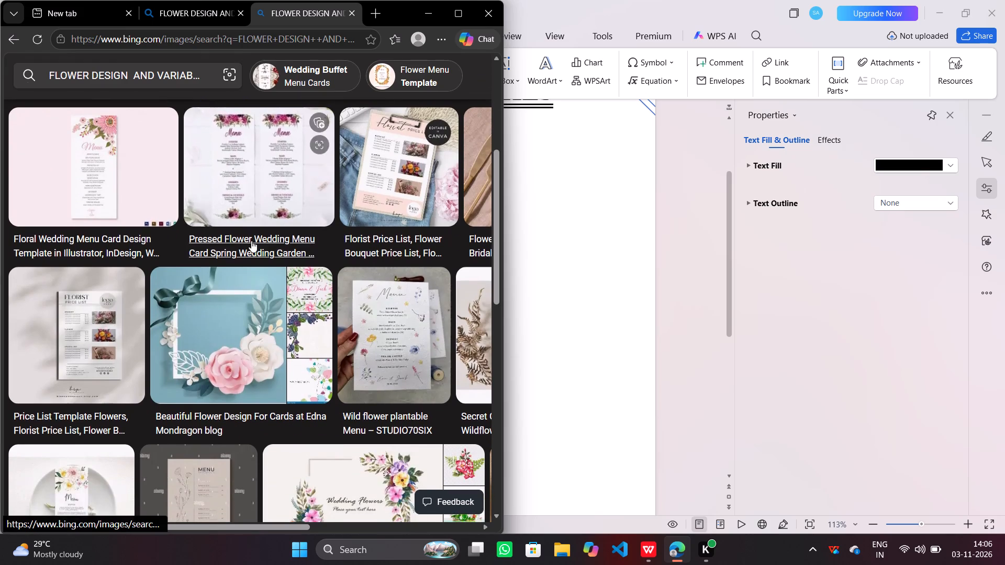
{"action": "scroll", "coordinate": [283, 302], "scroll_direction": "down", "scroll_amount": 4}
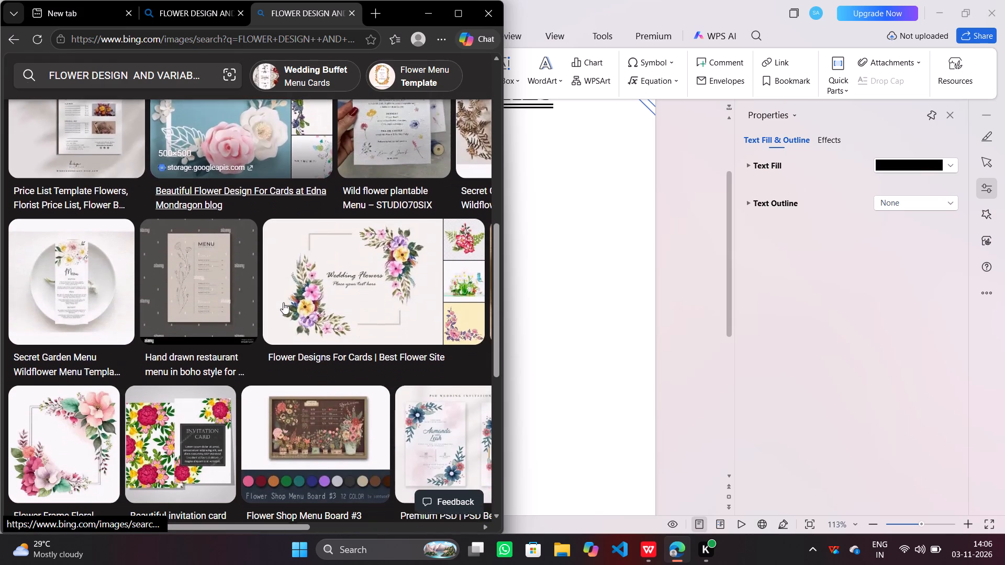
{"action": "scroll", "coordinate": [283, 302], "scroll_direction": "down", "scroll_amount": 5}
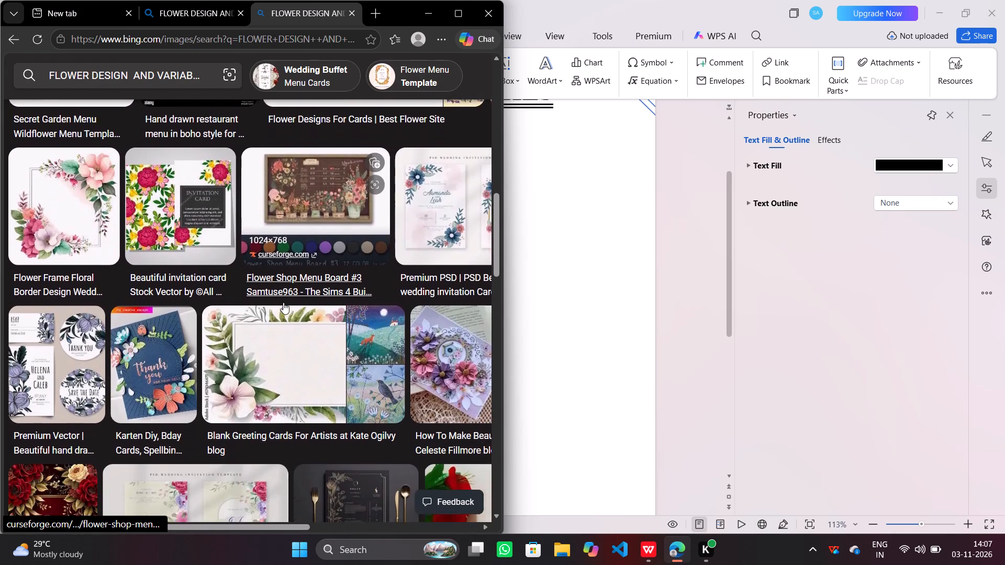
{"action": "scroll", "coordinate": [283, 302], "scroll_direction": "down", "scroll_amount": 8}
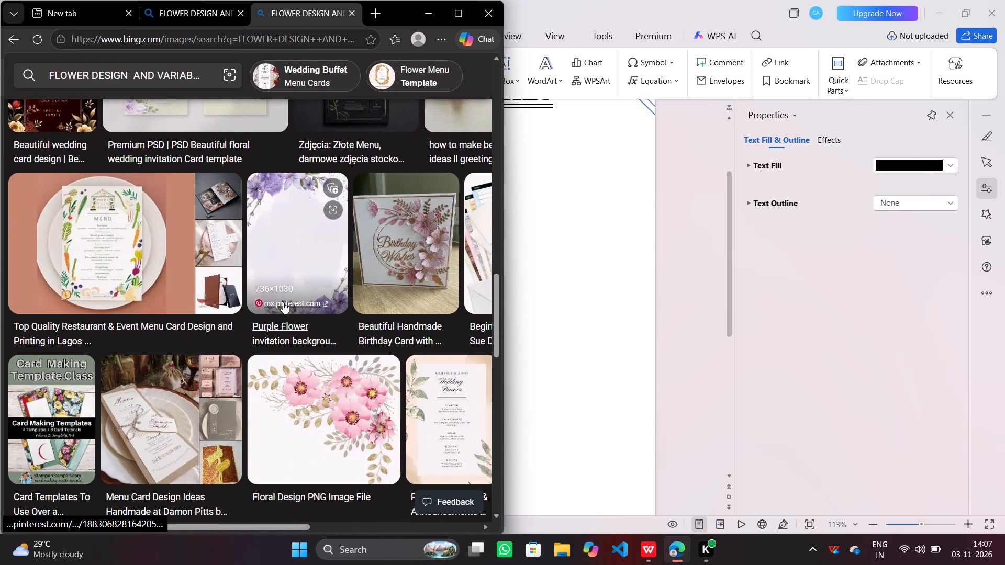
{"action": "scroll", "coordinate": [283, 302], "scroll_direction": "down", "scroll_amount": 6}
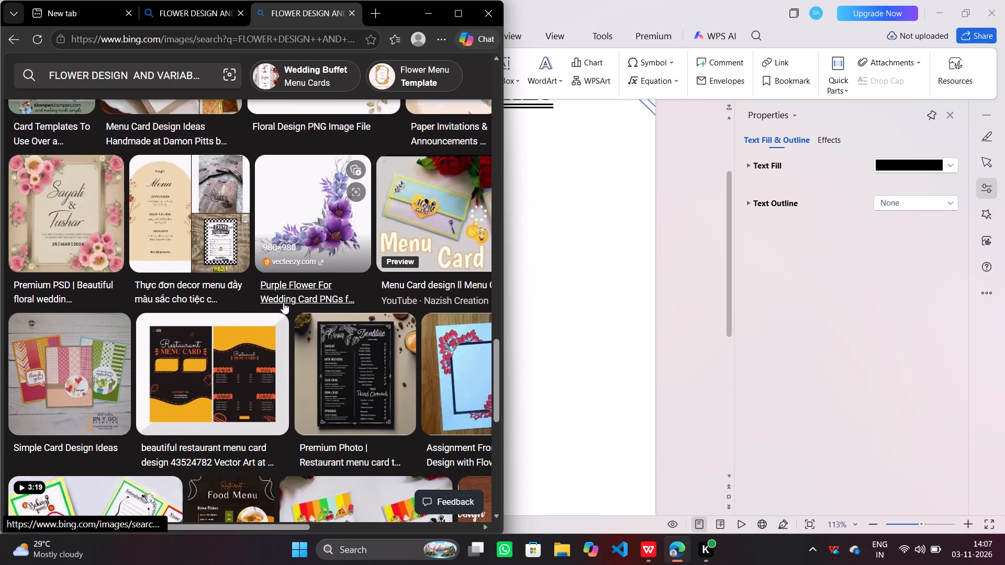
{"action": "scroll", "coordinate": [283, 302], "scroll_direction": "down", "scroll_amount": 9}
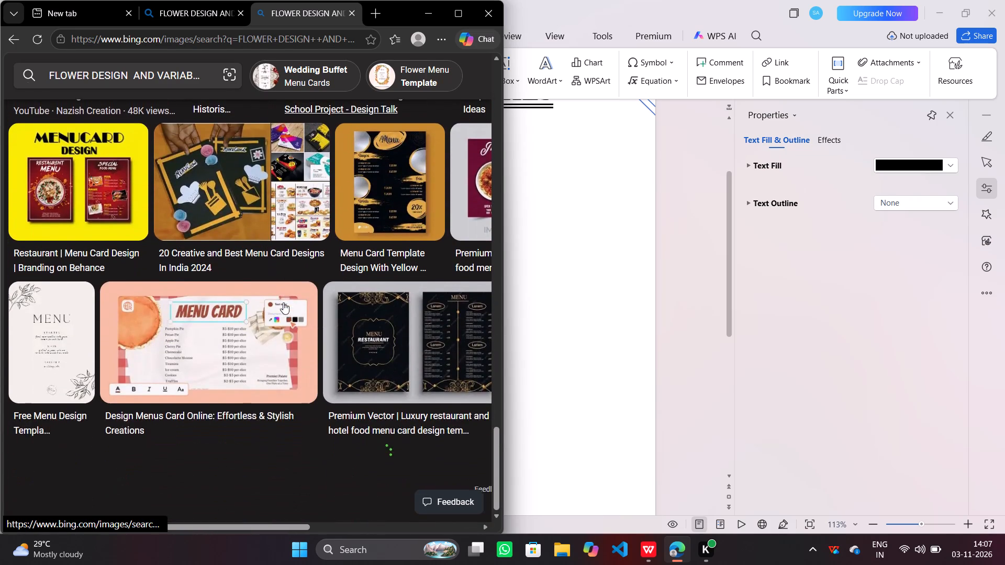
{"action": "scroll", "coordinate": [283, 302], "scroll_direction": "down", "scroll_amount": 2}
Examine enlarged previews of the image results, starting from the Design Menus Card Online picture, for a suitable flower design.
{"action": "left_click", "coordinate": [245, 340]}
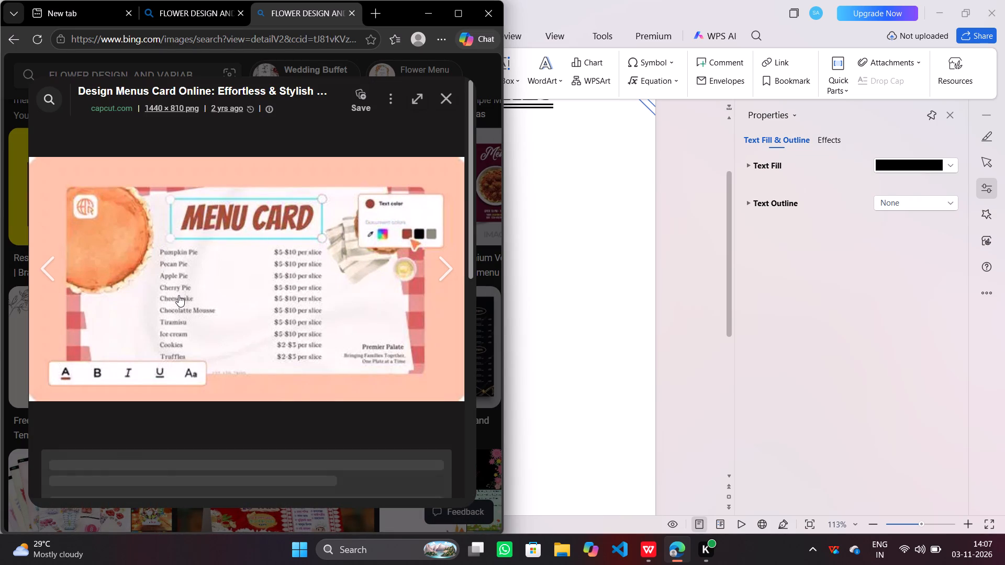
{"action": "scroll", "coordinate": [178, 295], "scroll_direction": "right", "scroll_amount": 1}
{"action": "key", "text": "Left"}
{"action": "key", "text": "Left"}
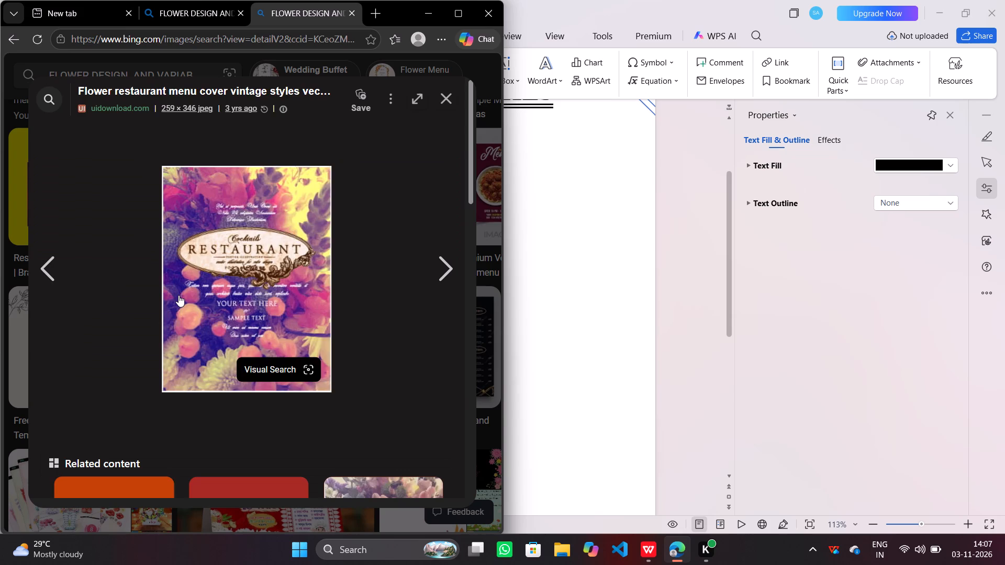
{"action": "key", "text": "Left"}
{"action": "key", "text": "Left"}
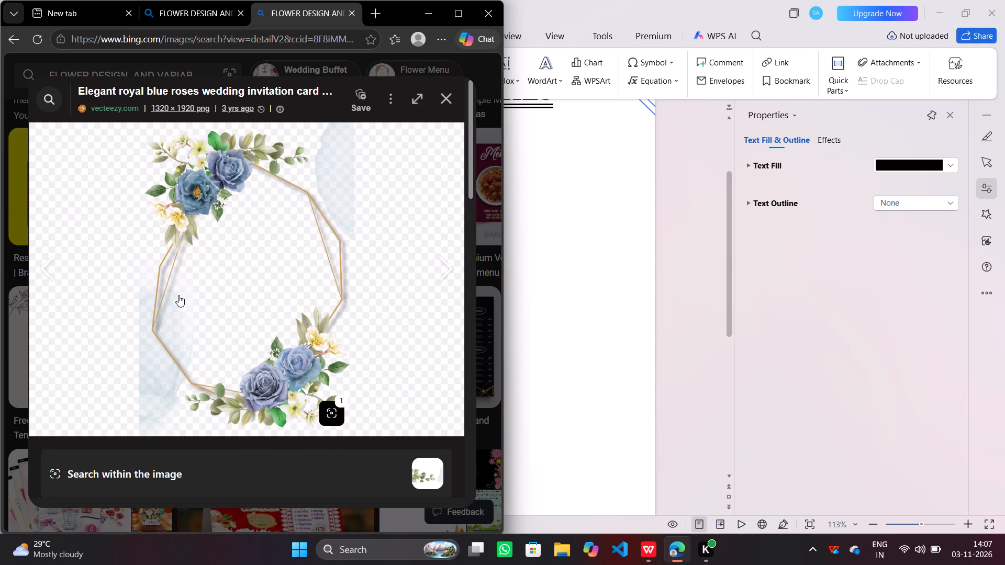
{"action": "key", "text": "Right"}
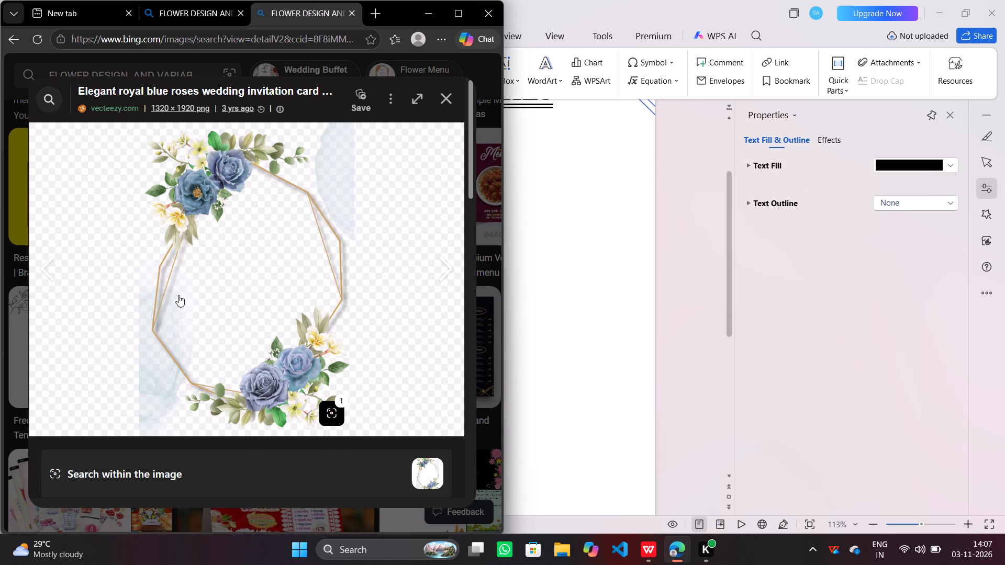
{"action": "key", "text": "Left"}
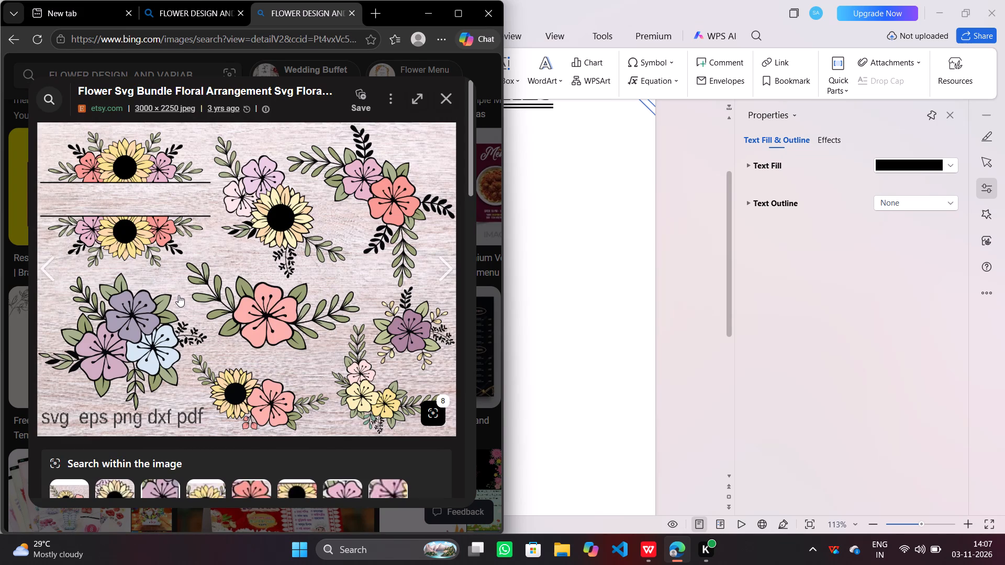
{"action": "right_click", "coordinate": [281, 197]}
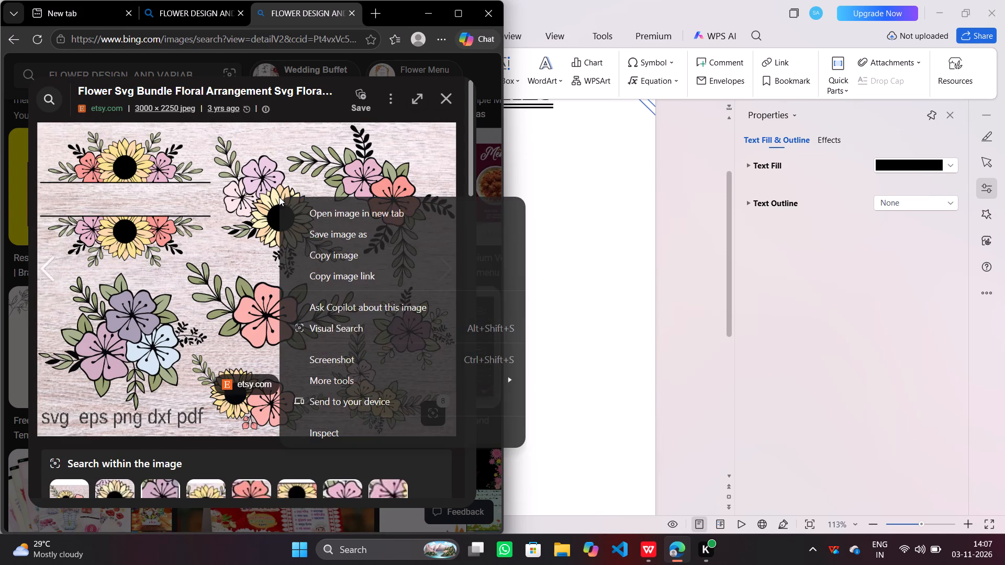
{"action": "left_click", "coordinate": [230, 241]}
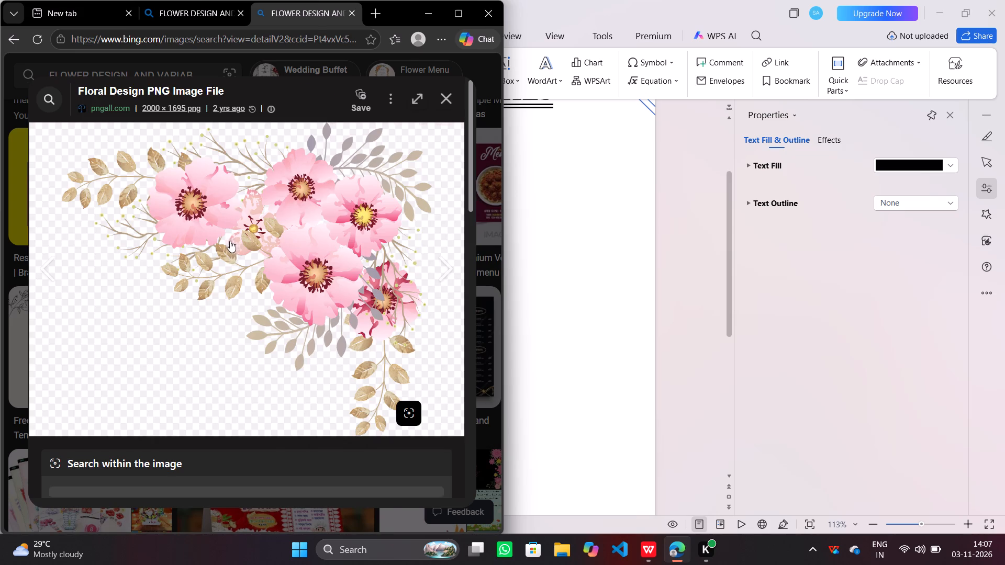
{"action": "triple_click", "coordinate": [284, 205]}
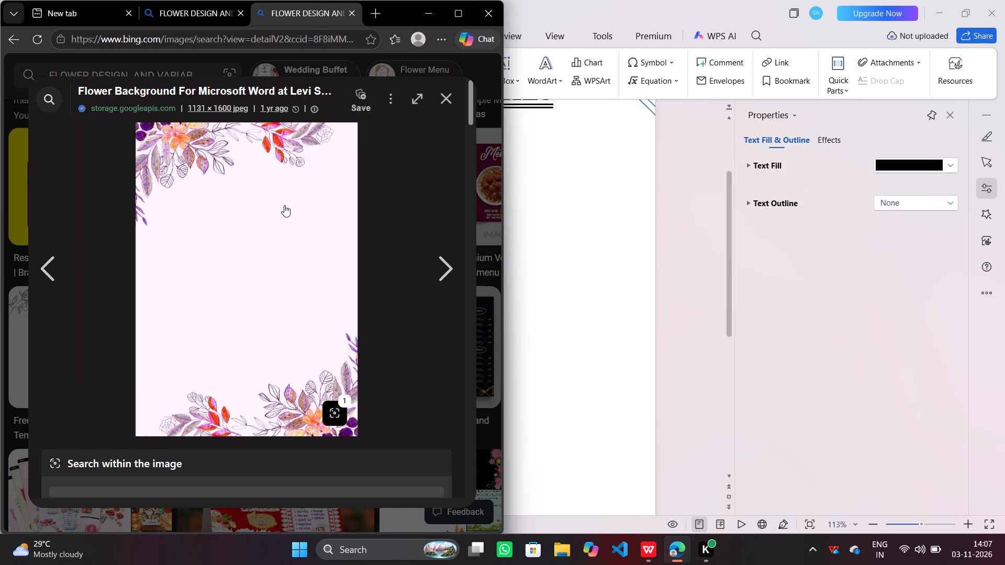
{"action": "left_click", "coordinate": [55, 263]}
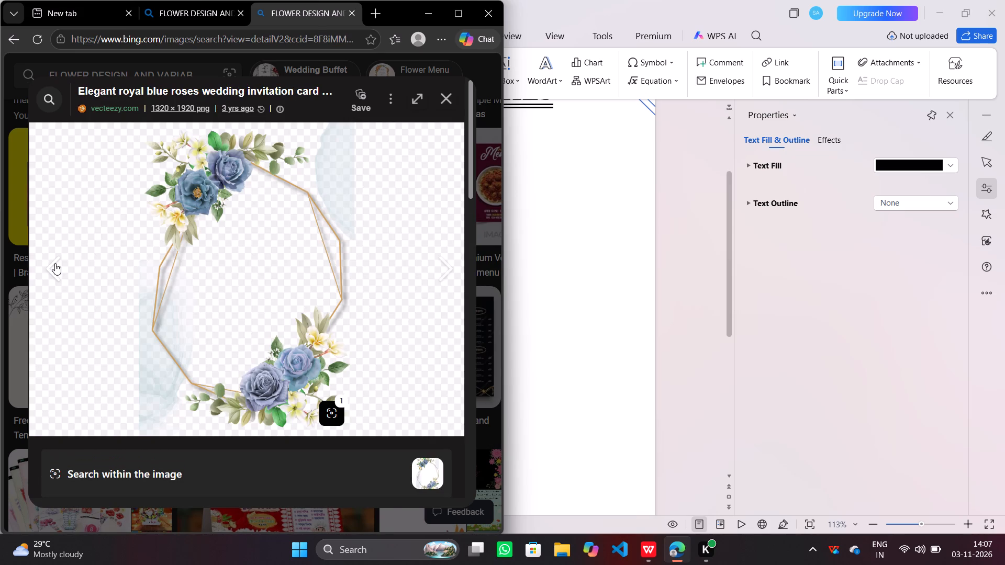
{"action": "left_click", "coordinate": [55, 263]}
{"action": "double_click", "coordinate": [55, 263]}
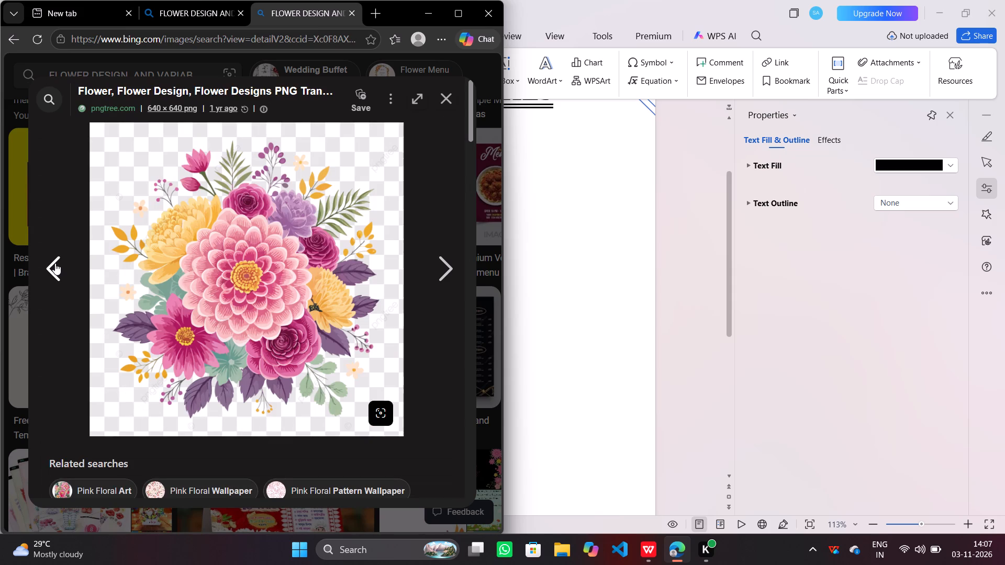
Copy the enlarged pngtree floral bouquet image and switch back to HARSHA2.docx in WPS Office.
{"action": "right_click", "coordinate": [267, 258]}
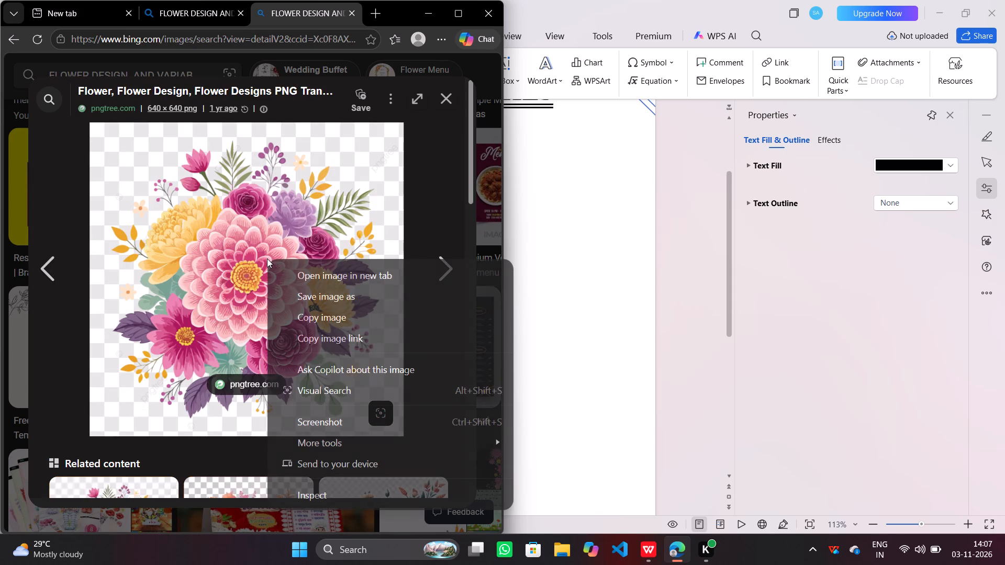
{"action": "left_click", "coordinate": [334, 311]}
{"action": "left_click", "coordinate": [571, 315]}
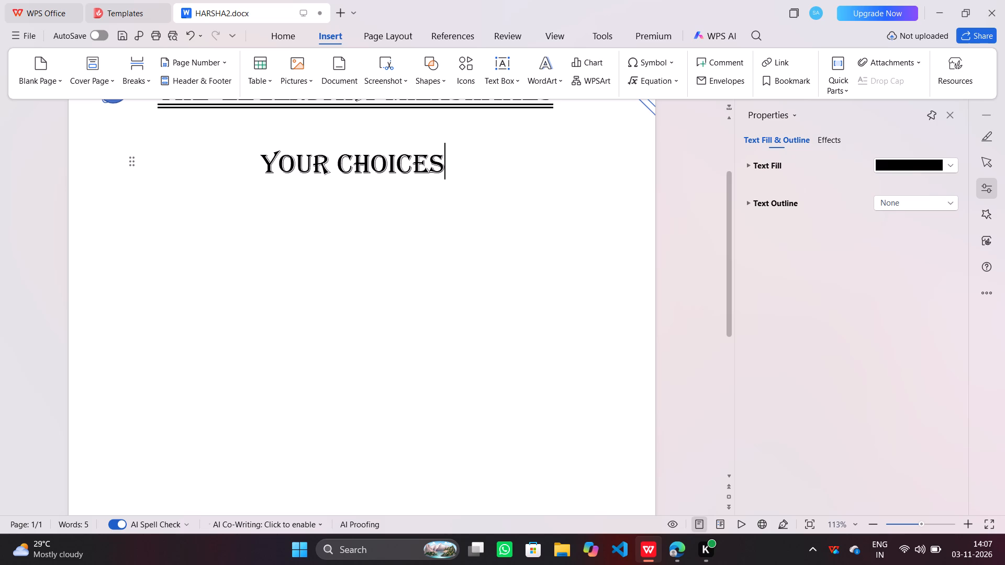
Add six line breaks after the YOUR CHOICES subheading and paste the copied bouquet image there.
{"action": "left_click", "coordinate": [273, 415]}
{"action": "key", "text": "Right"}
{"action": "key", "text": "Right"}
{"action": "key", "text": "Right"}
{"action": "key", "text": "Right"}
{"action": "key", "text": "Right"}
{"action": "key", "text": "Right"}
{"action": "key", "text": "Right"}
{"action": "key", "text": "Right"}
{"action": "key", "text": "Right"}
{"action": "key", "text": "Right"}
{"action": "key", "text": "Right"}
{"action": "key", "text": "Return"}
{"action": "key", "text": "Return"}
{"action": "key", "text": "Return"}
{"action": "key", "text": "Return"}
{"action": "key", "text": "Return"}
{"action": "key", "text": "Return"}
{"action": "key", "text": "ctrl+v"}
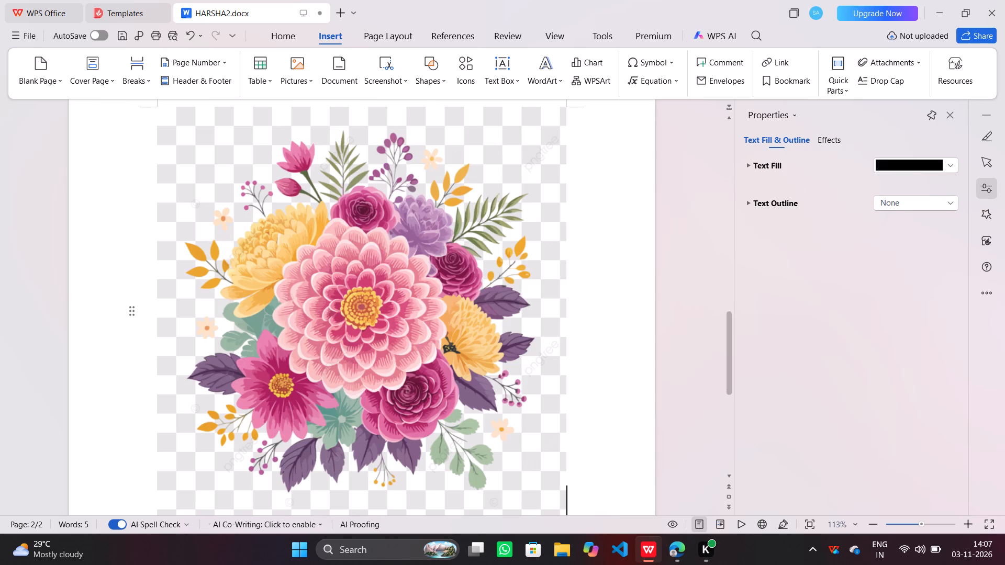
Shrink the pasted bouquet image proportionally to about 2.43 in by 2.43 in.
{"action": "scroll", "coordinate": [409, 347], "scroll_direction": "up", "scroll_amount": 10}
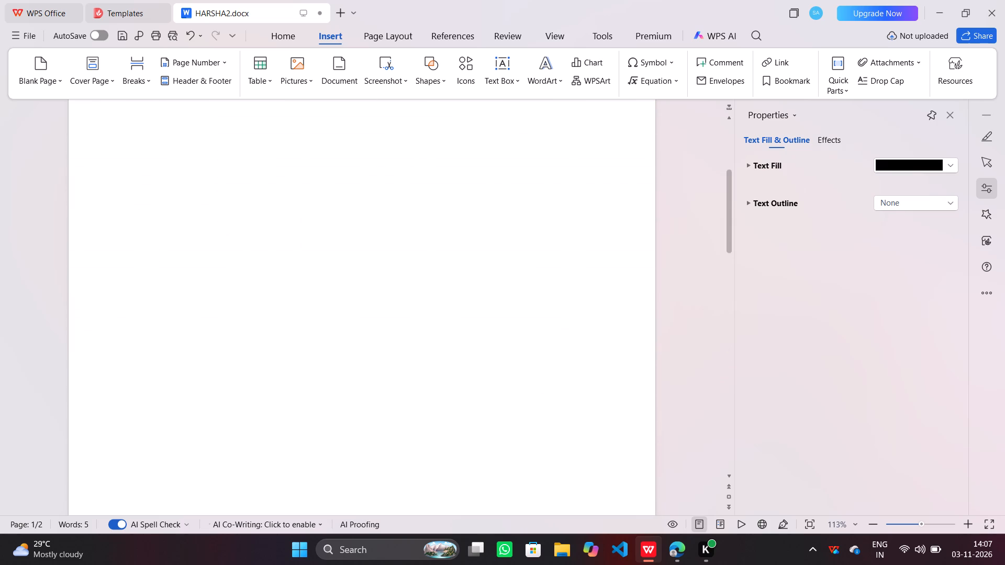
{"action": "scroll", "coordinate": [409, 347], "scroll_direction": "up", "scroll_amount": 5}
{"action": "scroll", "coordinate": [409, 347], "scroll_direction": "down", "scroll_amount": 14}
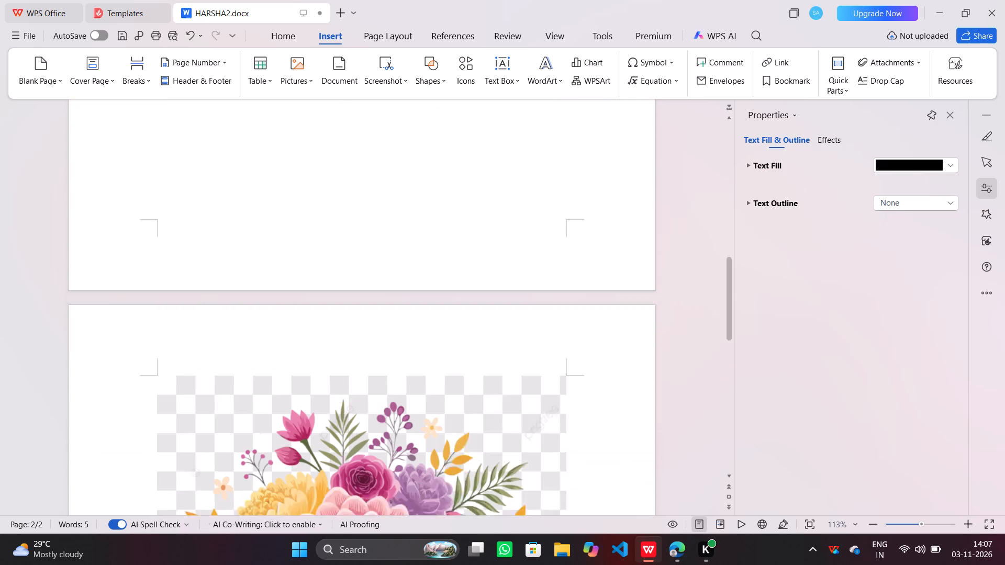
{"action": "scroll", "coordinate": [409, 347], "scroll_direction": "down", "scroll_amount": 3}
{"action": "scroll", "coordinate": [294, 258], "scroll_direction": "up", "scroll_amount": 2}
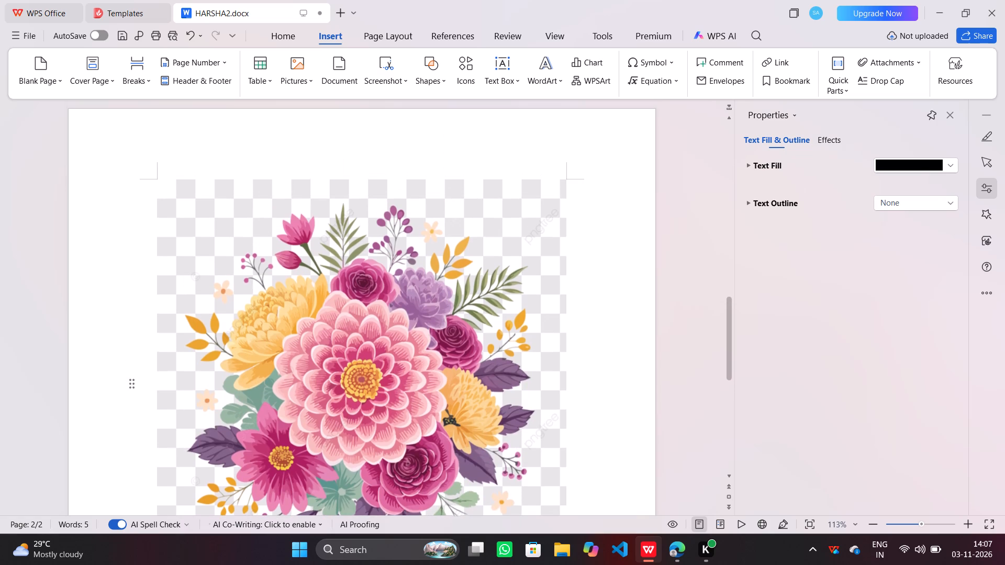
{"action": "left_click_drag", "start_coordinate": [159, 179], "coordinate": [174, 193]}
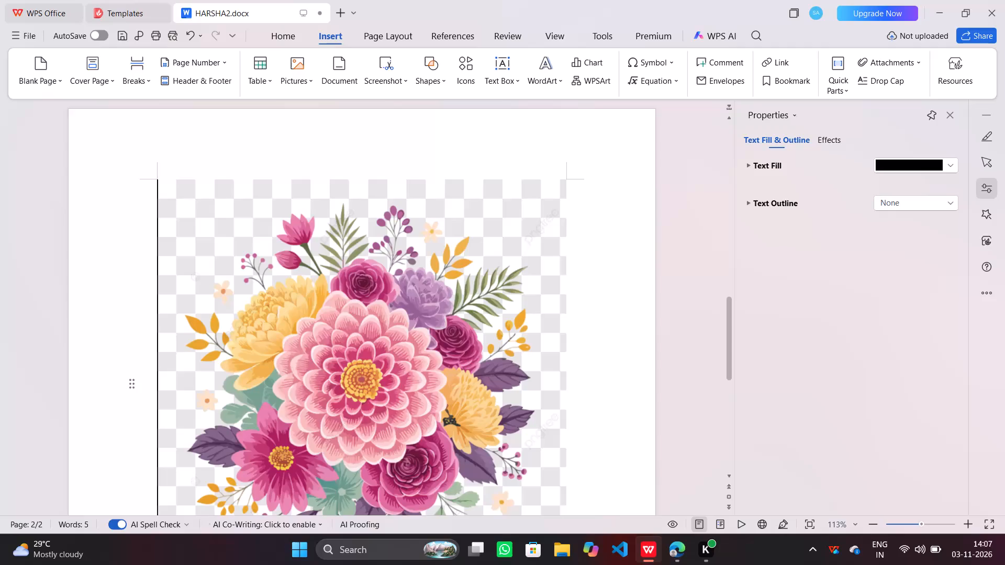
{"action": "left_click_drag", "start_coordinate": [174, 193], "coordinate": [173, 193]}
{"action": "left_click", "coordinate": [173, 193]}
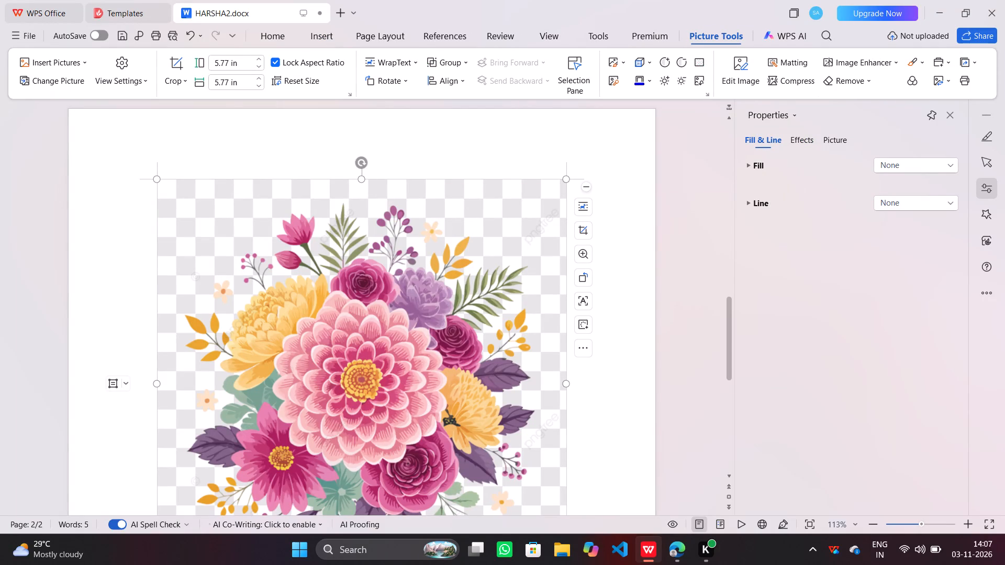
{"action": "left_click_drag", "start_coordinate": [159, 179], "coordinate": [198, 213]}
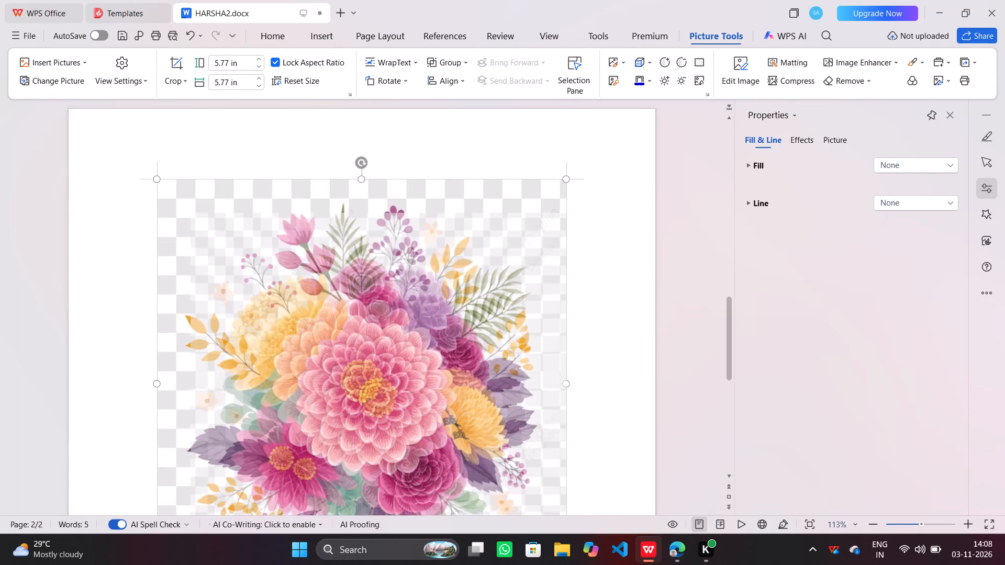
{"action": "left_click_drag", "start_coordinate": [198, 213], "coordinate": [453, 395]}
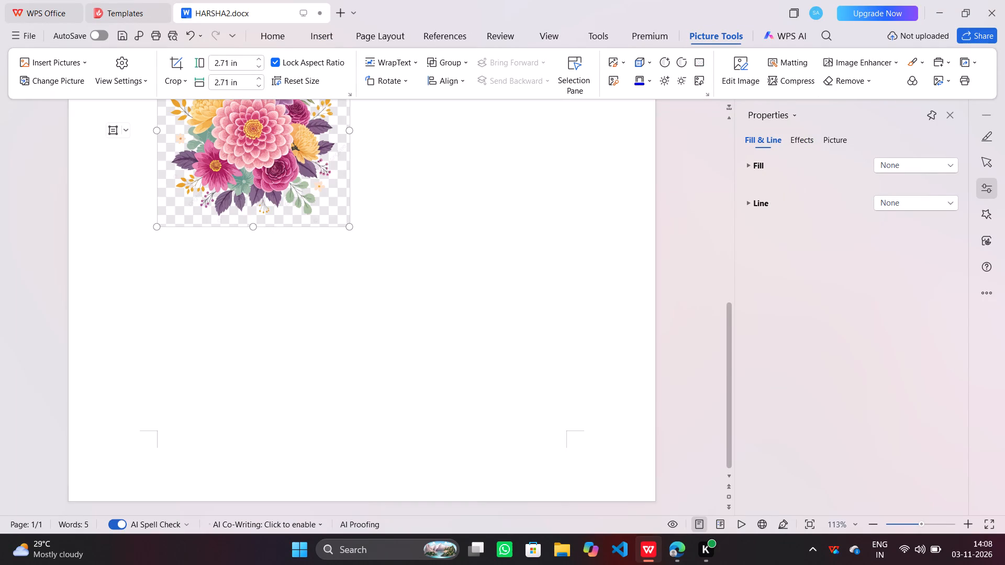
{"action": "scroll", "coordinate": [496, 428], "scroll_direction": "up", "scroll_amount": 5}
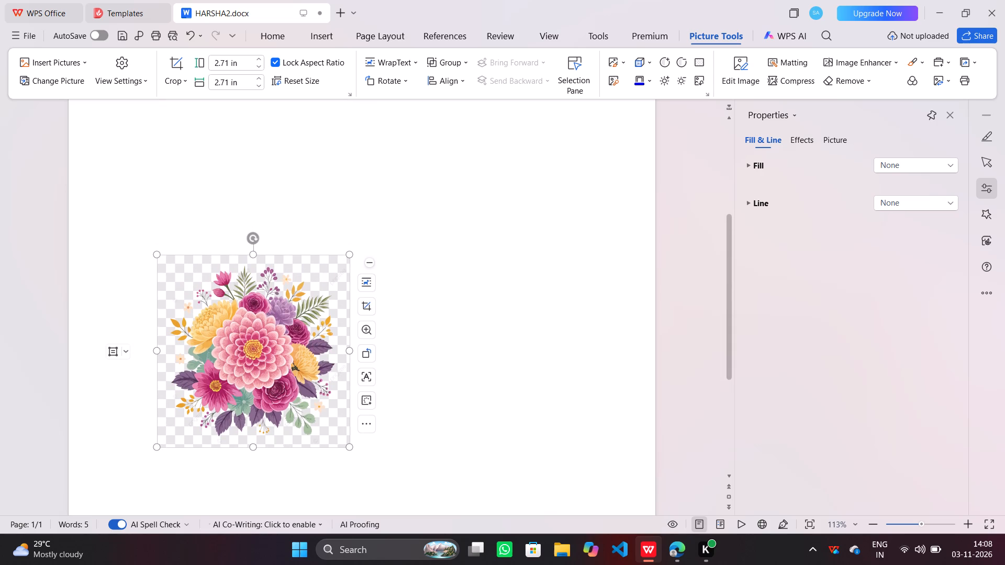
{"action": "left_click_drag", "start_coordinate": [159, 256], "coordinate": [179, 278]}
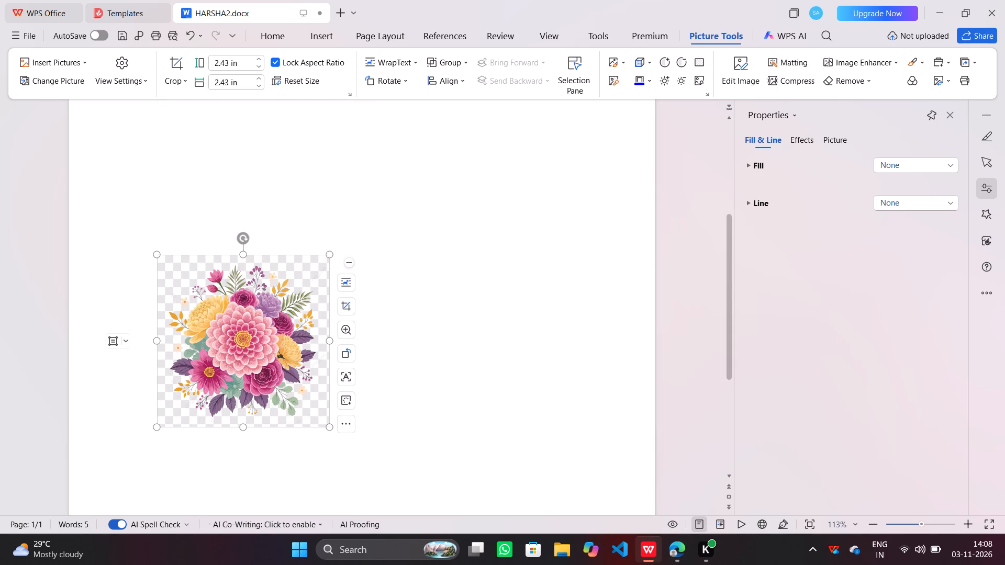
Copy the resized bouquet image.
{"action": "right_click", "coordinate": [309, 280]}
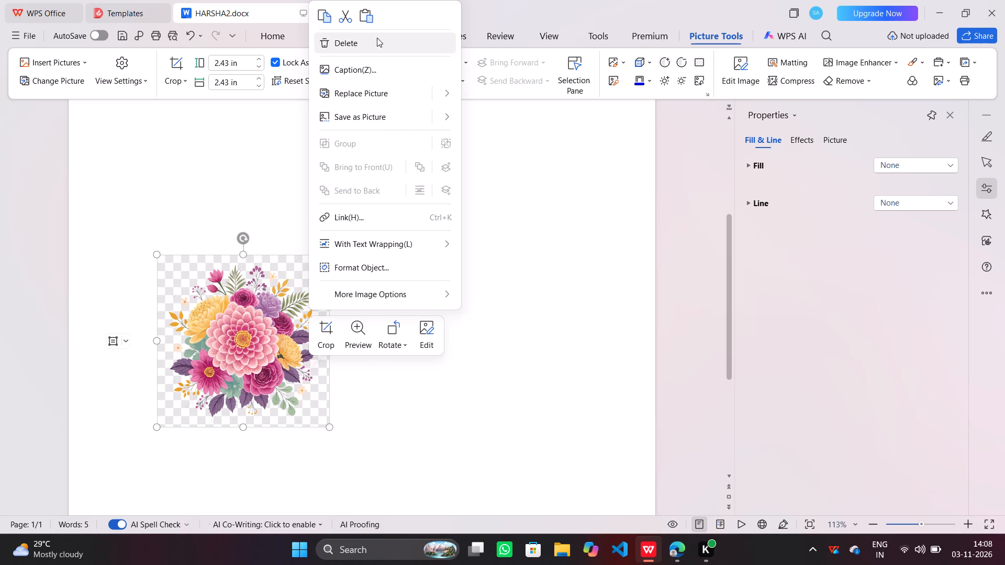
{"action": "left_click", "coordinate": [327, 18]}
Move the bouquet image three lines up, closer to the YOUR CHOICES subheading.
{"action": "scroll", "coordinate": [458, 222], "scroll_direction": "up", "scroll_amount": 2}
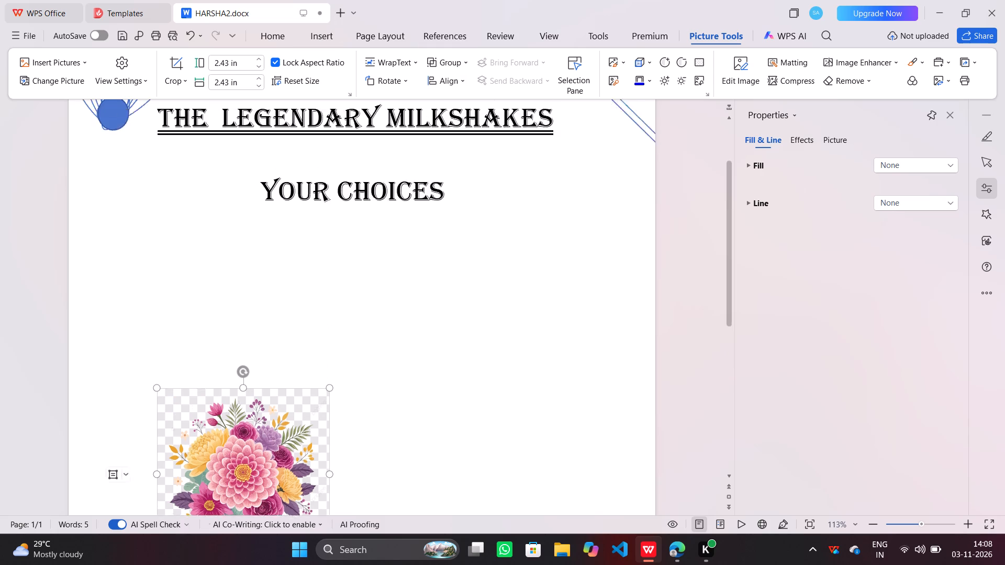
{"action": "scroll", "coordinate": [458, 222], "scroll_direction": "up", "scroll_amount": 3}
{"action": "scroll", "coordinate": [458, 222], "scroll_direction": "down", "scroll_amount": 1}
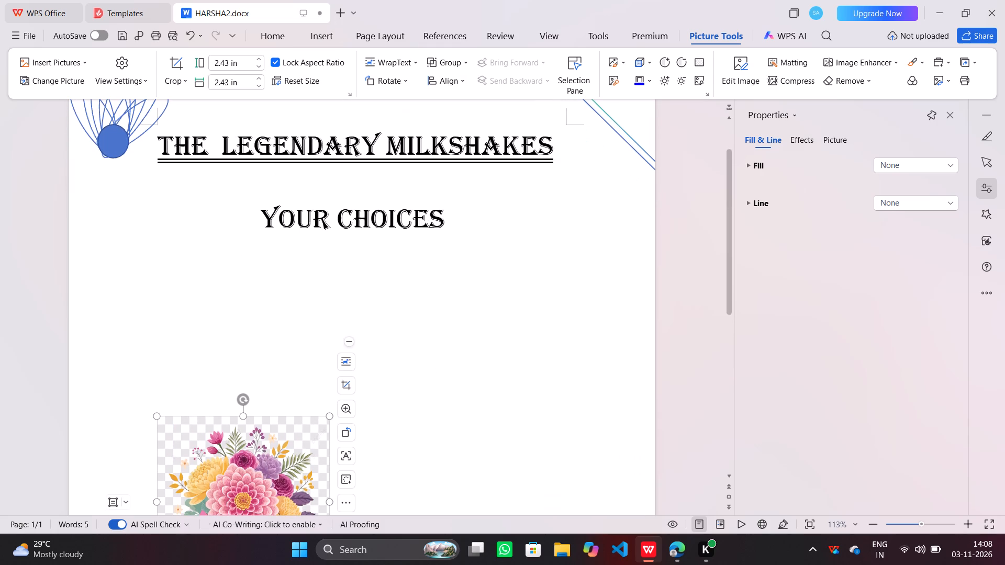
{"action": "left_click", "coordinate": [181, 423]}
{"action": "left_click_drag", "start_coordinate": [181, 423], "coordinate": [188, 388]}
{"action": "left_click_drag", "start_coordinate": [188, 388], "coordinate": [258, 393]}
{"action": "left_click", "coordinate": [258, 393]}
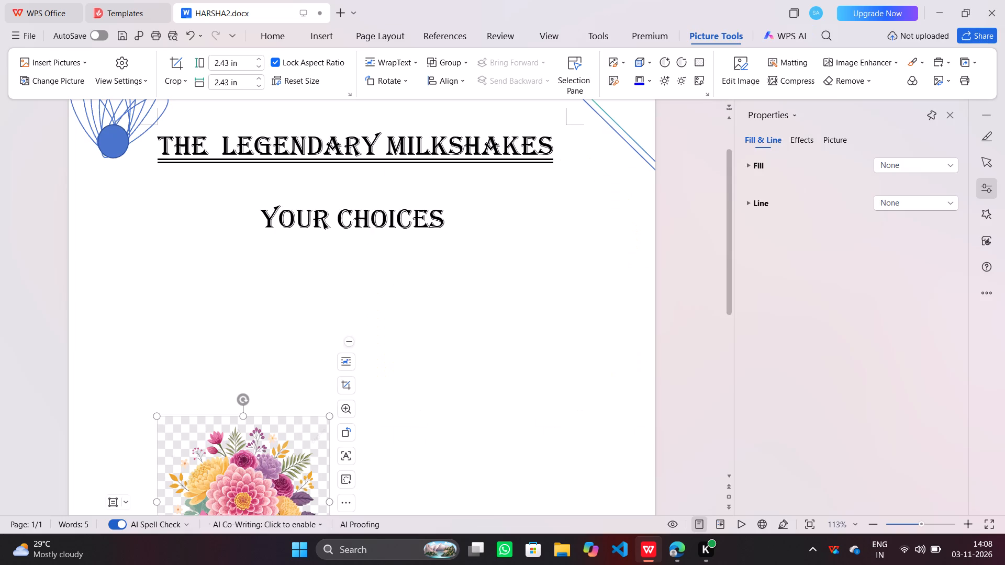
{"action": "left_click", "coordinate": [256, 448]}
{"action": "left_click_drag", "start_coordinate": [256, 448], "coordinate": [311, 425]}
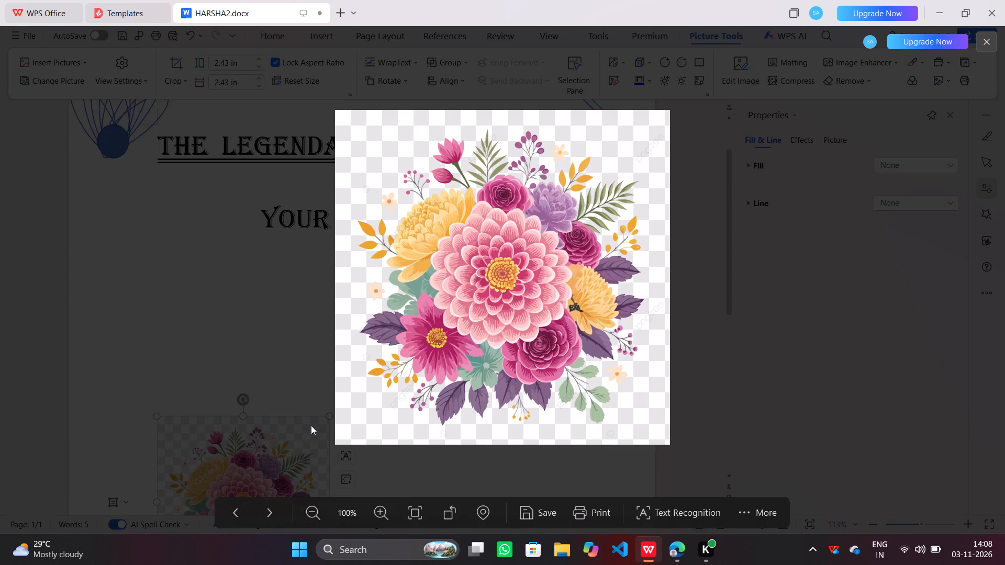
{"action": "left_click", "coordinate": [189, 418]}
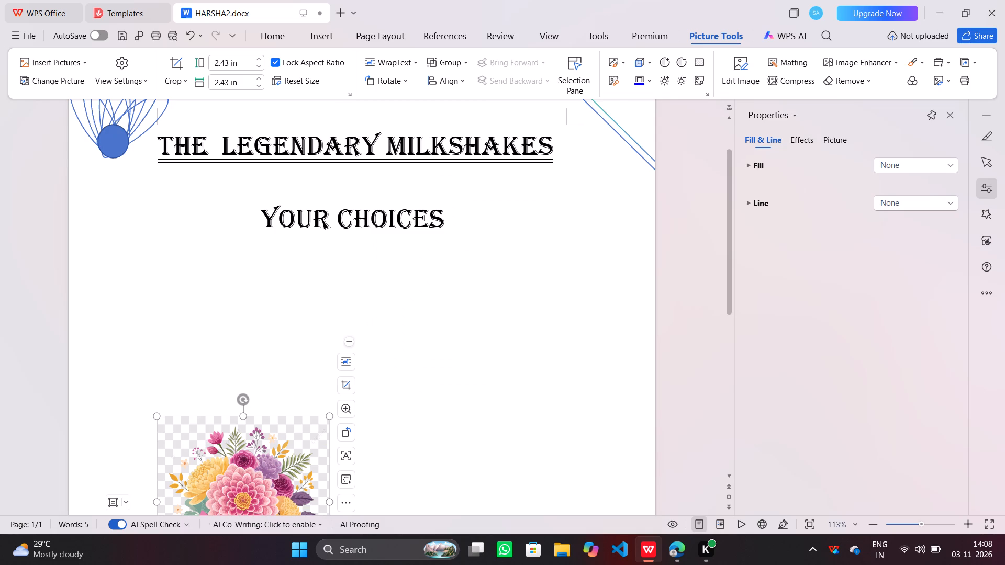
{"action": "left_click_drag", "start_coordinate": [319, 417], "coordinate": [317, 365]}
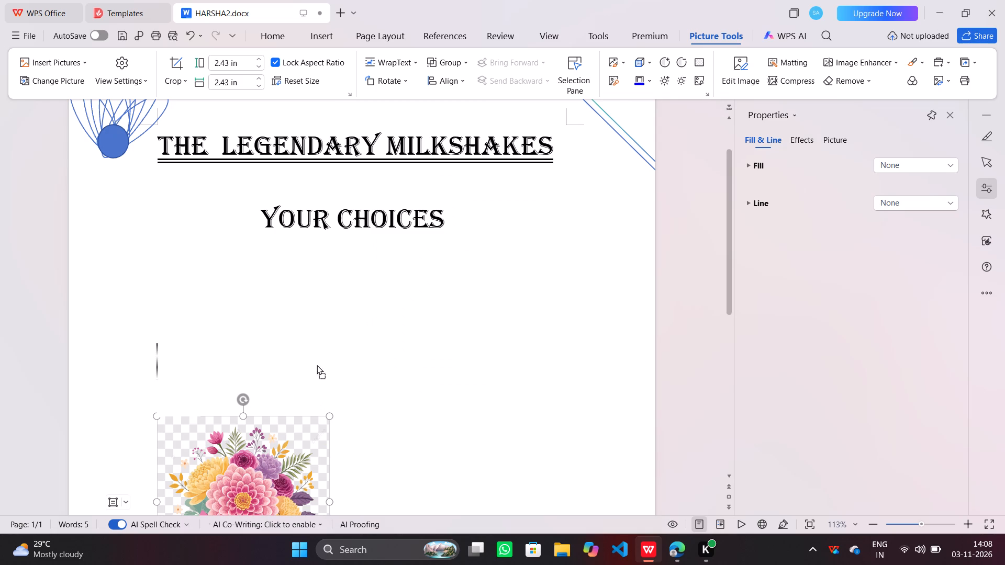
{"action": "left_click_drag", "start_coordinate": [317, 365], "coordinate": [498, 316]}
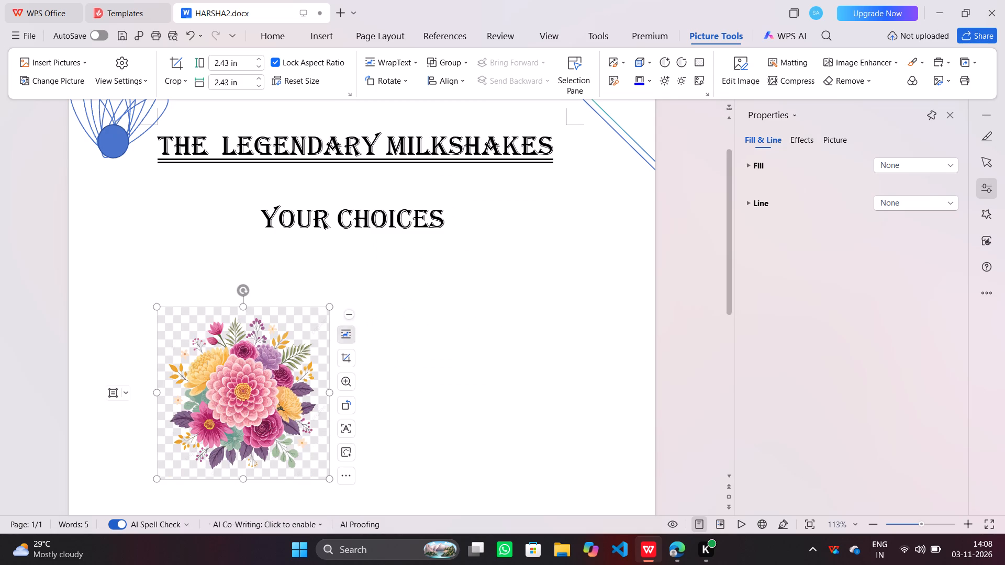
Set the bouquet image's text wrapping to Square.
{"action": "scroll", "coordinate": [484, 267], "scroll_direction": "down", "scroll_amount": 1}
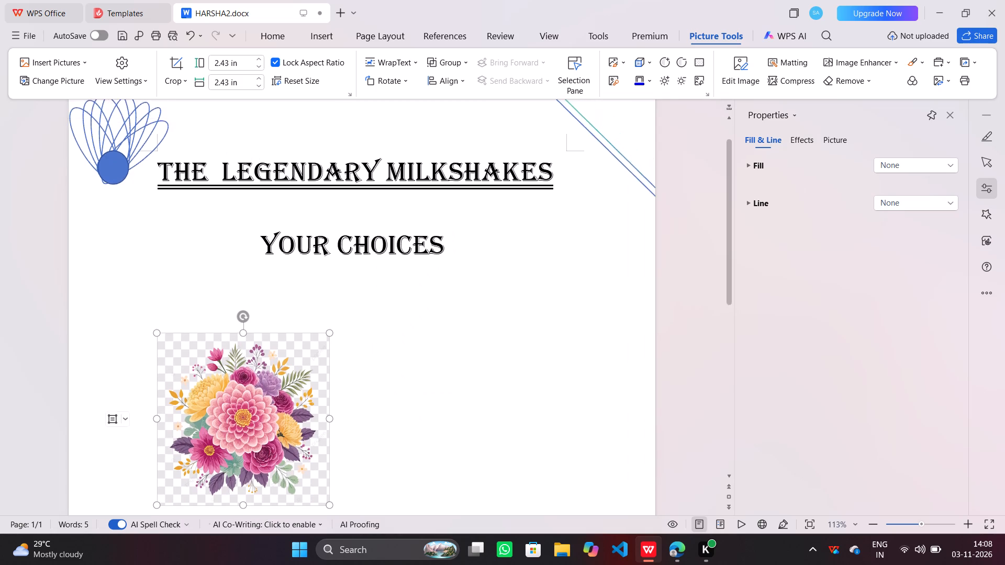
{"action": "scroll", "coordinate": [484, 267], "scroll_direction": "down", "scroll_amount": 1}
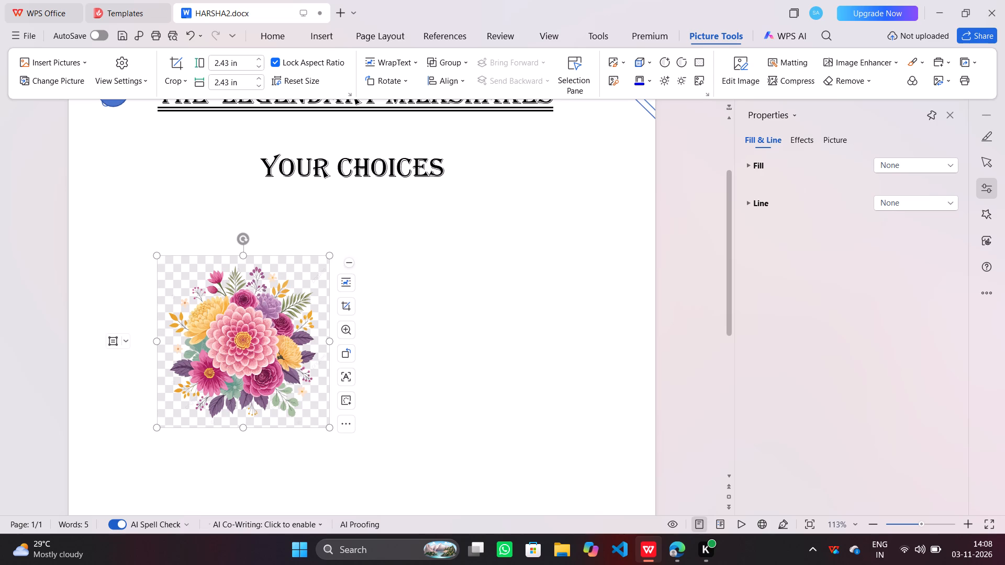
{"action": "left_click_drag", "start_coordinate": [163, 256], "coordinate": [207, 286]}
{"action": "left_click", "coordinate": [366, 281]}
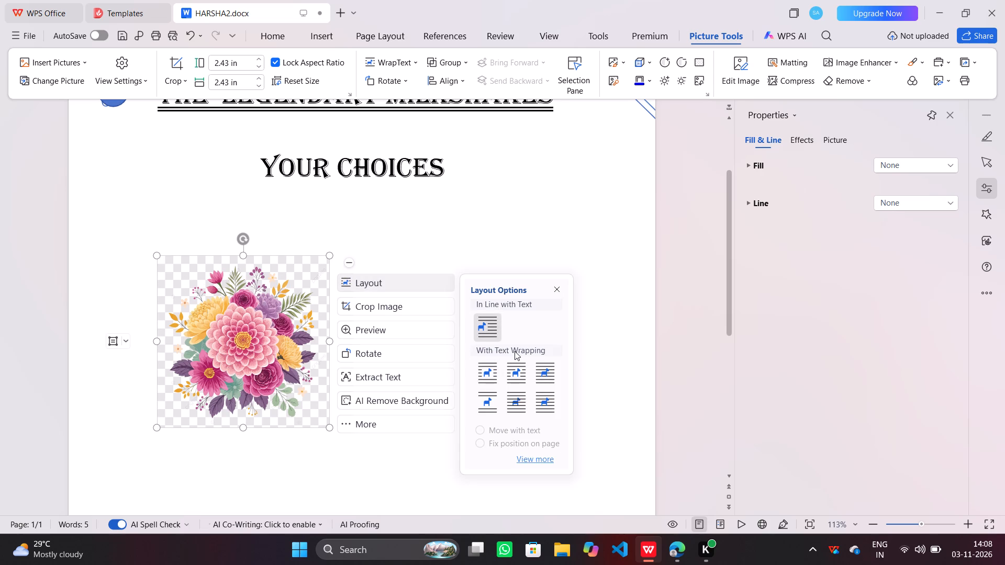
{"action": "scroll", "coordinate": [542, 419], "scroll_direction": "down", "scroll_amount": 1}
{"action": "scroll", "coordinate": [496, 379], "scroll_direction": "down", "scroll_amount": 1}
{"action": "left_click", "coordinate": [488, 397]}
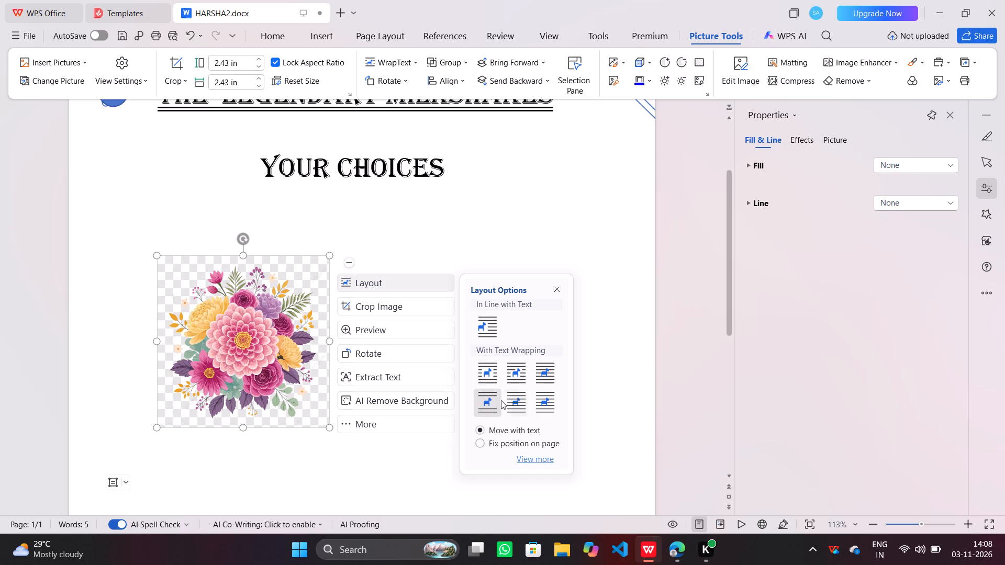
{"action": "left_click", "coordinate": [518, 401]}
{"action": "left_click", "coordinate": [479, 368]}
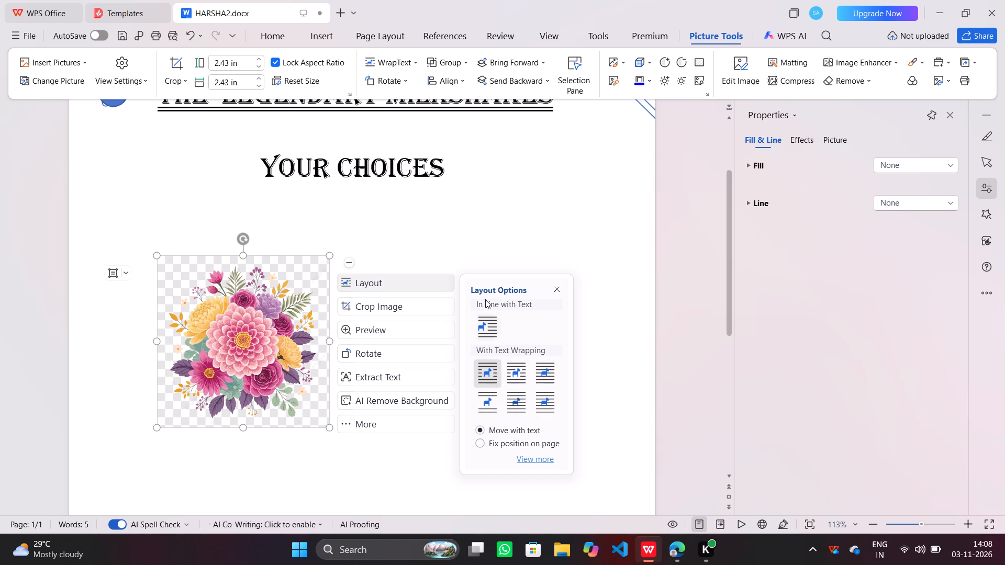
{"action": "scroll", "coordinate": [406, 280], "scroll_direction": "down", "scroll_amount": 1}
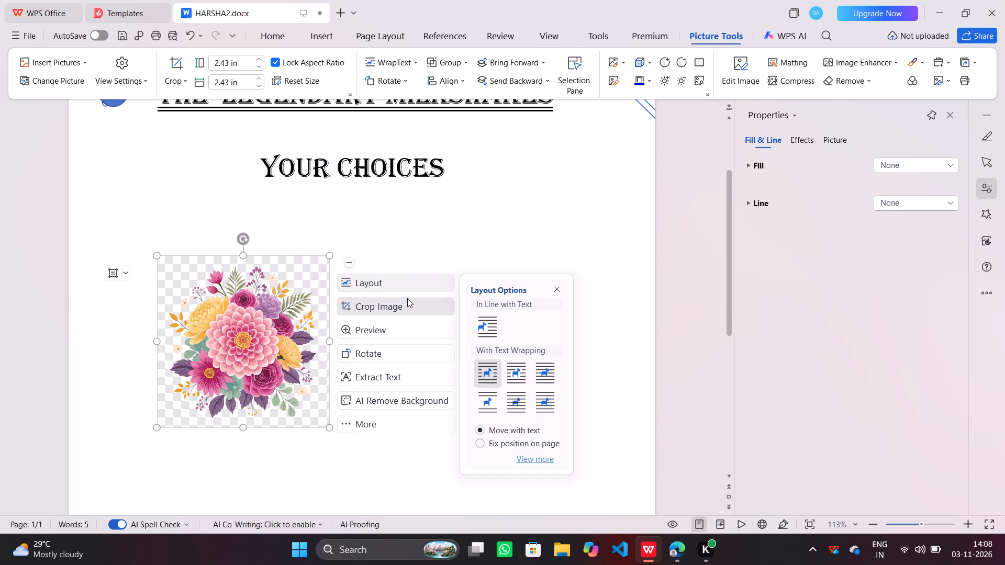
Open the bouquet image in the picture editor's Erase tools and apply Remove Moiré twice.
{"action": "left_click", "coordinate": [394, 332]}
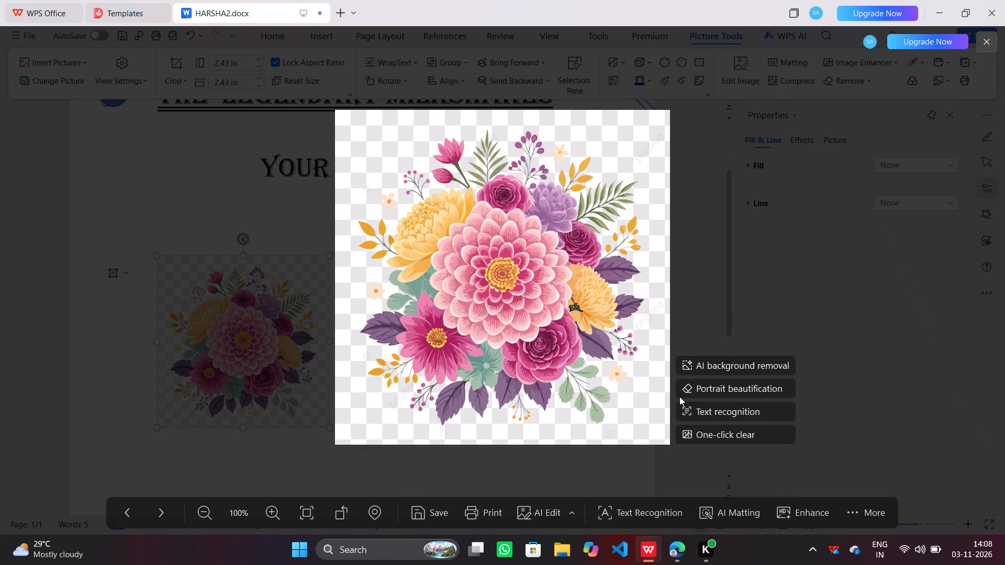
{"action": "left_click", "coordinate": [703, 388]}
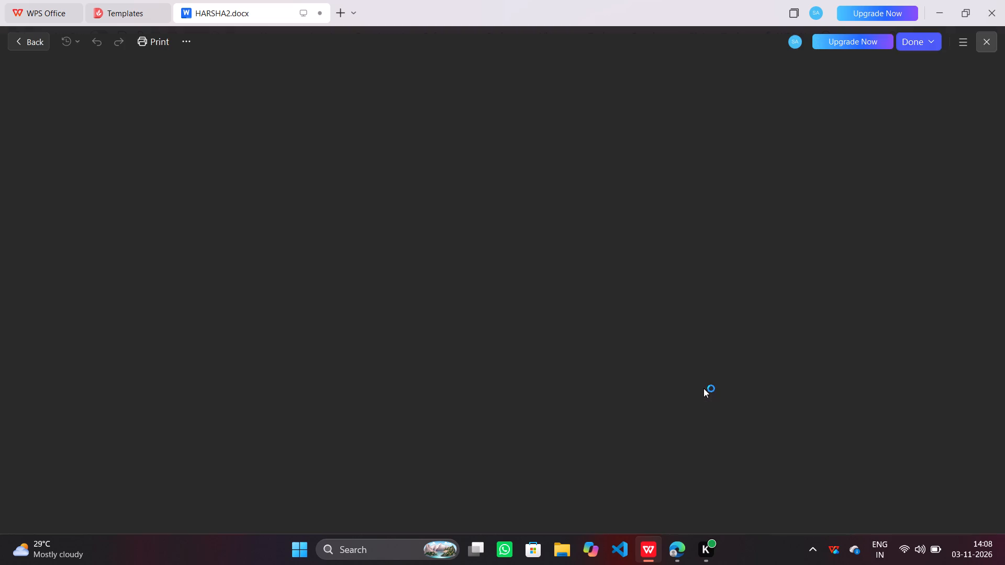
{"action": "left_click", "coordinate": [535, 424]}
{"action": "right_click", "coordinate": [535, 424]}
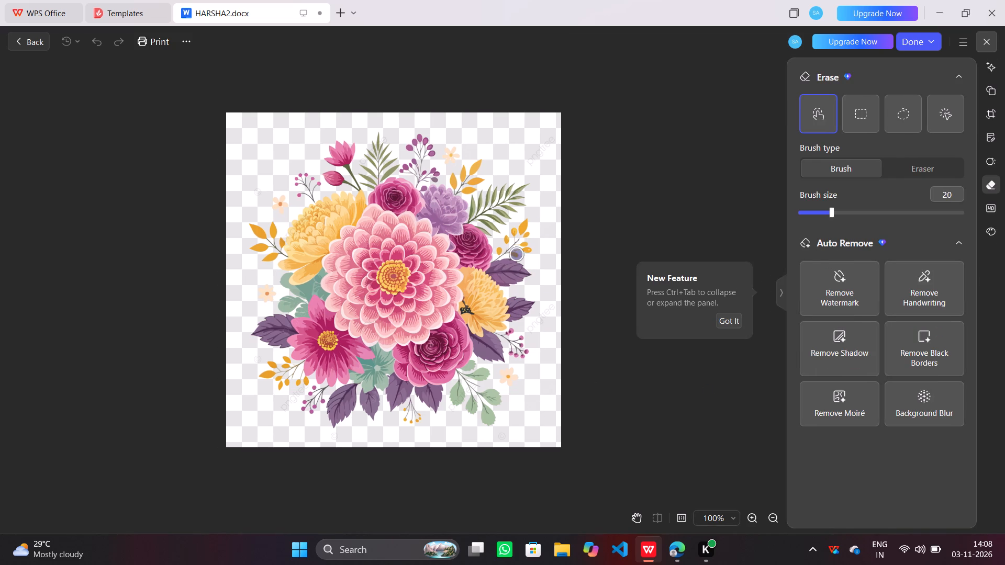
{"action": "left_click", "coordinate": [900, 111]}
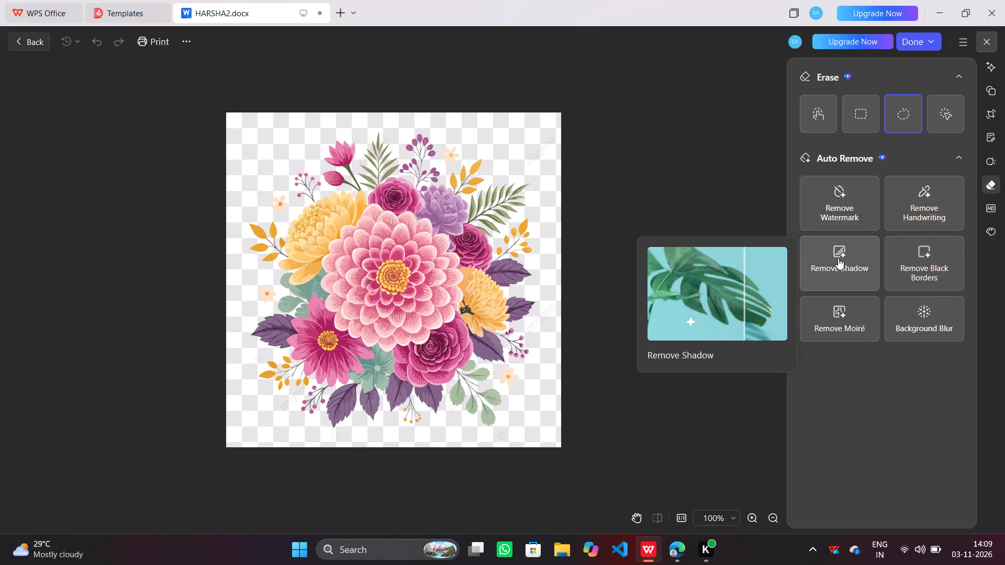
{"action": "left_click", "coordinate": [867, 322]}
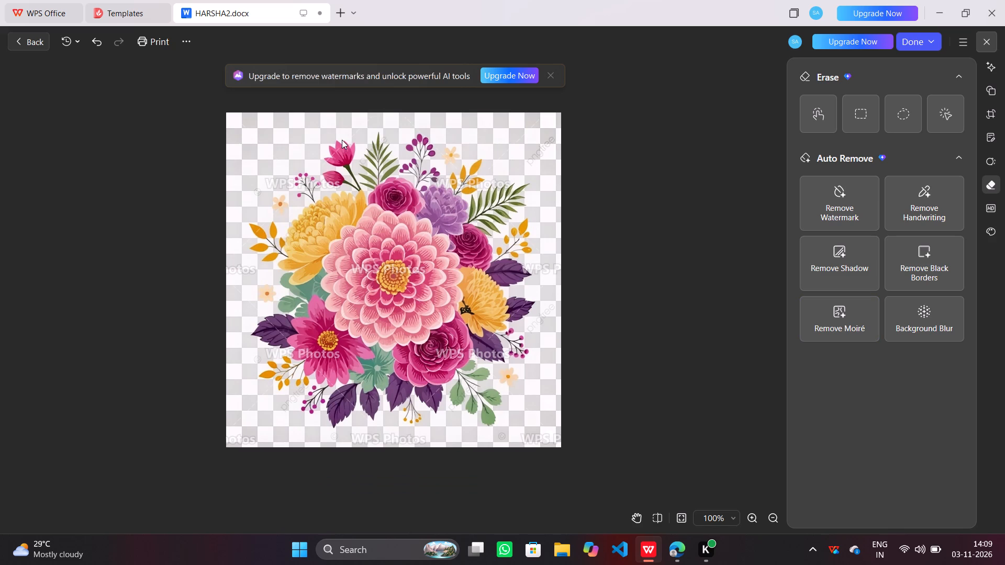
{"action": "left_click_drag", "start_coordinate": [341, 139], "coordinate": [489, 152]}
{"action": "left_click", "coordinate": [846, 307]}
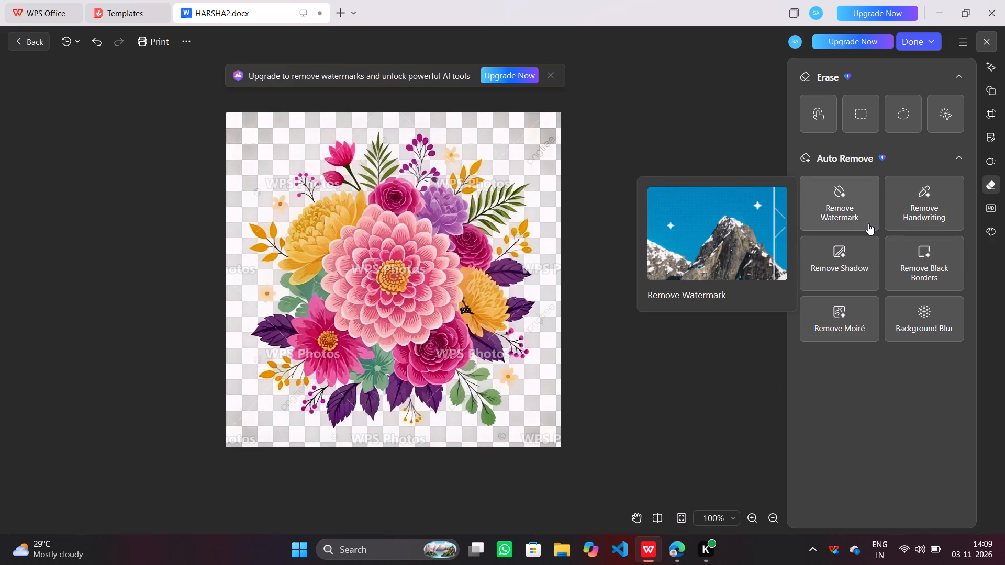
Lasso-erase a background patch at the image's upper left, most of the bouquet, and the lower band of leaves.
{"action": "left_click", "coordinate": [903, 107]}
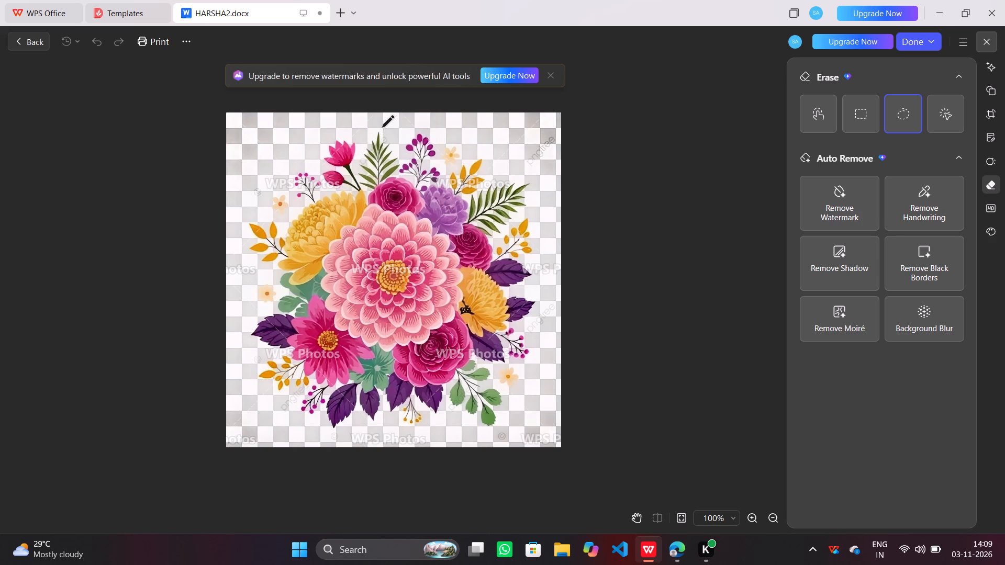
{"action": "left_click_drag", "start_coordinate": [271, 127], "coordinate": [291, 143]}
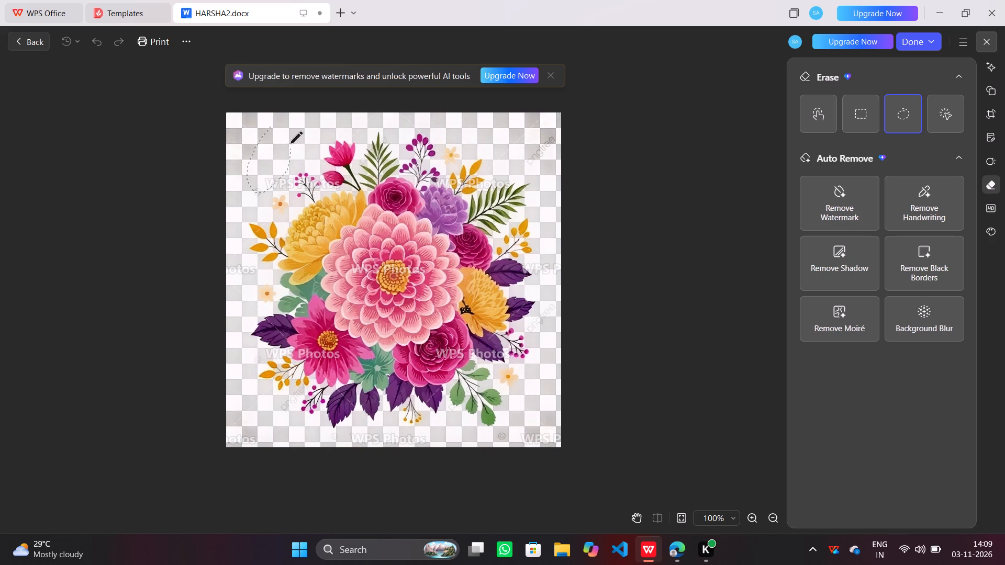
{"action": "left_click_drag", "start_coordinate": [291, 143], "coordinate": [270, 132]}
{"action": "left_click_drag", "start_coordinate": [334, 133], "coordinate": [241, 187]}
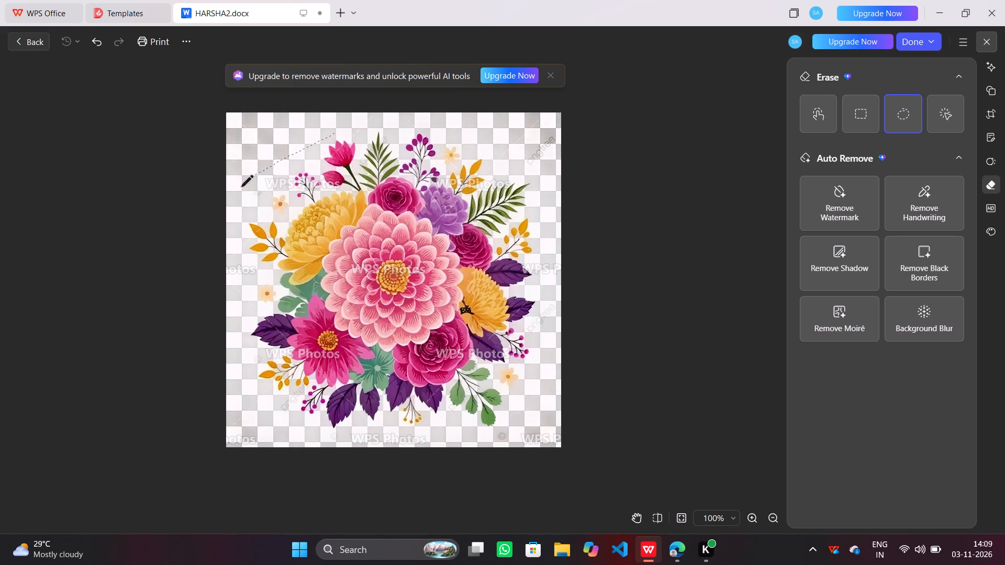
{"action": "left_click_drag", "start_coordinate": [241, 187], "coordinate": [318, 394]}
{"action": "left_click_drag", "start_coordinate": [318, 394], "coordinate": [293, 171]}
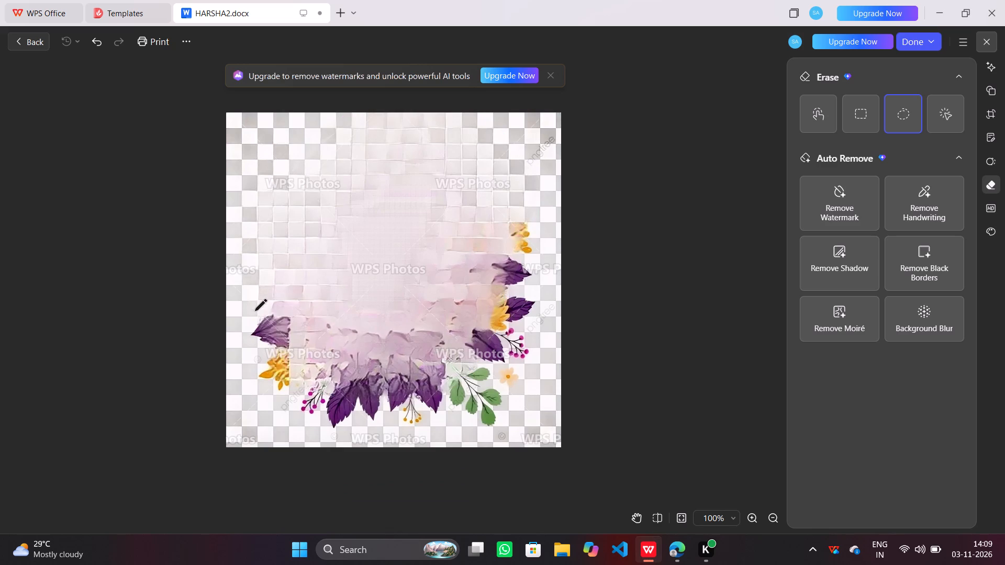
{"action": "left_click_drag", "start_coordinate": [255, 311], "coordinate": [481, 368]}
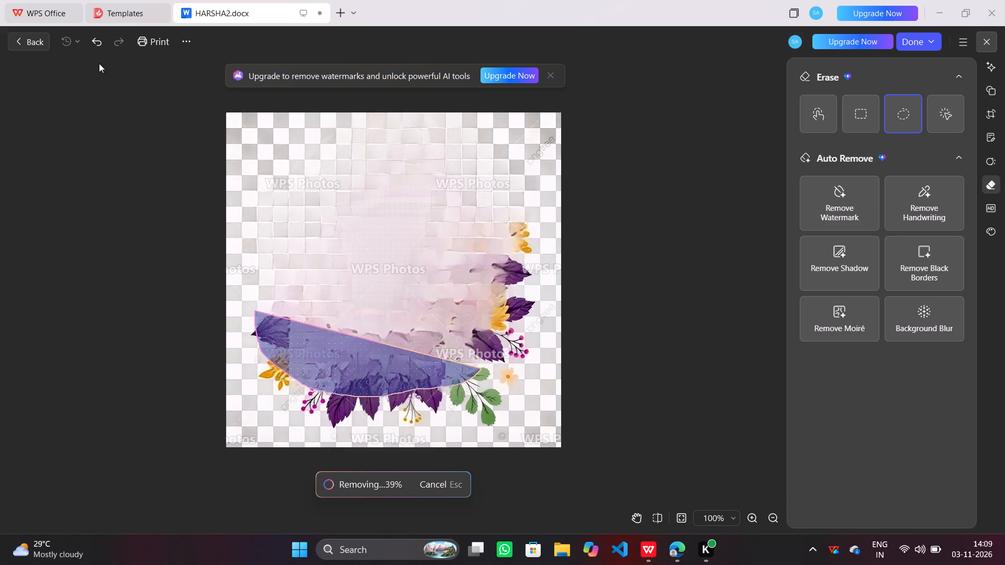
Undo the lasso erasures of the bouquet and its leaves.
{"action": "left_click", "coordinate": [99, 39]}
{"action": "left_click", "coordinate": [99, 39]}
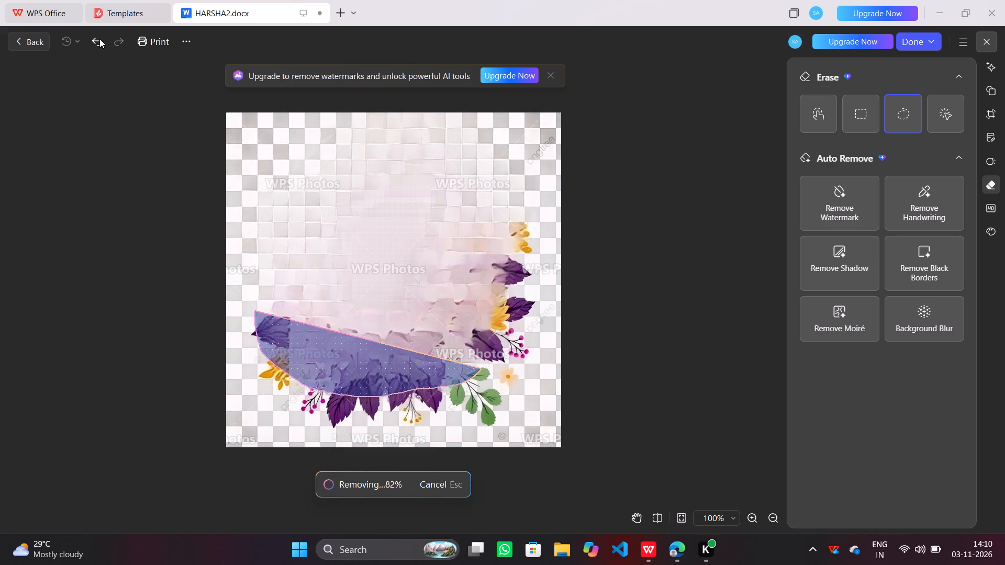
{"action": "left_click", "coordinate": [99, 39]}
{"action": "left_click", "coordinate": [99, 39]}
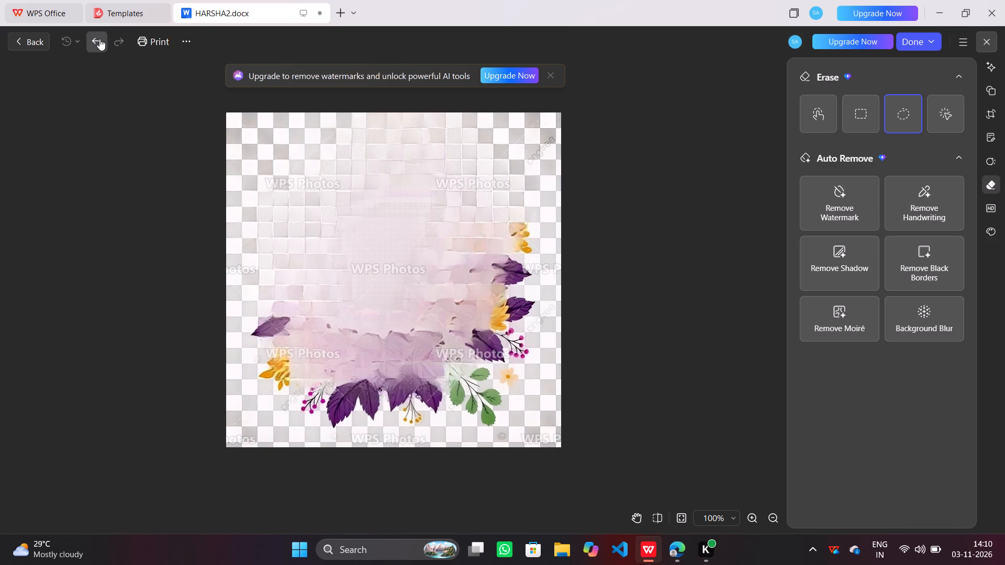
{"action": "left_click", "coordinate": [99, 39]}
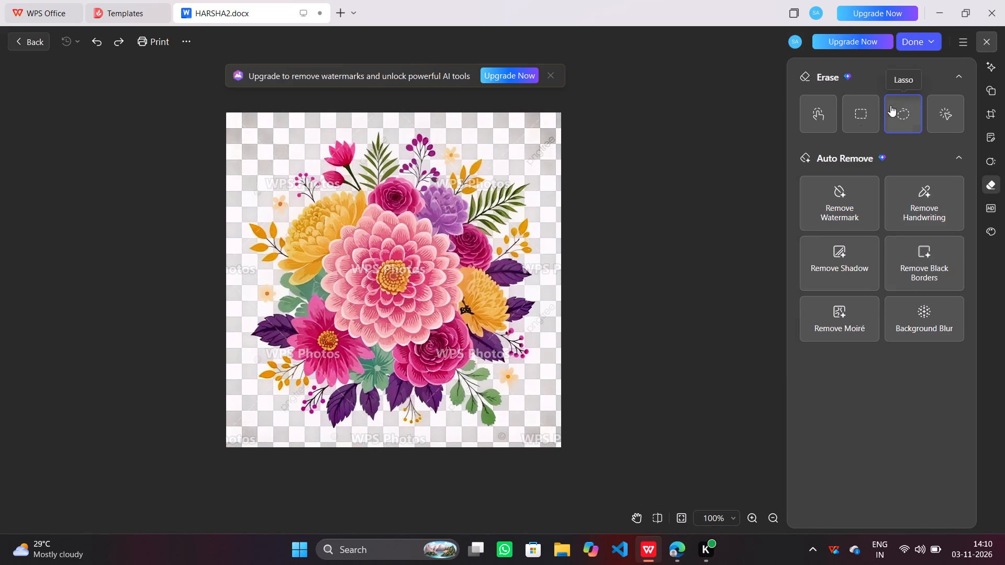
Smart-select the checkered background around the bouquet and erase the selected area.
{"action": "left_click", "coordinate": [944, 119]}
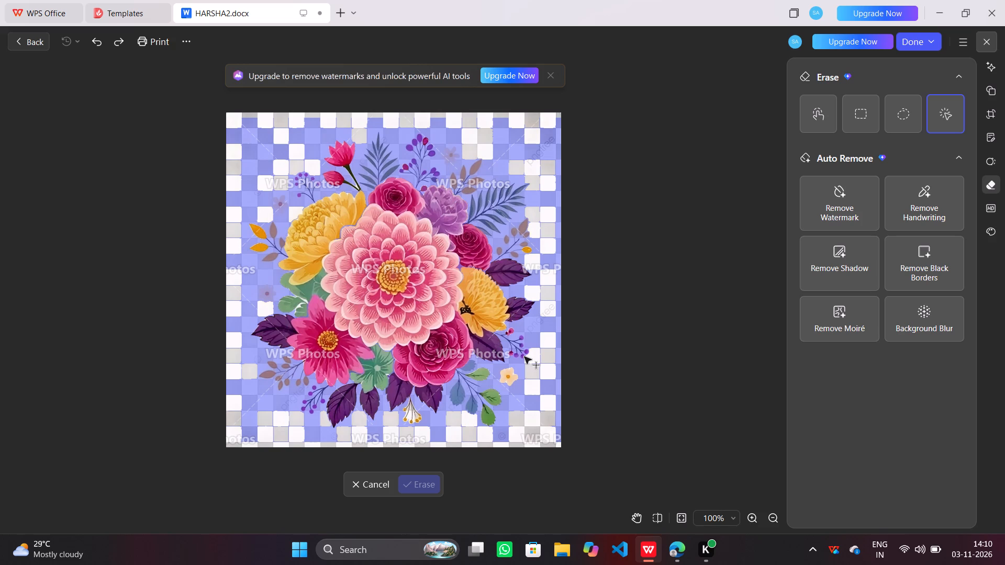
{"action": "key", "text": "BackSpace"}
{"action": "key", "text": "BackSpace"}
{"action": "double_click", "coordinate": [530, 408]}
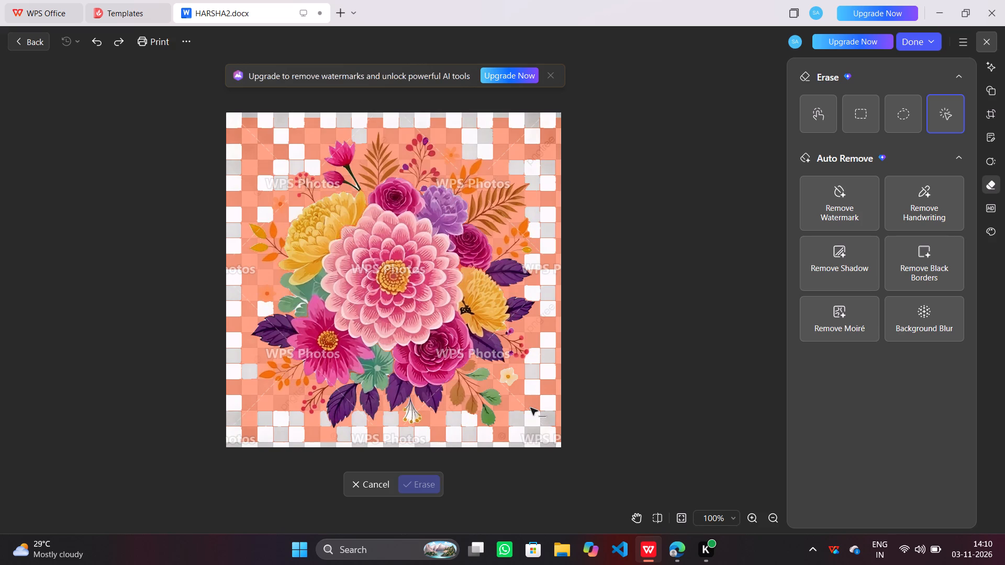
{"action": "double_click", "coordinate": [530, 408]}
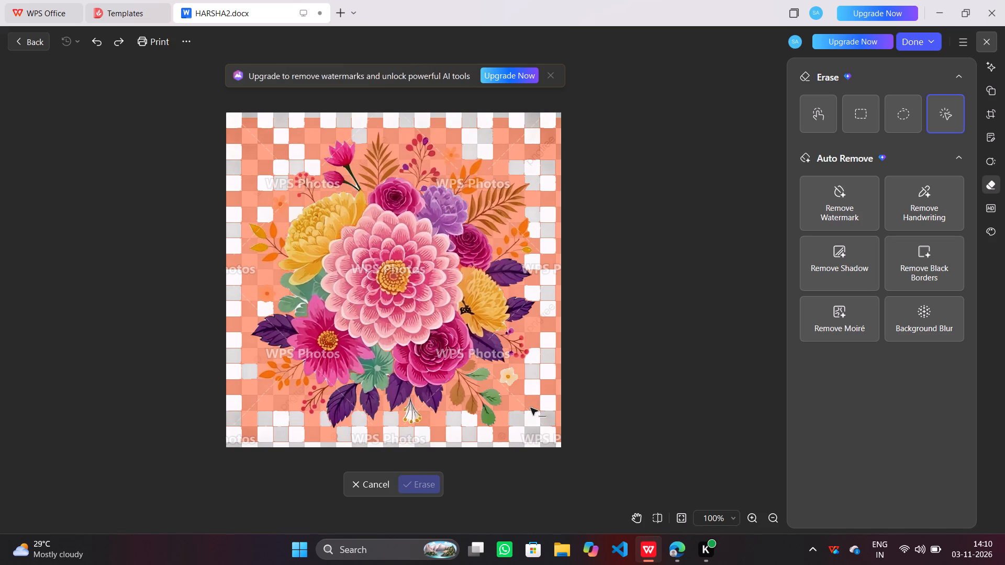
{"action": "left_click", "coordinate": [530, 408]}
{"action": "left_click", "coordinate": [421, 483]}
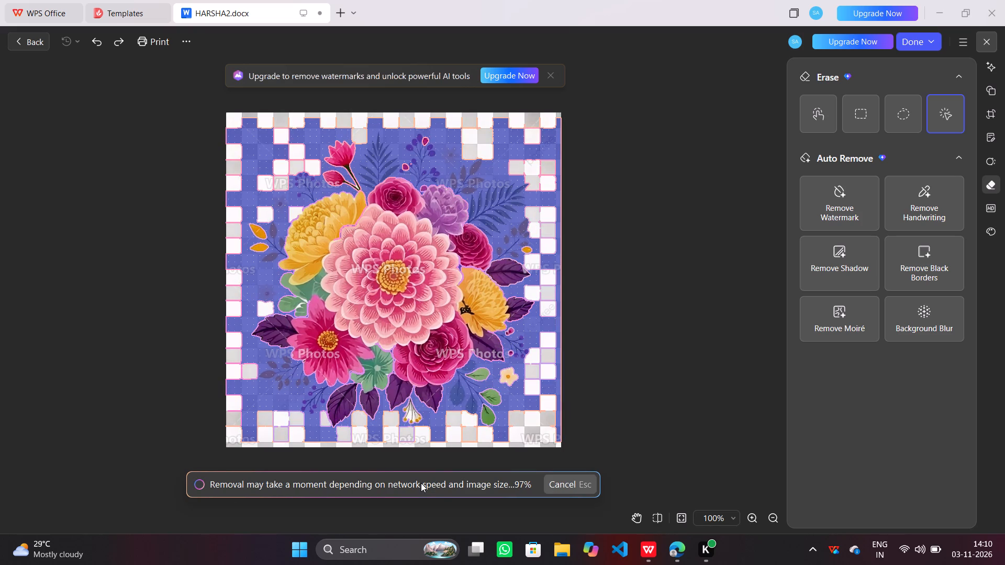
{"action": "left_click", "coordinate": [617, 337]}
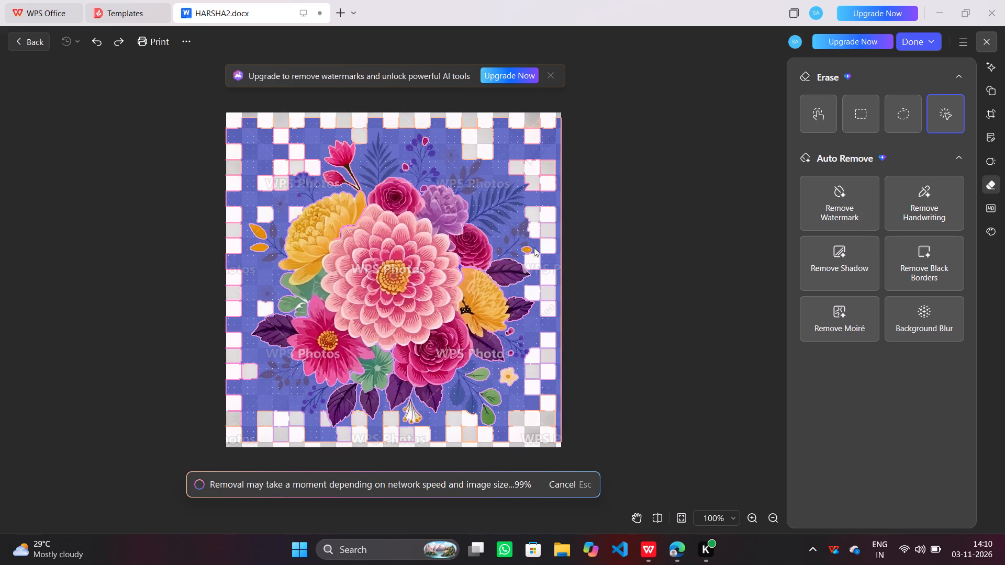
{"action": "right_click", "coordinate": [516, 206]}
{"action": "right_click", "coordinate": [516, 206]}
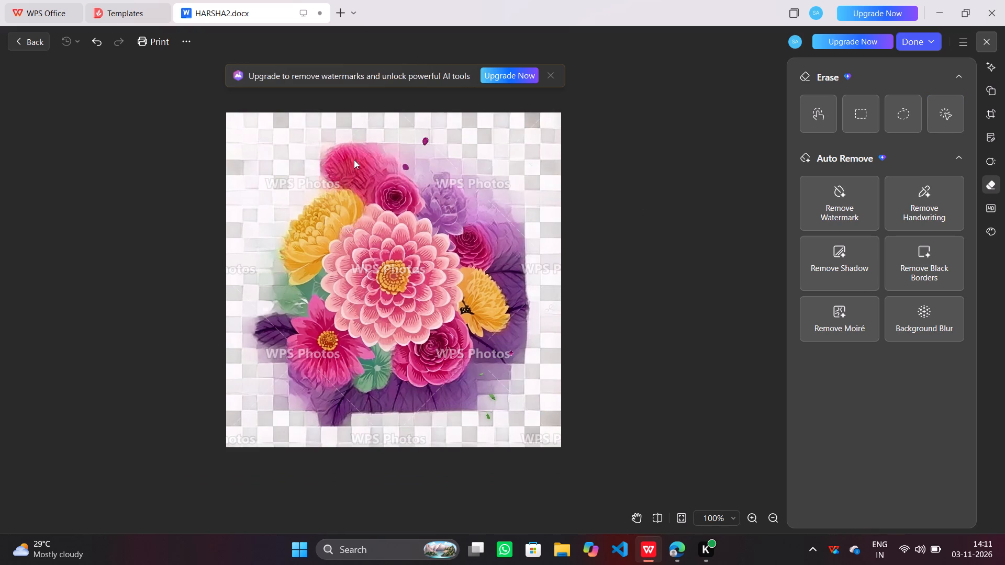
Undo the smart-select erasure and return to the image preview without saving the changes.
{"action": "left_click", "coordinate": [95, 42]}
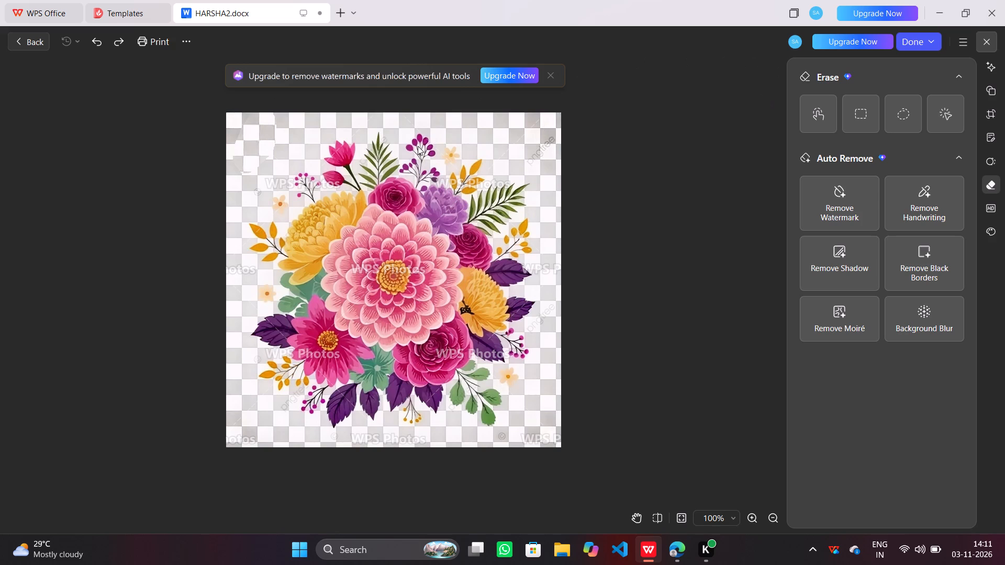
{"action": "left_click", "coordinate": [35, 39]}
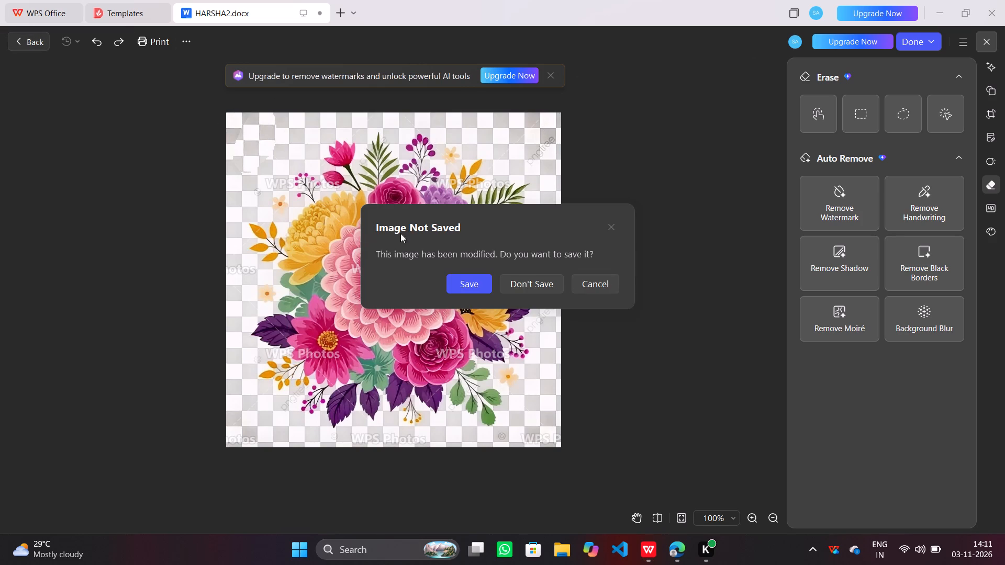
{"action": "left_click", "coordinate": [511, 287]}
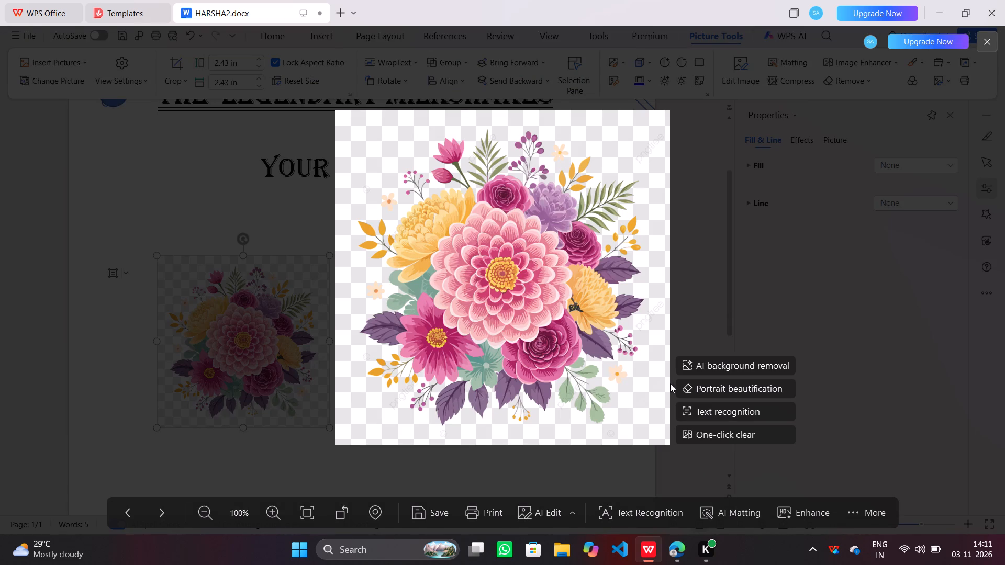
Apply AI background removal to the bouquet image.
{"action": "left_click", "coordinate": [697, 363]}
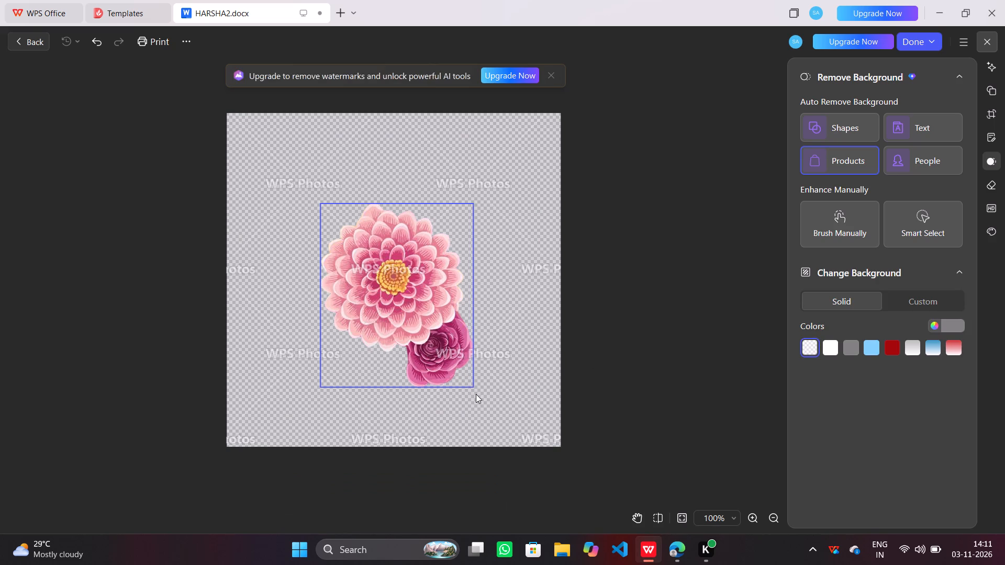
Move the flower cutout slightly up and left, and enlarge it proportionally on the transparent canvas.
{"action": "left_click_drag", "start_coordinate": [468, 384], "coordinate": [421, 363]}
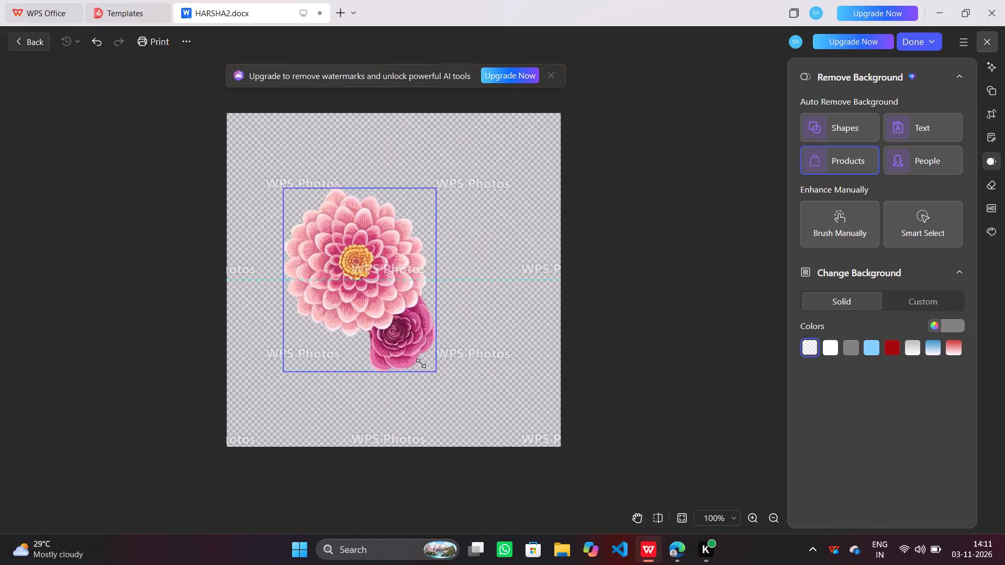
{"action": "left_click_drag", "start_coordinate": [421, 363], "coordinate": [443, 351]}
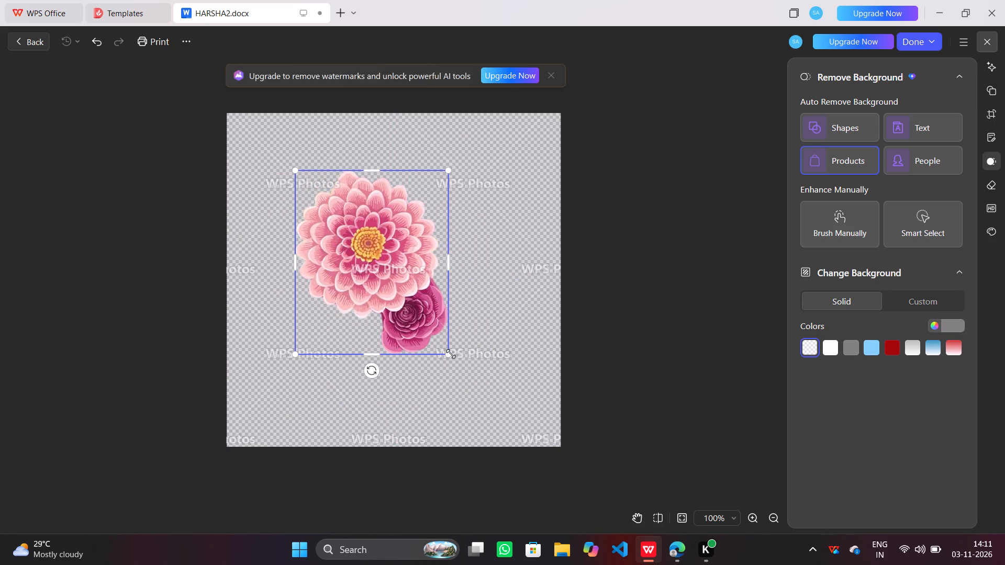
{"action": "left_click_drag", "start_coordinate": [451, 354], "coordinate": [505, 336]}
{"action": "left_click", "coordinate": [393, 320]}
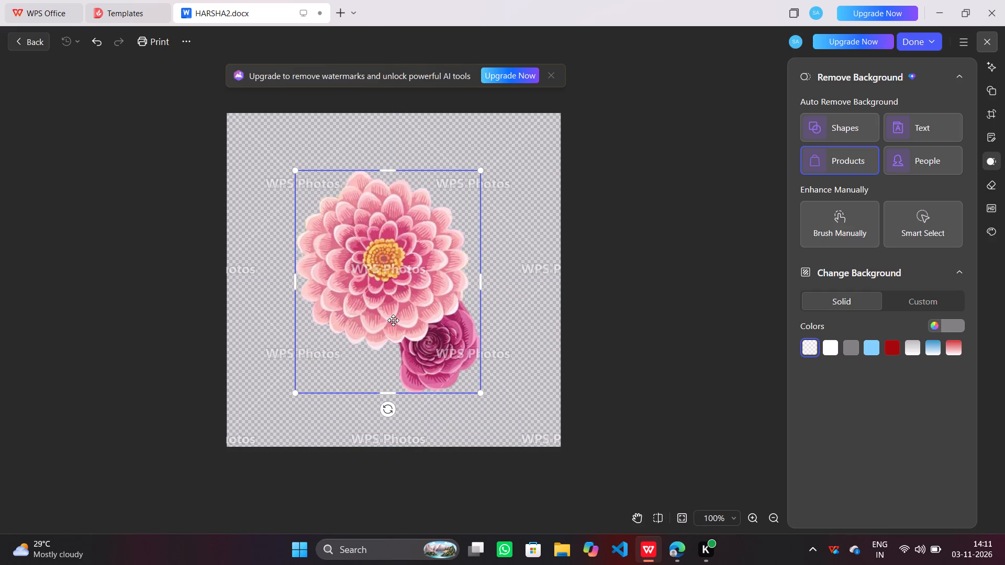
{"action": "right_click", "coordinate": [399, 262]}
{"action": "right_click", "coordinate": [399, 262]}
Rotate the flower cutout nearly upside down and slightly reduce its height.
{"action": "left_click_drag", "start_coordinate": [387, 403], "coordinate": [287, 234]}
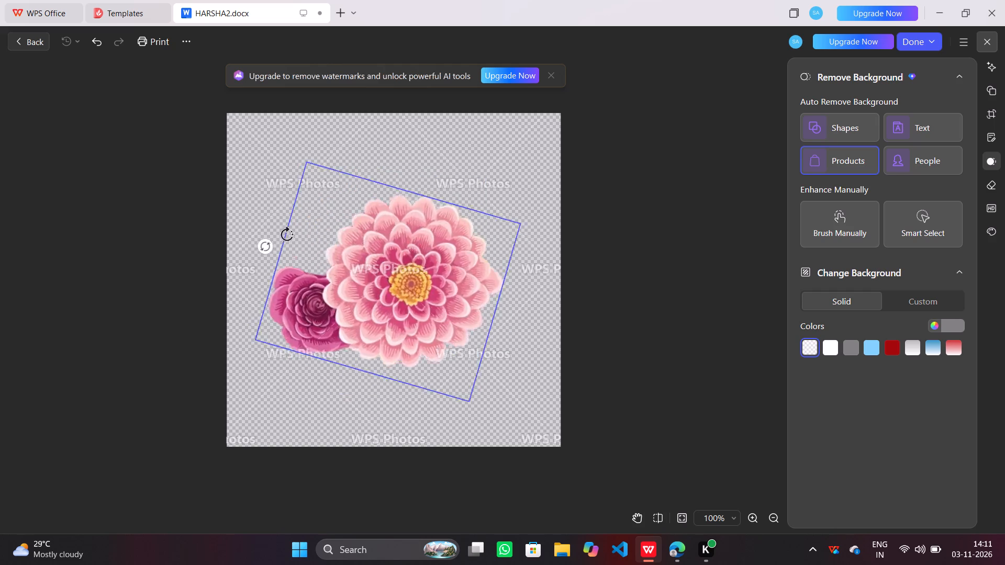
{"action": "left_click_drag", "start_coordinate": [287, 234], "coordinate": [385, 189]}
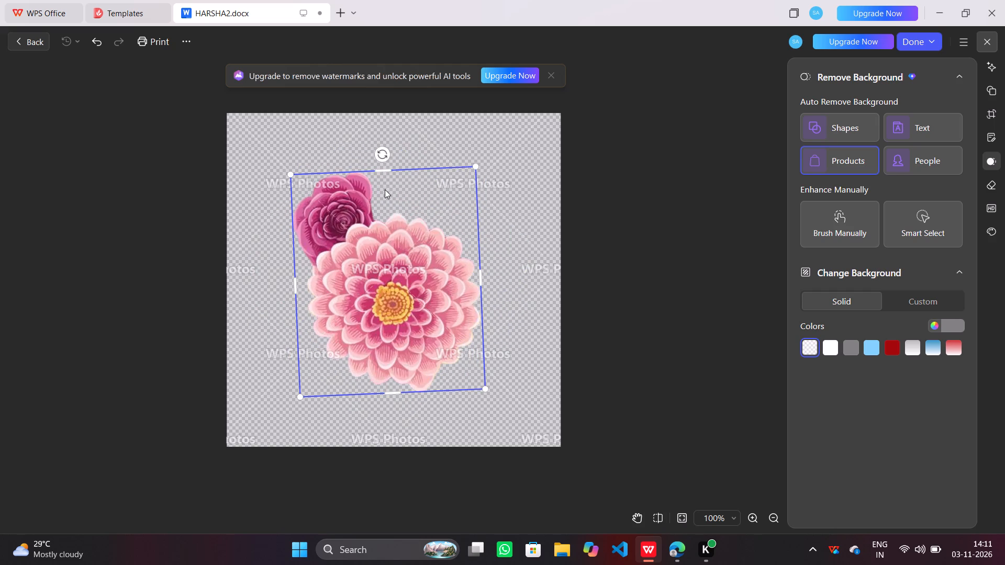
{"action": "left_click_drag", "start_coordinate": [379, 173], "coordinate": [400, 211]}
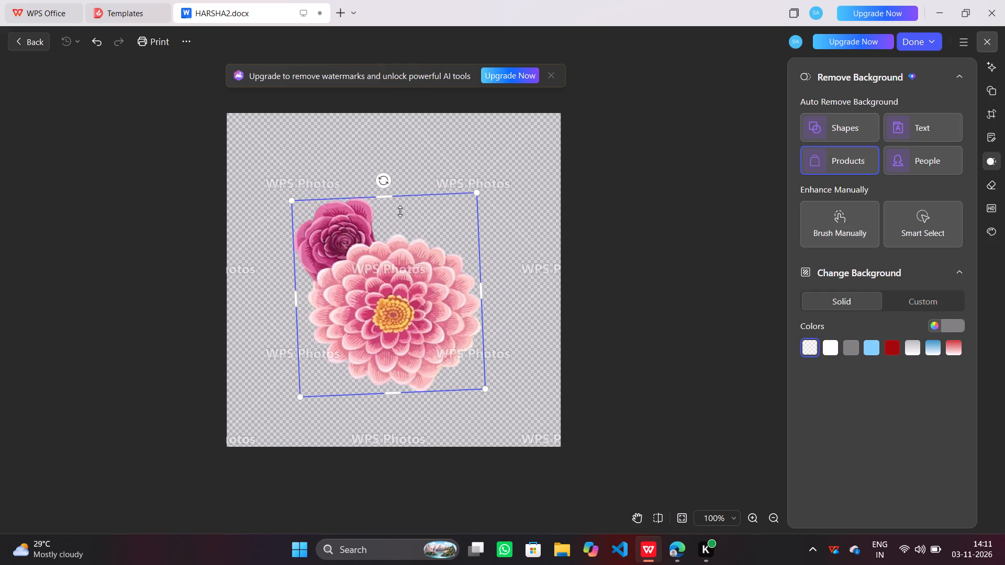
Reduce the flower cutout's height from its upper edge and narrow its width from its left edge.
{"action": "left_click_drag", "start_coordinate": [400, 211], "coordinate": [411, 247]}
{"action": "left_click_drag", "start_coordinate": [292, 318], "coordinate": [294, 310]}
{"action": "left_click_drag", "start_coordinate": [294, 310], "coordinate": [390, 318]}
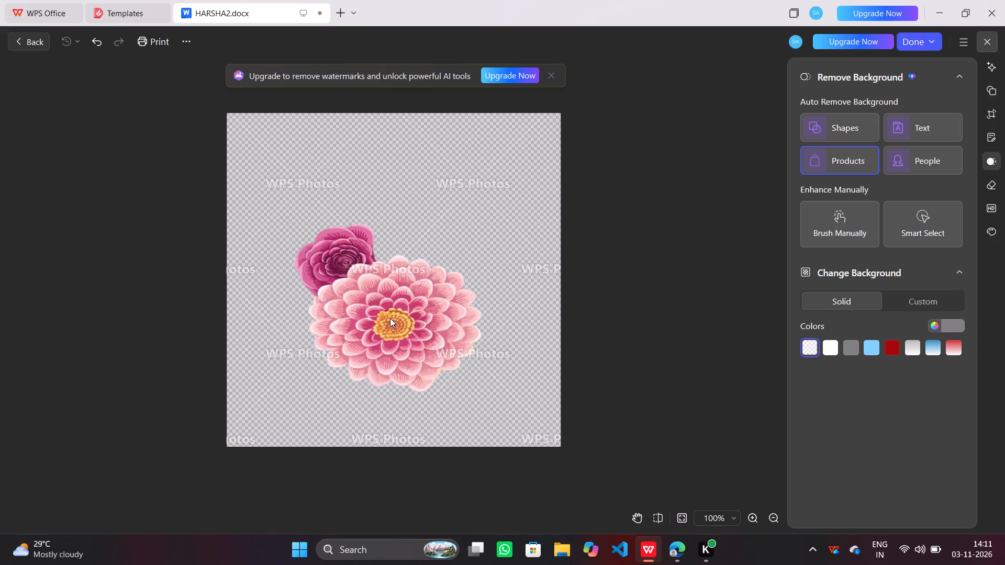
{"action": "left_click", "coordinate": [390, 318]}
{"action": "left_click_drag", "start_coordinate": [294, 312], "coordinate": [342, 309]}
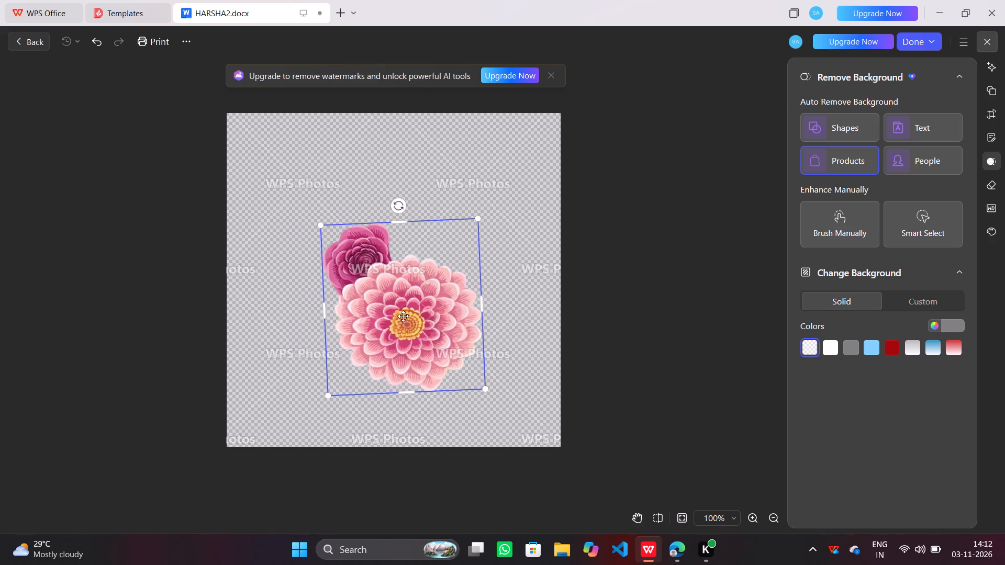
Rotate the flower cutout slightly clockwise so its frame sits nearly level on the transparent canvas.
{"action": "right_click", "coordinate": [403, 316]}
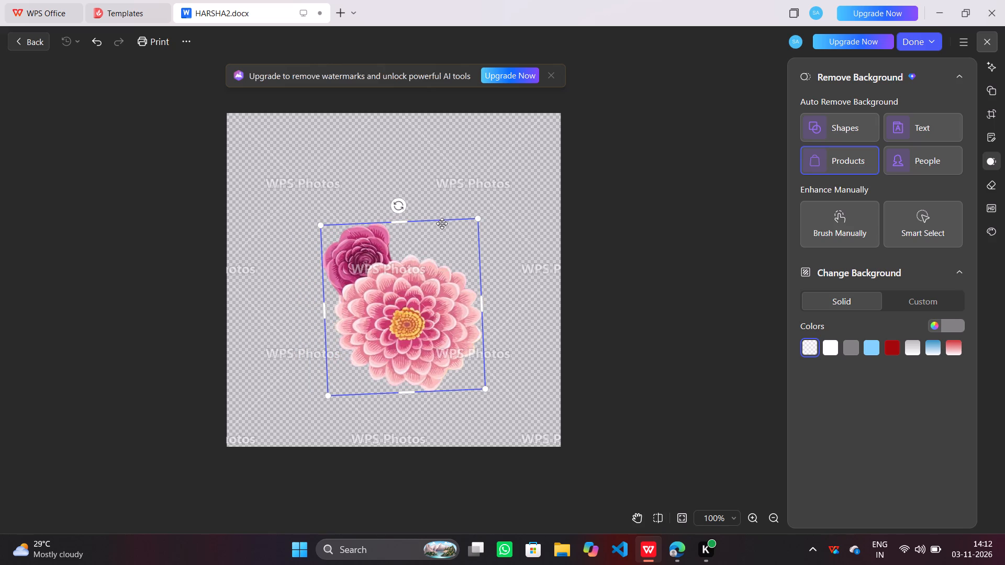
{"action": "left_click", "coordinate": [445, 221]}
{"action": "left_click", "coordinate": [400, 205]}
{"action": "double_click", "coordinate": [405, 242]}
{"action": "left_click", "coordinate": [397, 199]}
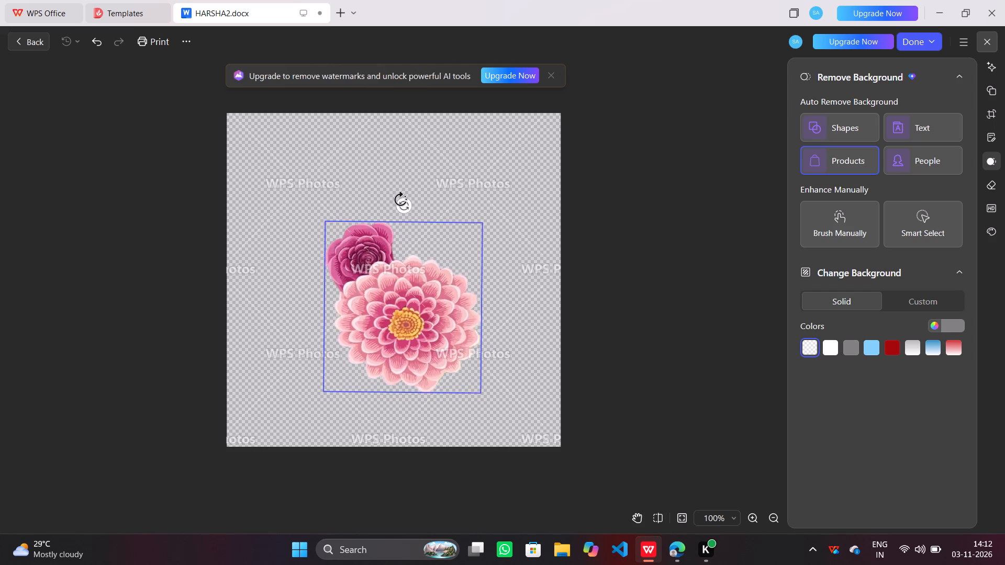
{"action": "right_click", "coordinate": [434, 256]}
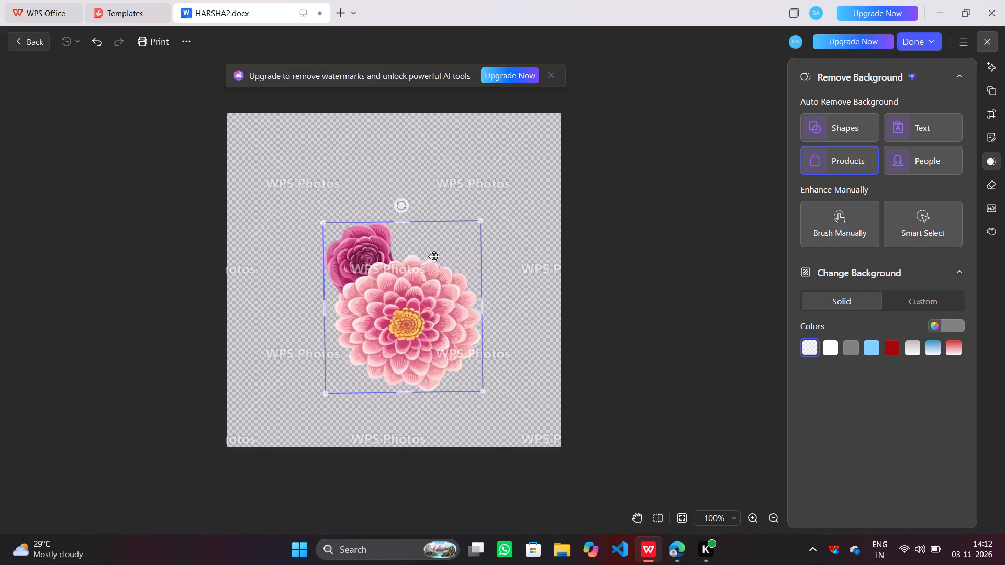
{"action": "right_click", "coordinate": [434, 256]}
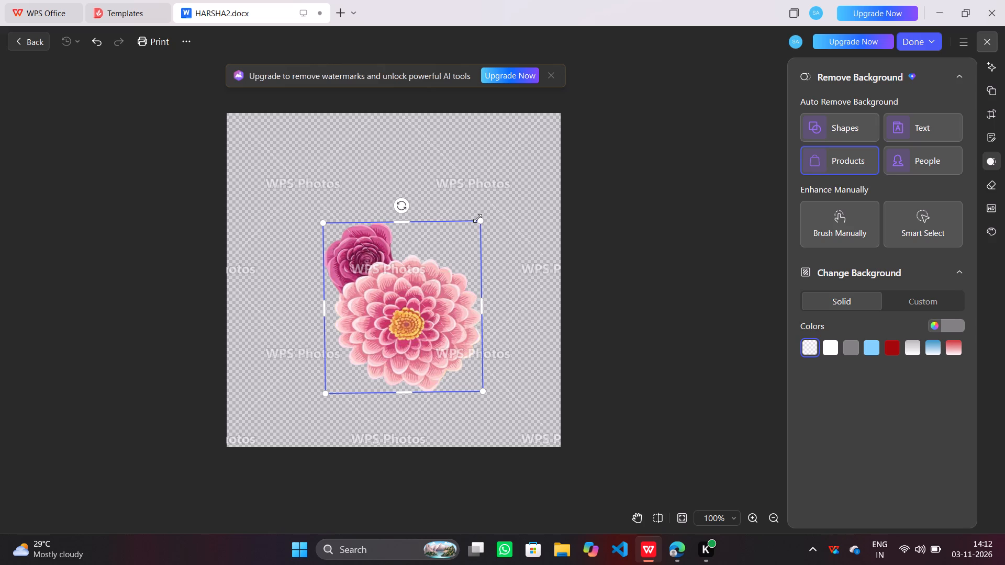
{"action": "right_click", "coordinate": [477, 218]}
{"action": "double_click", "coordinate": [445, 299]}
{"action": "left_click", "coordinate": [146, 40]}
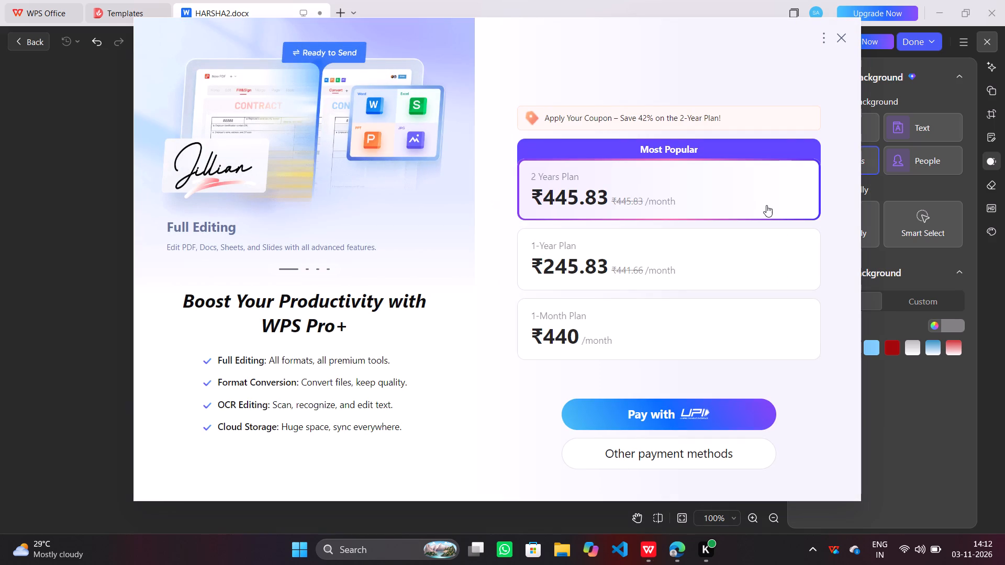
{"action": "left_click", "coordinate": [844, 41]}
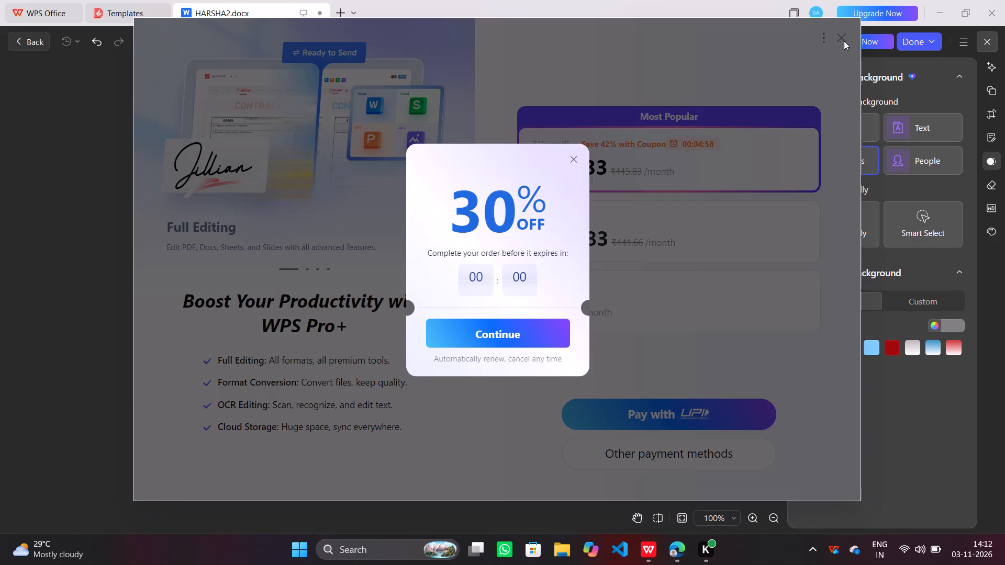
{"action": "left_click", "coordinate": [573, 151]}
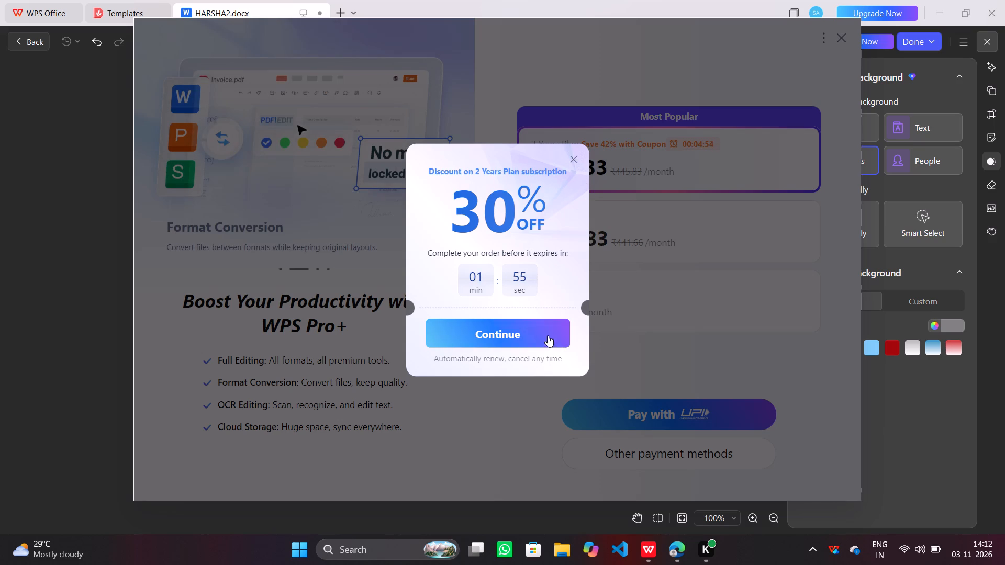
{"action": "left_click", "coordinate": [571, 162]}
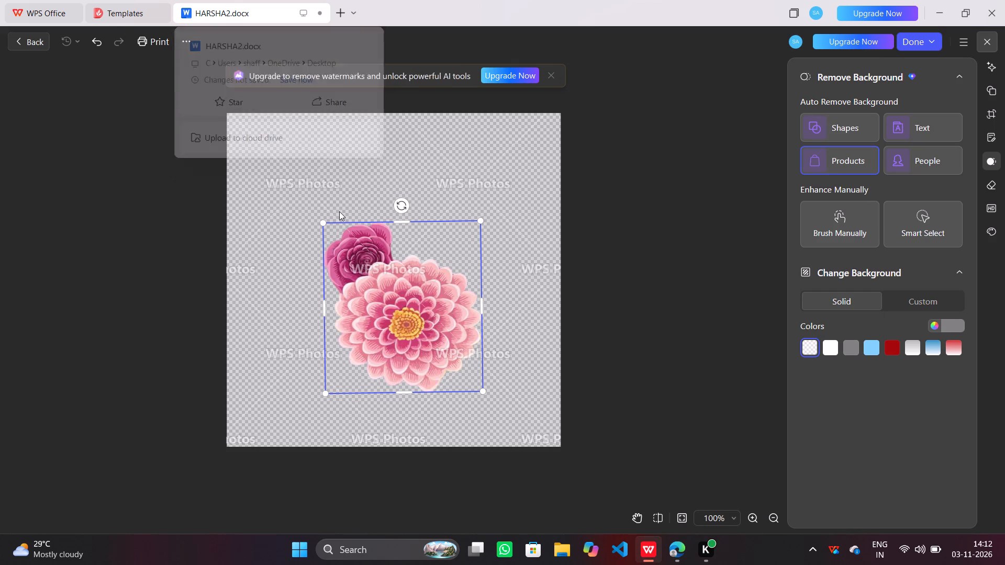
Enlarge the flower cutout proportionally toward the canvas's upper left, and pull its lower-right corner inward to shrink it slightly.
{"action": "left_click_drag", "start_coordinate": [321, 220], "coordinate": [283, 149]}
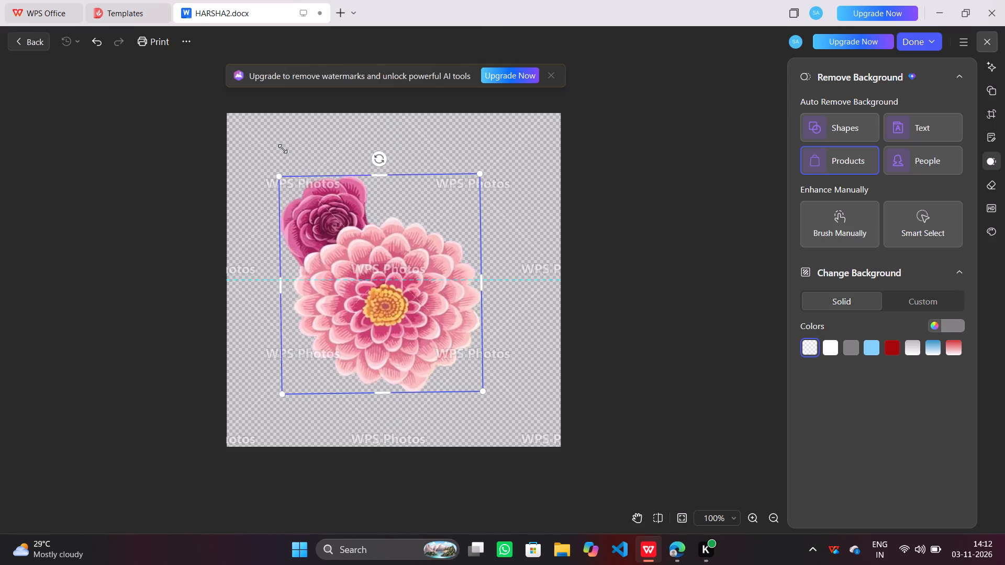
{"action": "left_click_drag", "start_coordinate": [283, 149], "coordinate": [337, 151]}
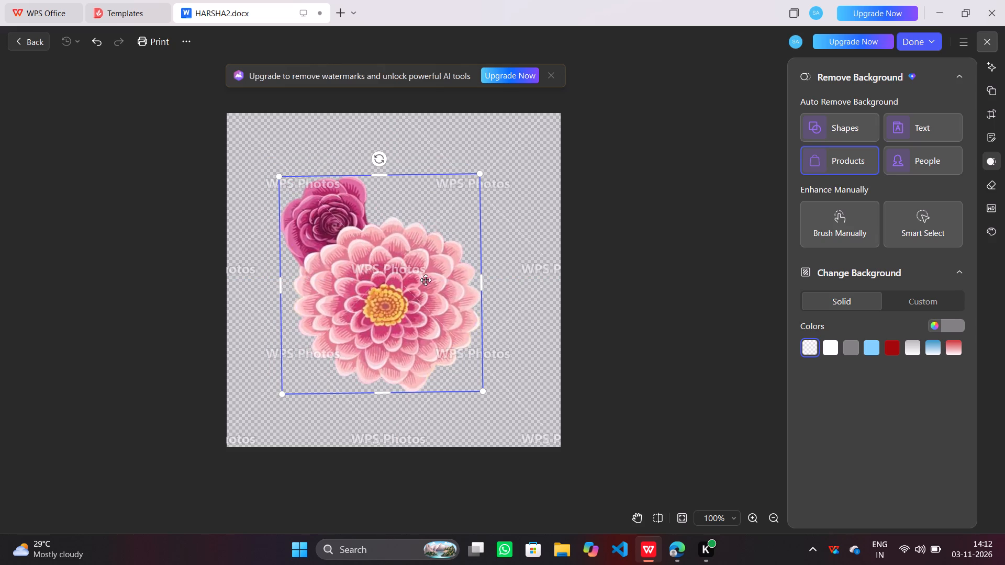
{"action": "left_click_drag", "start_coordinate": [487, 395], "coordinate": [459, 355]}
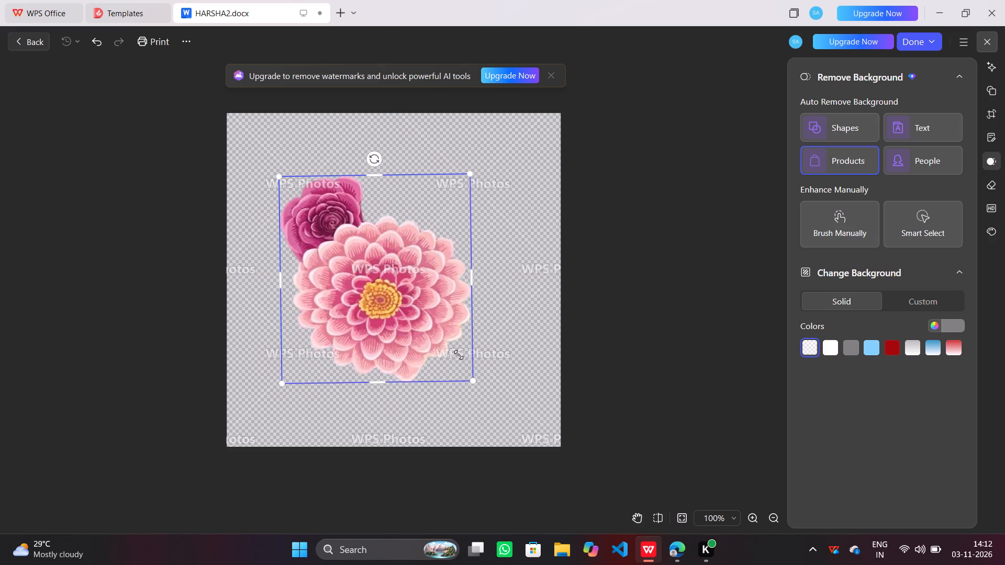
{"action": "left_click_drag", "start_coordinate": [459, 355], "coordinate": [433, 329]}
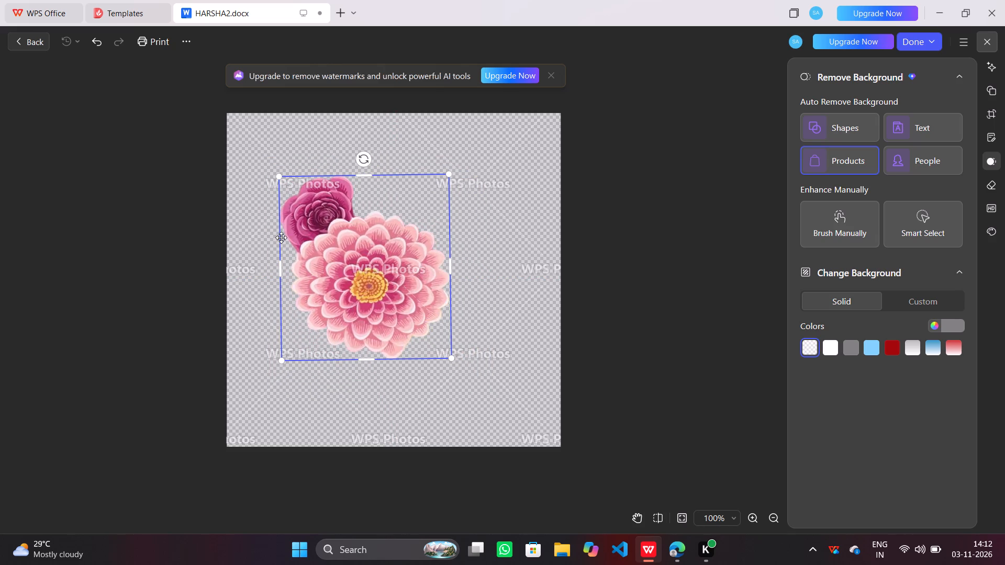
{"action": "right_click", "coordinate": [306, 261]}
{"action": "left_click", "coordinate": [264, 8]}
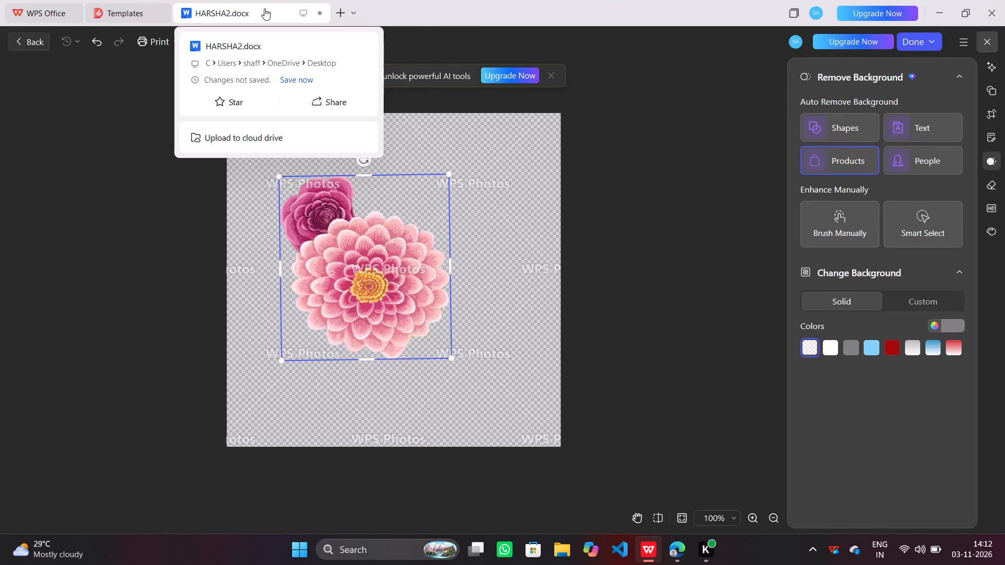
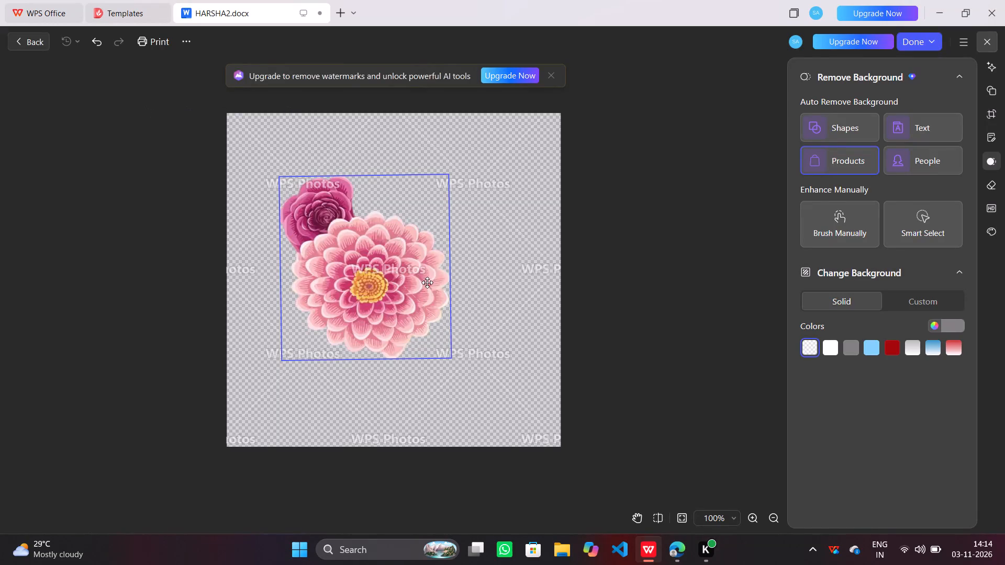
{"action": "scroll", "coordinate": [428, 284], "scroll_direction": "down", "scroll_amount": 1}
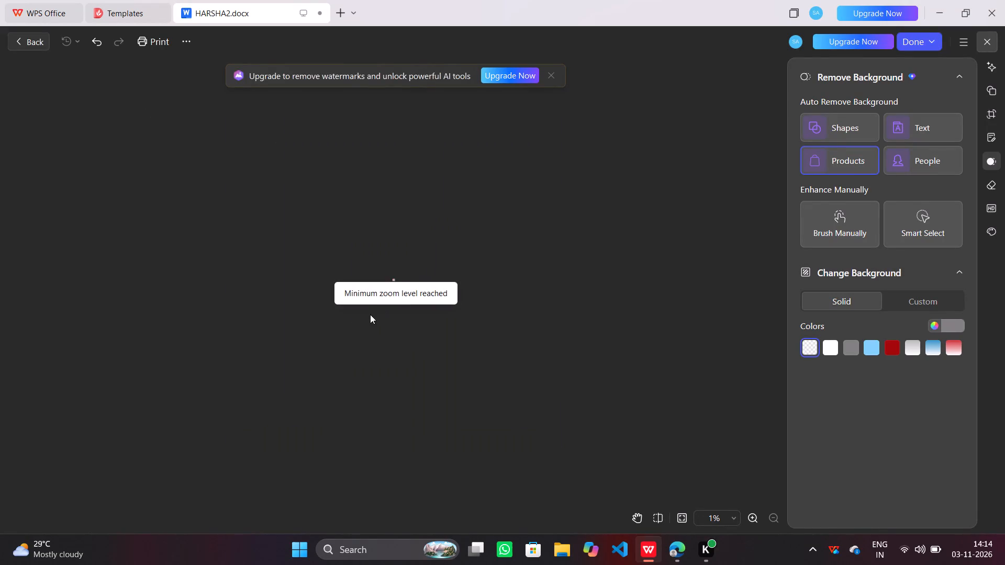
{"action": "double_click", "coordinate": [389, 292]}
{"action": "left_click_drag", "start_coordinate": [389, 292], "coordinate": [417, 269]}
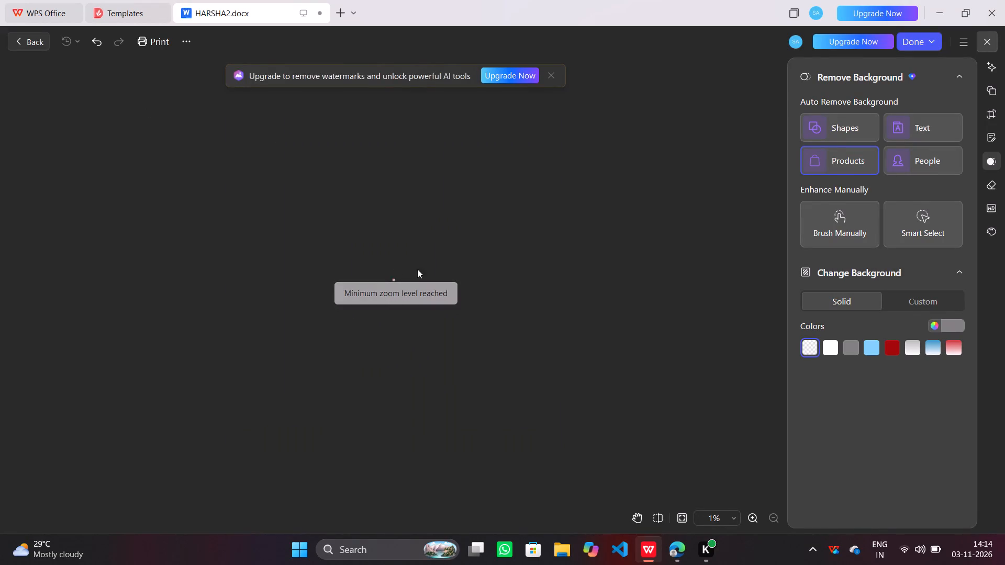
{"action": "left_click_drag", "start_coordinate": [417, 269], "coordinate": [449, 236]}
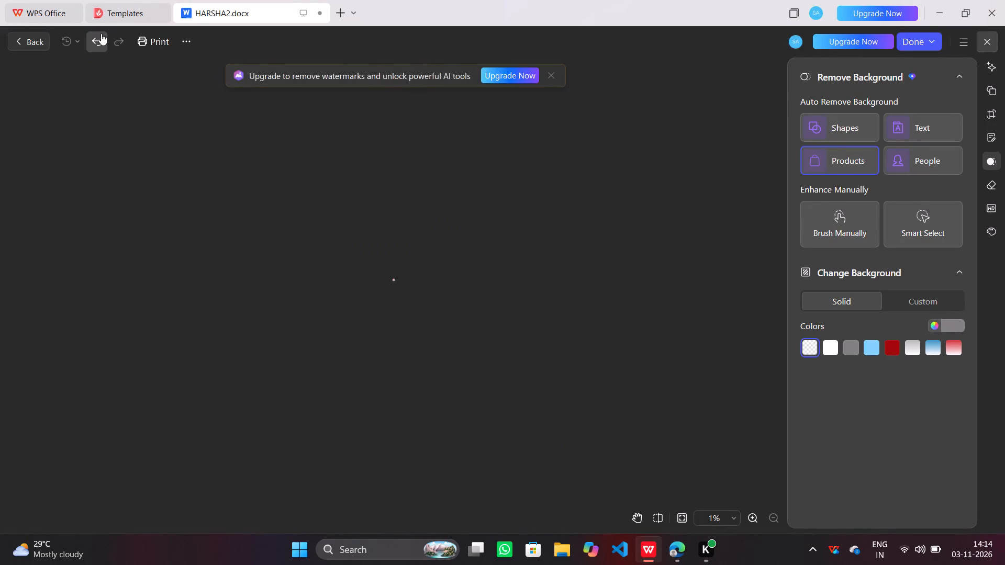
Undo the recent rotation and resizing edits on the flower cutout until its frame is upright again.
{"action": "left_click", "coordinate": [101, 33]}
{"action": "triple_click", "coordinate": [101, 33]}
{"action": "double_click", "coordinate": [101, 33]}
{"action": "left_click_drag", "start_coordinate": [101, 33], "coordinate": [379, 223]}
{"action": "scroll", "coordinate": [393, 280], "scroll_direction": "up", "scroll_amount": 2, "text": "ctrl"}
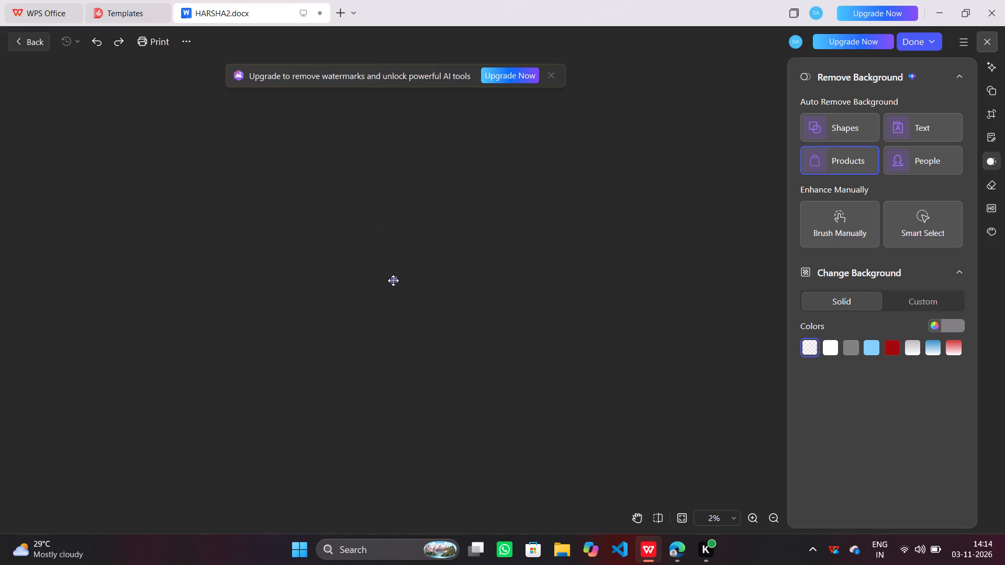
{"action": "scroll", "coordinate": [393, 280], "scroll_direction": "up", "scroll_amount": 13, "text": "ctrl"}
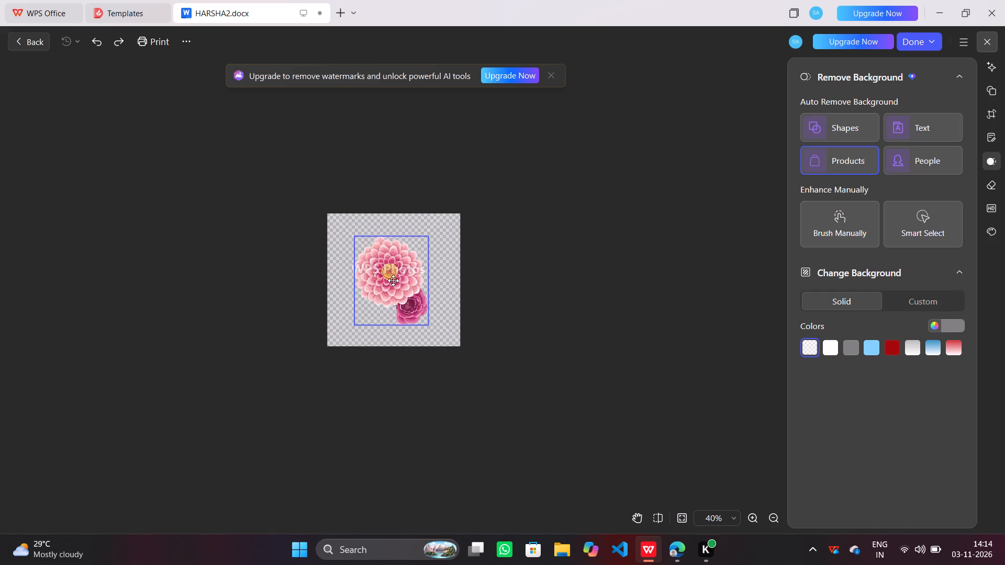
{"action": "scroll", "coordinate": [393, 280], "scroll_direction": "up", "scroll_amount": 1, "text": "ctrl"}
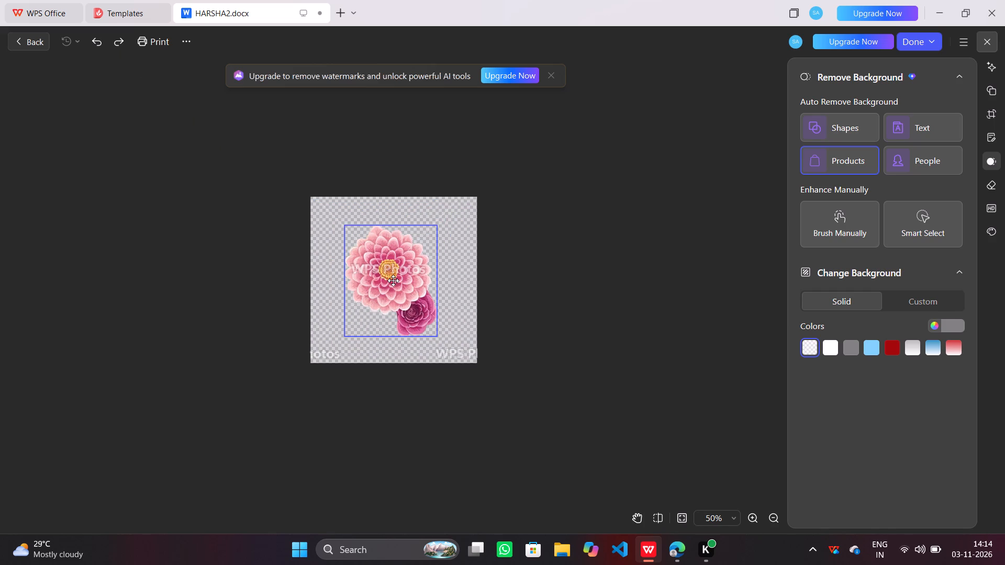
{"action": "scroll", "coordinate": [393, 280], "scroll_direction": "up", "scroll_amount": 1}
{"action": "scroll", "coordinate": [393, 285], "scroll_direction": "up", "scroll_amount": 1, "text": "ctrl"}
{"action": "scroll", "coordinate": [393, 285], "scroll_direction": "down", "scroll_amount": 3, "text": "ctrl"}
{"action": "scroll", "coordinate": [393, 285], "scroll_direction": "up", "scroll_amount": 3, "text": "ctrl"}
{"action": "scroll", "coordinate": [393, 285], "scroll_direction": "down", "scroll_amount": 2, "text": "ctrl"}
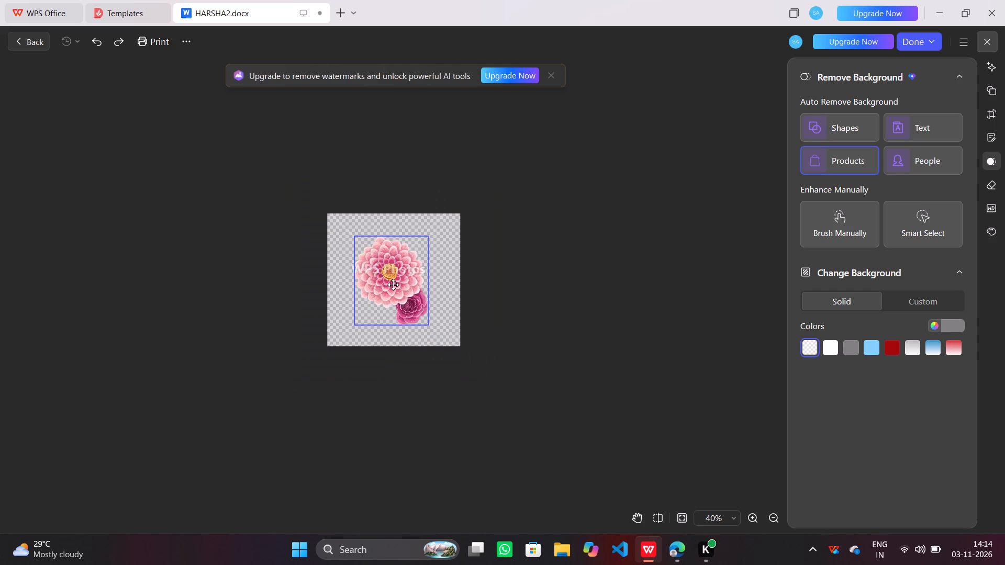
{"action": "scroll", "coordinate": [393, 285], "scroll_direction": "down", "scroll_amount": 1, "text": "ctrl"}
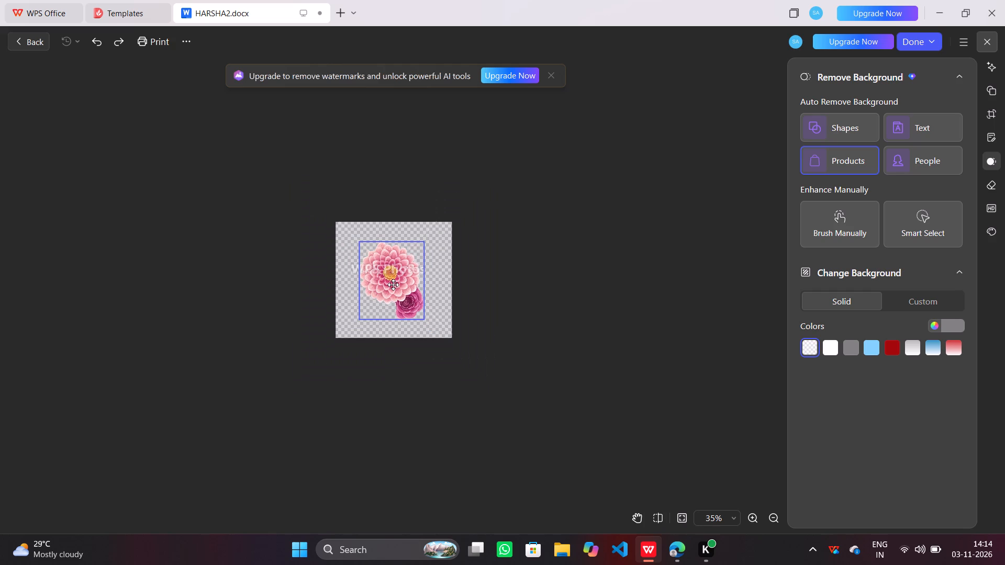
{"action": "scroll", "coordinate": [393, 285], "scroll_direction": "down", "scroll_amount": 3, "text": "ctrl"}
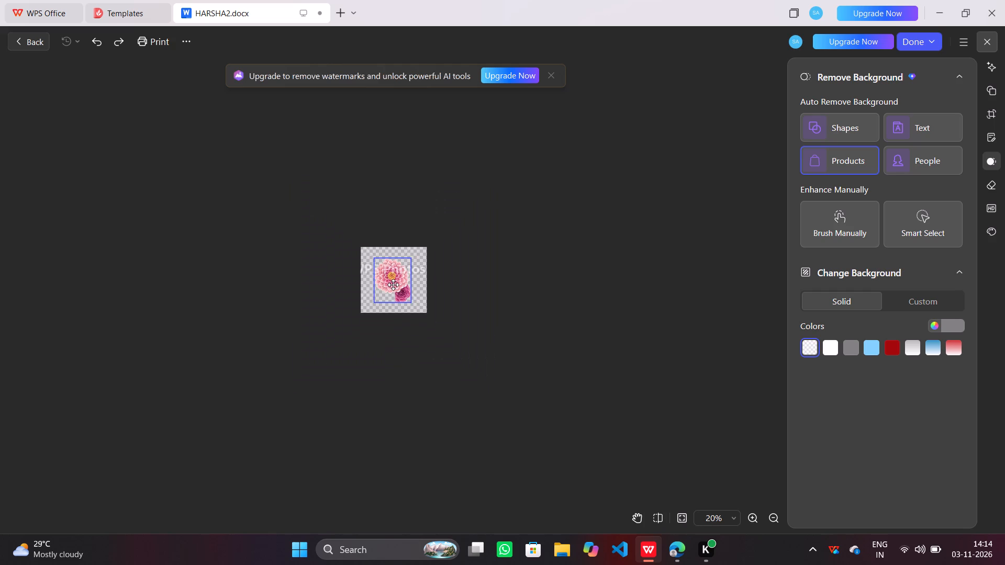
Shrink the flower cutout proportionally toward its lower-left corner to roughly half its size.
{"action": "scroll", "coordinate": [393, 285], "scroll_direction": "up", "scroll_amount": 10, "text": "ctrl"}
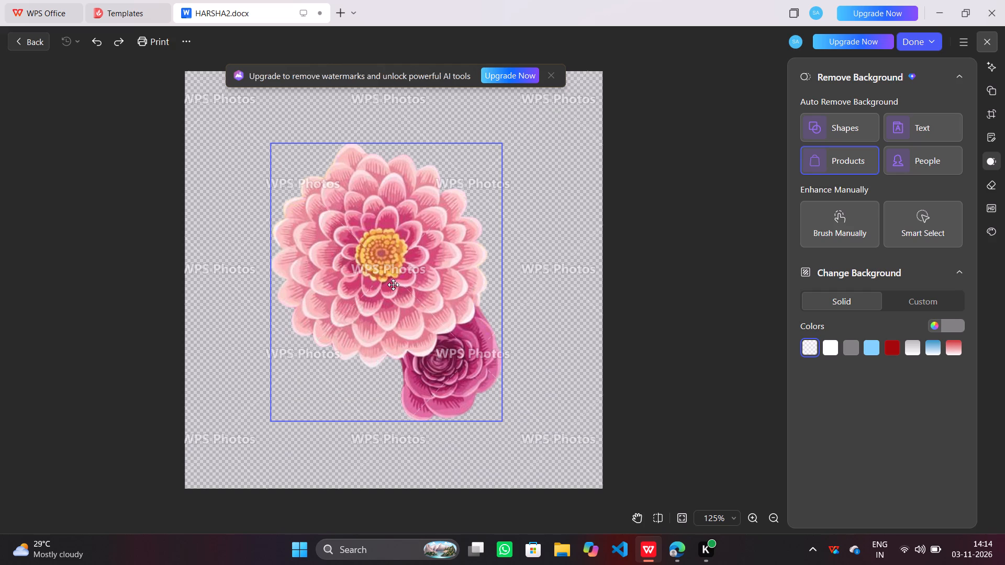
{"action": "right_click", "coordinate": [393, 285]}
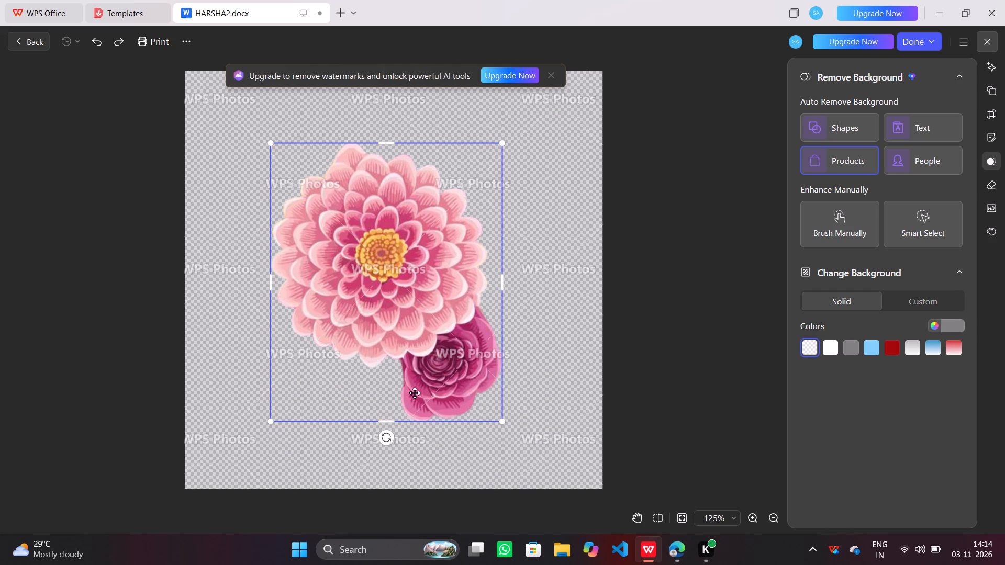
{"action": "right_click", "coordinate": [434, 337]}
{"action": "left_click", "coordinate": [434, 337]}
{"action": "left_click_drag", "start_coordinate": [501, 142], "coordinate": [411, 262]}
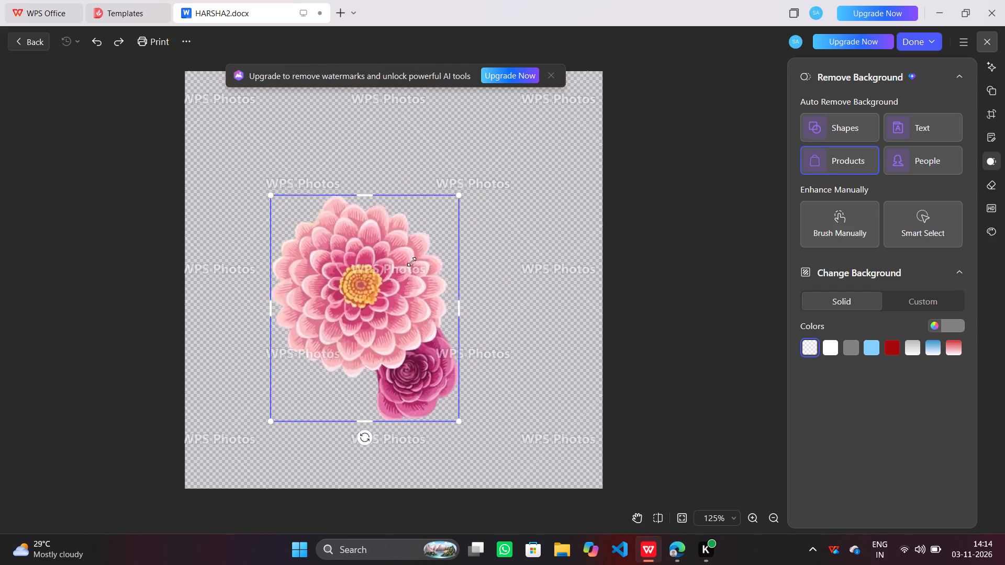
{"action": "left_click_drag", "start_coordinate": [411, 262], "coordinate": [330, 355]}
{"action": "left_click", "coordinate": [349, 309]}
Rotate the flower cutout clockwise by about 70 degrees so the small dark flower sits at its lower left.
{"action": "scroll", "coordinate": [349, 309], "scroll_direction": "down", "scroll_amount": 1}
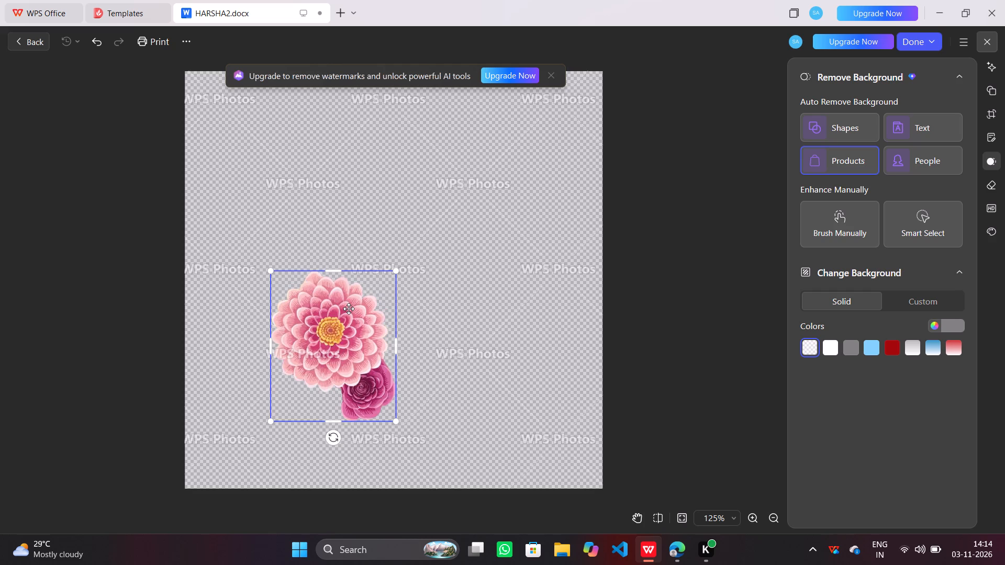
{"action": "scroll", "coordinate": [349, 309], "scroll_direction": "down", "scroll_amount": 1}
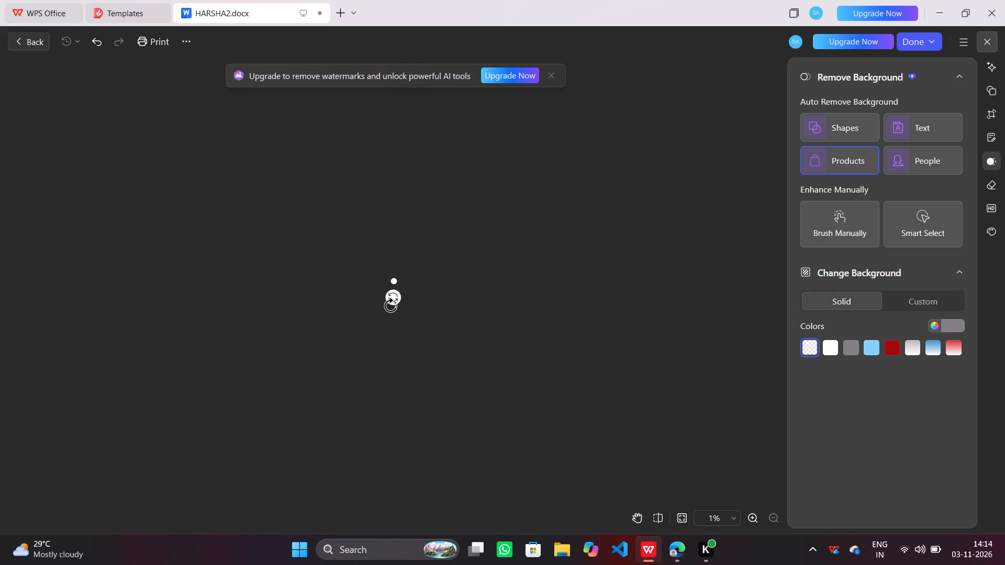
{"action": "left_click_drag", "start_coordinate": [390, 296], "coordinate": [384, 282]}
{"action": "scroll", "coordinate": [384, 282], "scroll_direction": "up", "scroll_amount": 20, "text": "ctrl"}
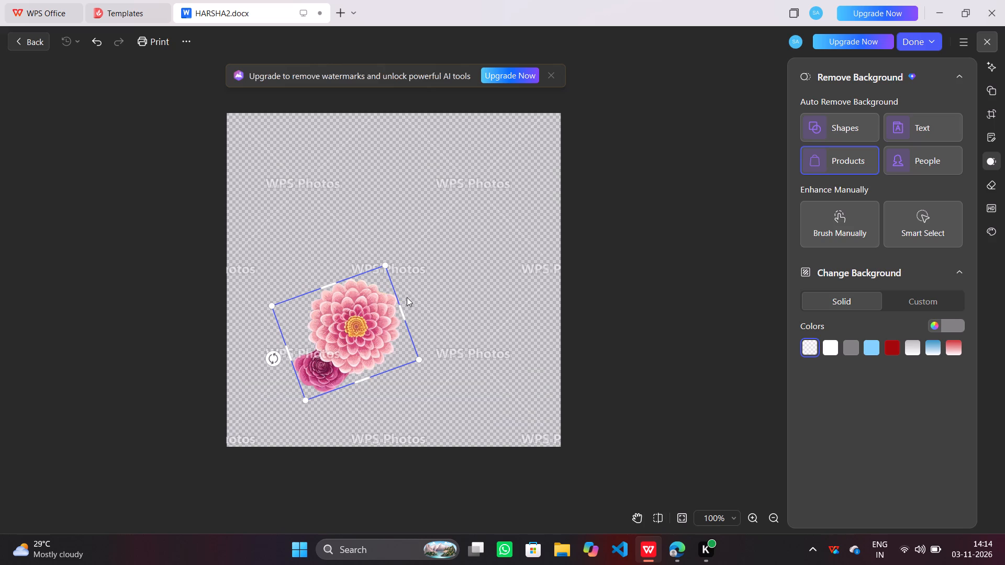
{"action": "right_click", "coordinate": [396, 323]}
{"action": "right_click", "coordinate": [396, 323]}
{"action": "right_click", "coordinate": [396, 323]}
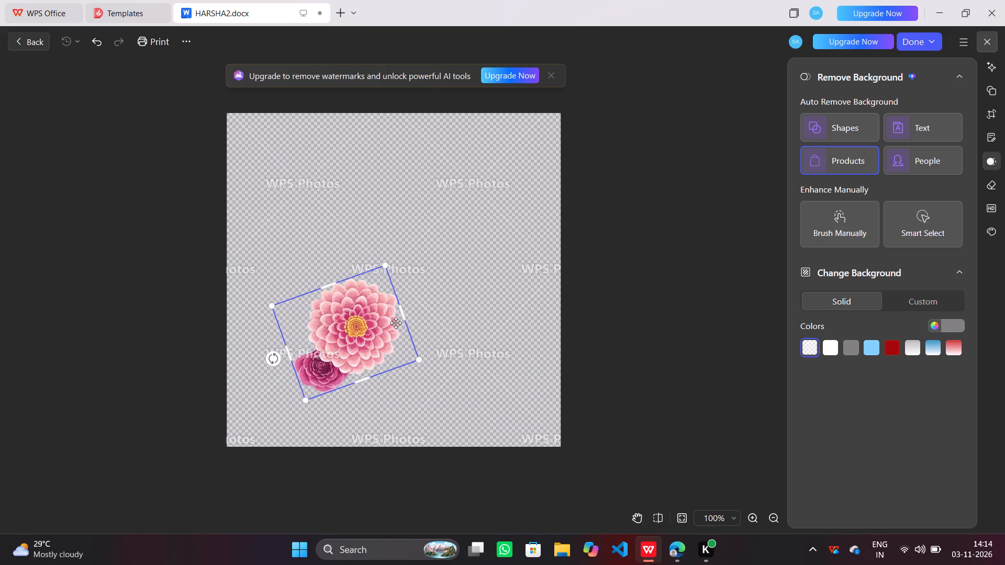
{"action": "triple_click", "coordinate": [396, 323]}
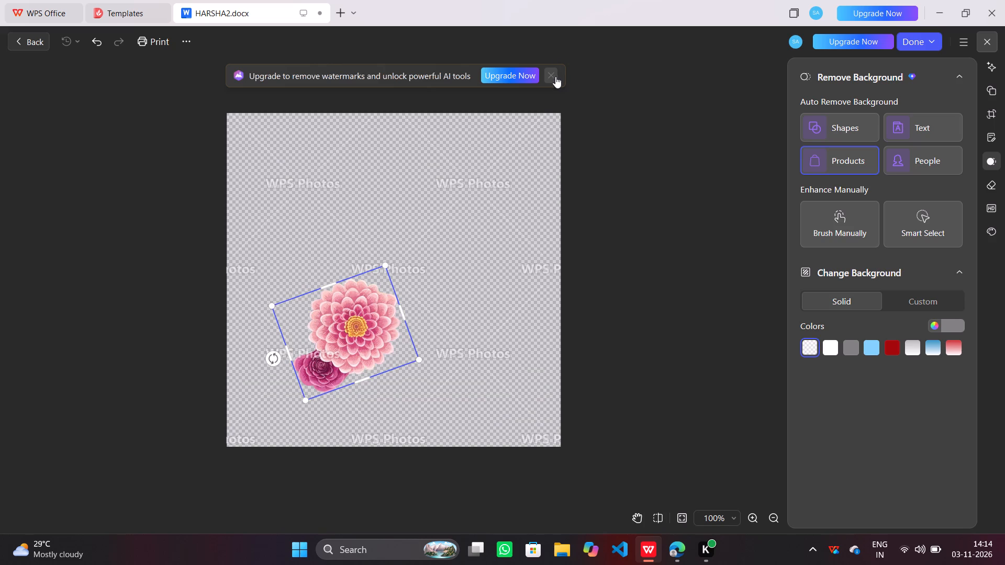
Dismiss the upgrade banner above the canvas.
{"action": "left_click", "coordinate": [554, 78]}
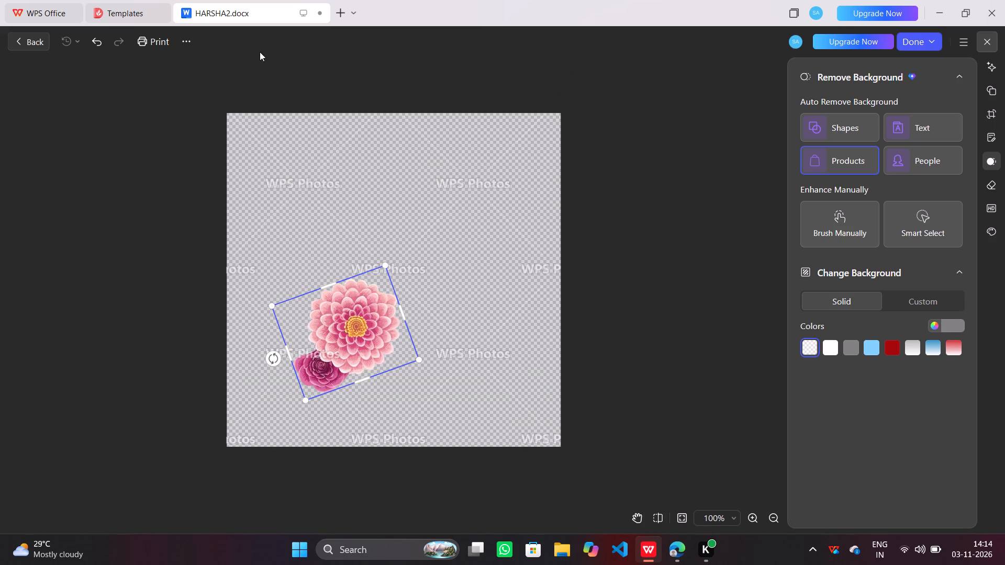
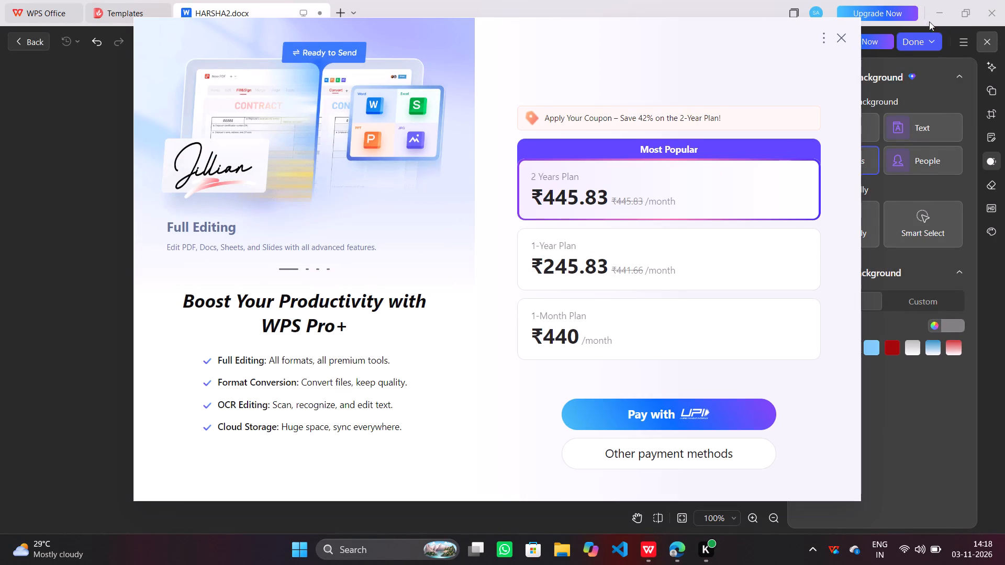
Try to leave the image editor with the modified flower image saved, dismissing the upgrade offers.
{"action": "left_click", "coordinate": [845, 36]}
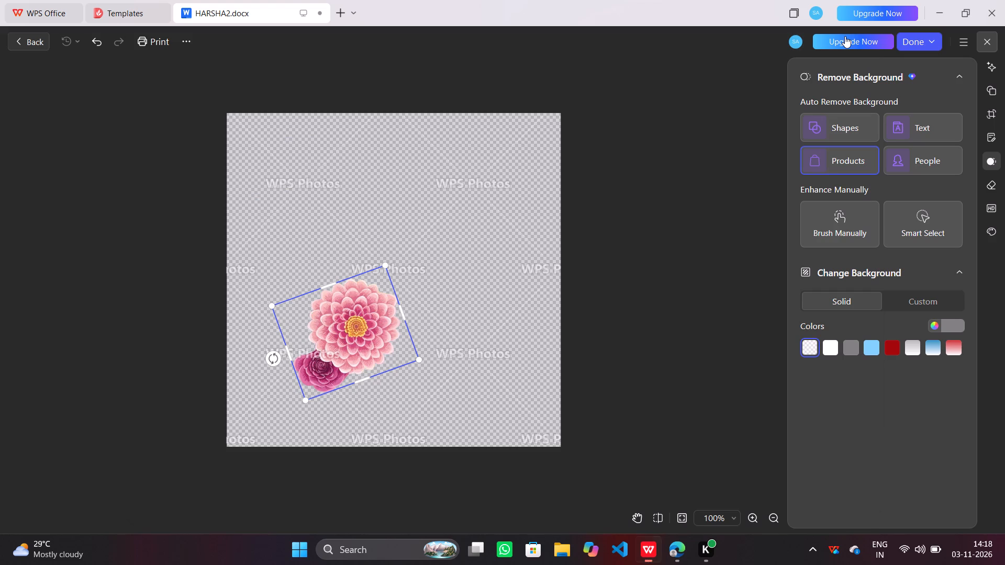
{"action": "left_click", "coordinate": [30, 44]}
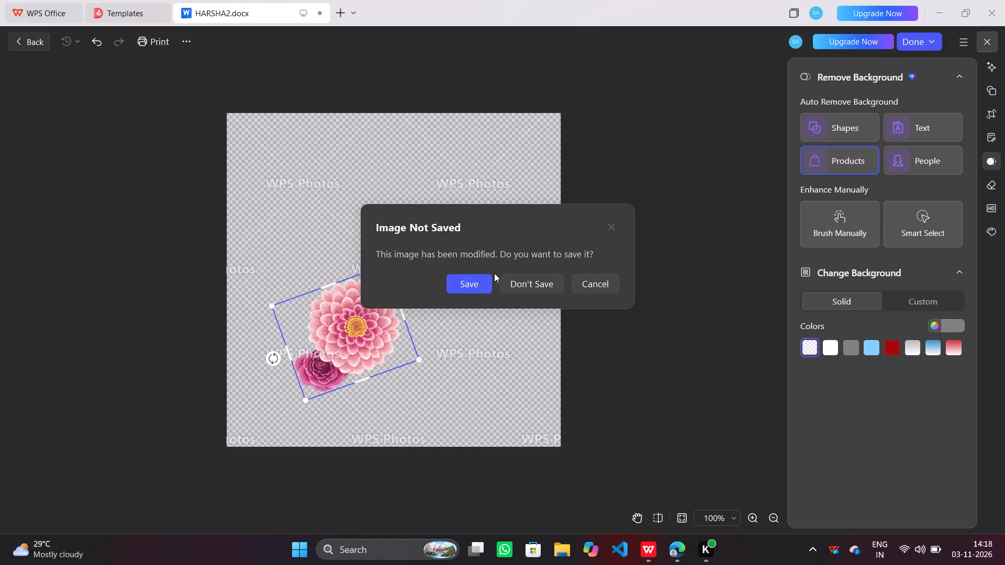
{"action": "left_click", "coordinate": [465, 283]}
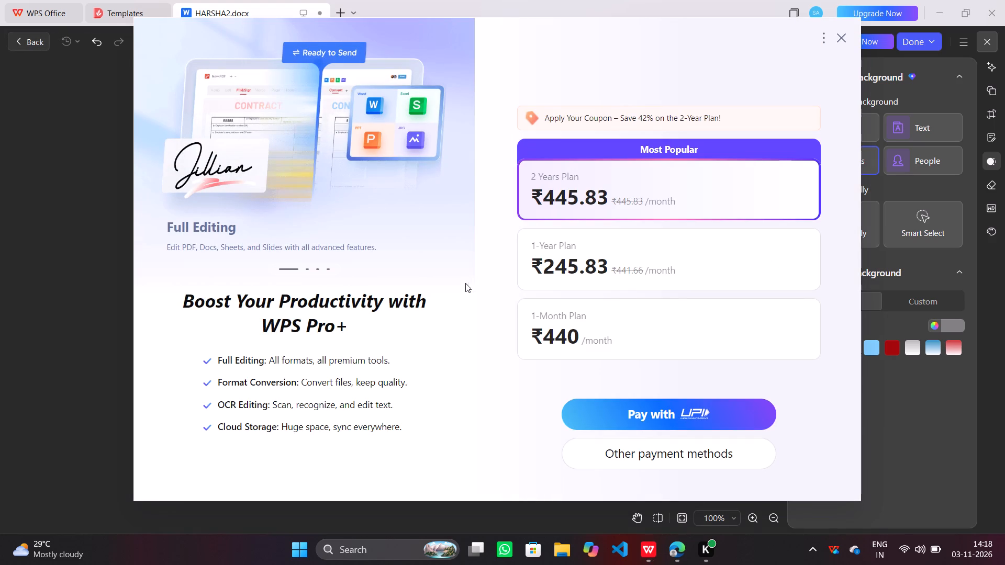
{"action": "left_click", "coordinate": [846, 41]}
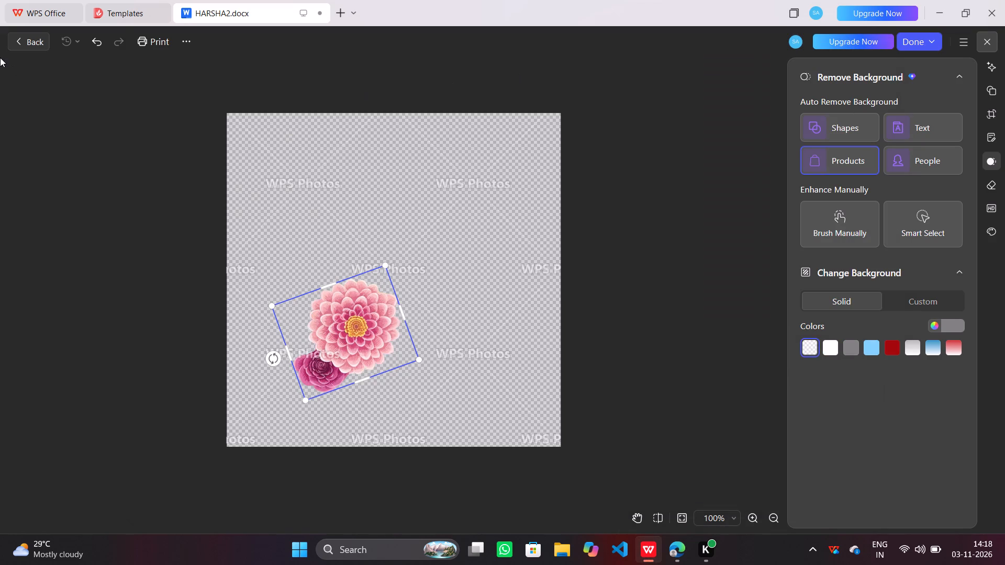
Leave the image editor without saving the modified flower image and close the picture preview to return to the document.
{"action": "left_click", "coordinate": [23, 38]}
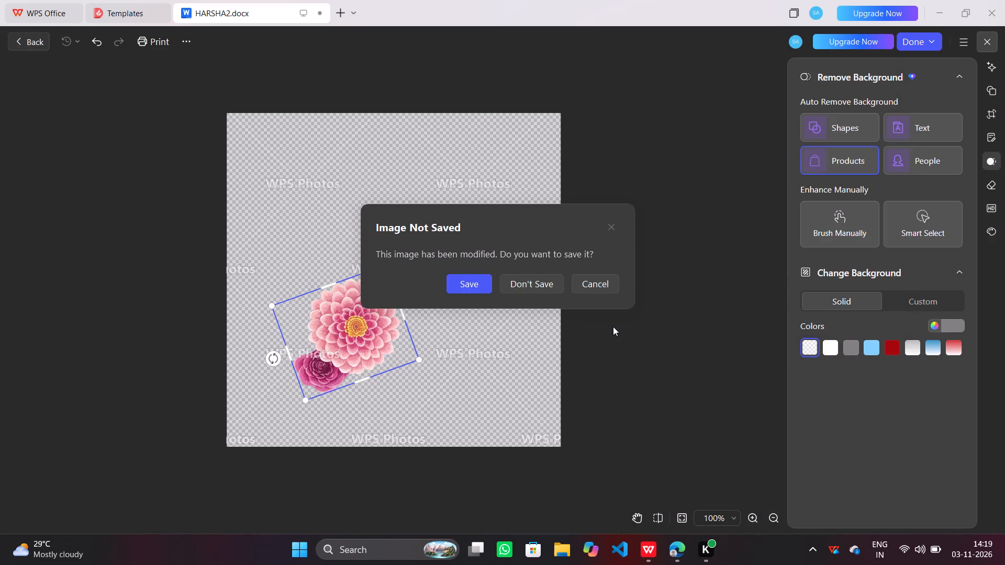
{"action": "left_click", "coordinate": [527, 286]}
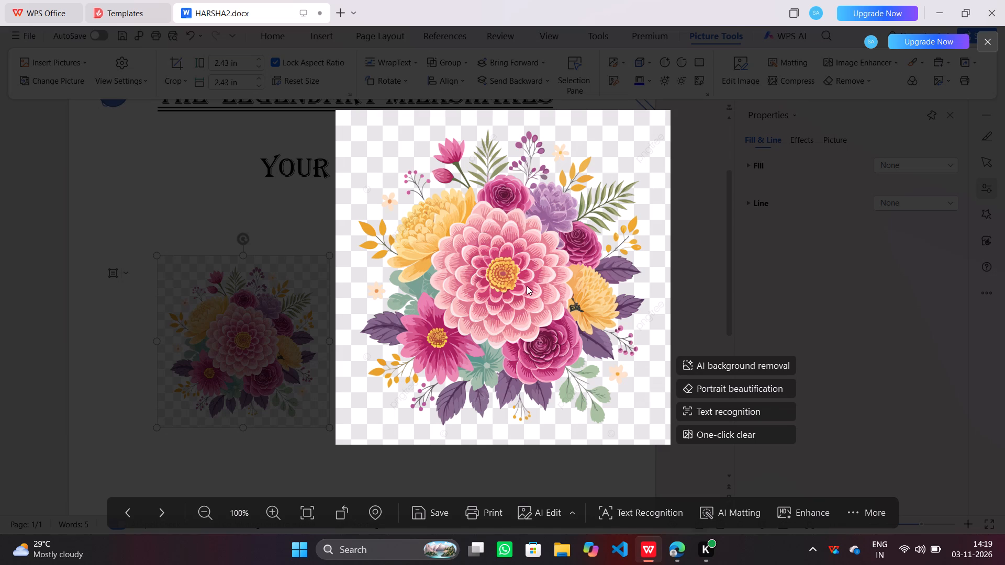
{"action": "left_click", "coordinate": [735, 270]}
{"action": "left_click", "coordinate": [735, 270]}
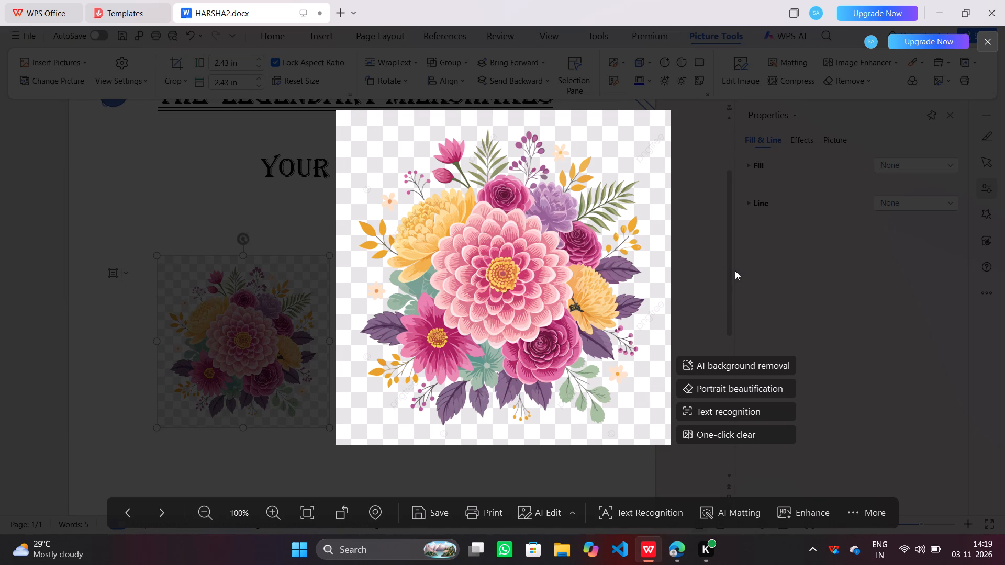
{"action": "left_click", "coordinate": [735, 270]}
{"action": "left_click", "coordinate": [735, 270]}
{"action": "left_click_drag", "start_coordinate": [735, 270], "coordinate": [785, 325]}
{"action": "left_click", "coordinate": [789, 329]}
{"action": "left_click", "coordinate": [252, 250]}
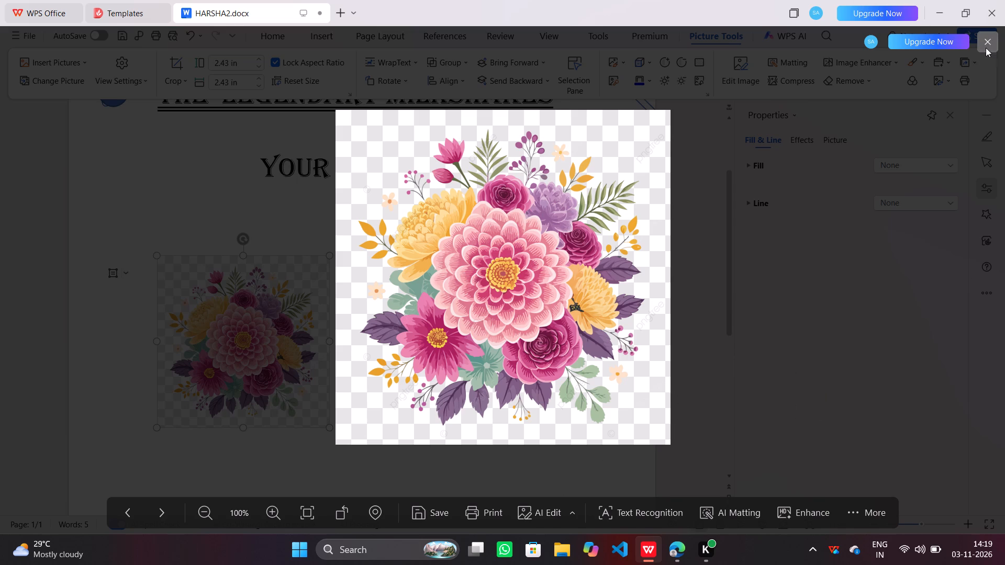
{"action": "left_click", "coordinate": [986, 48]}
Enlarge the floral picture proportionally from its lower-right corner to about 4.68 in square.
{"action": "scroll", "coordinate": [678, 195], "scroll_direction": "up", "scroll_amount": 1}
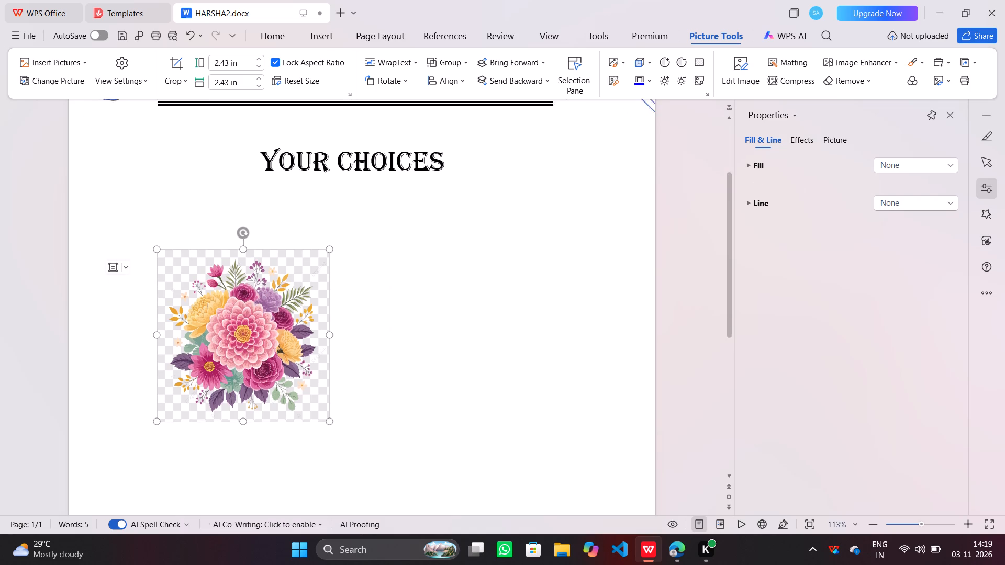
{"action": "scroll", "coordinate": [678, 195], "scroll_direction": "up", "scroll_amount": 2}
{"action": "scroll", "coordinate": [678, 195], "scroll_direction": "down", "scroll_amount": 2}
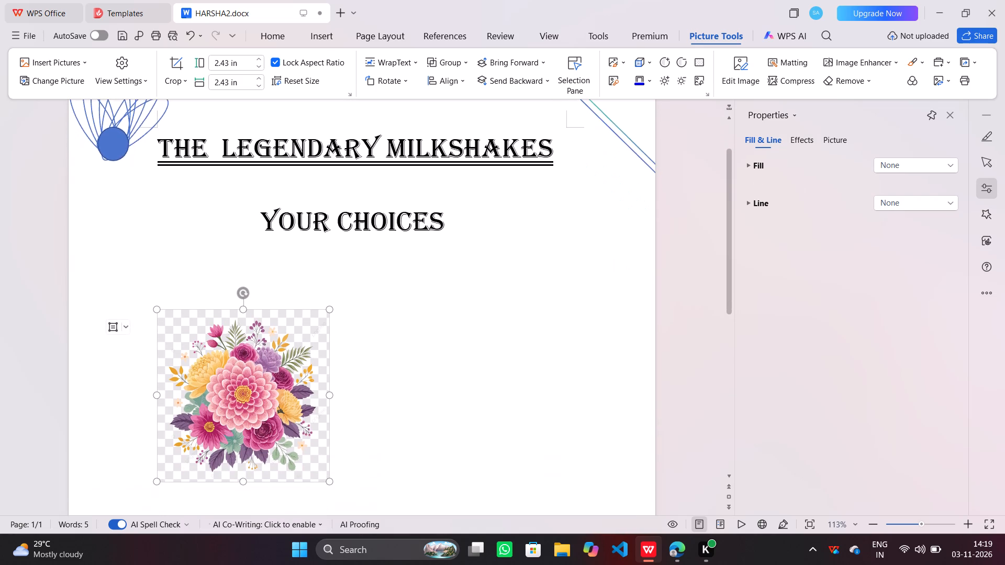
{"action": "scroll", "coordinate": [678, 195], "scroll_direction": "down", "scroll_amount": 3}
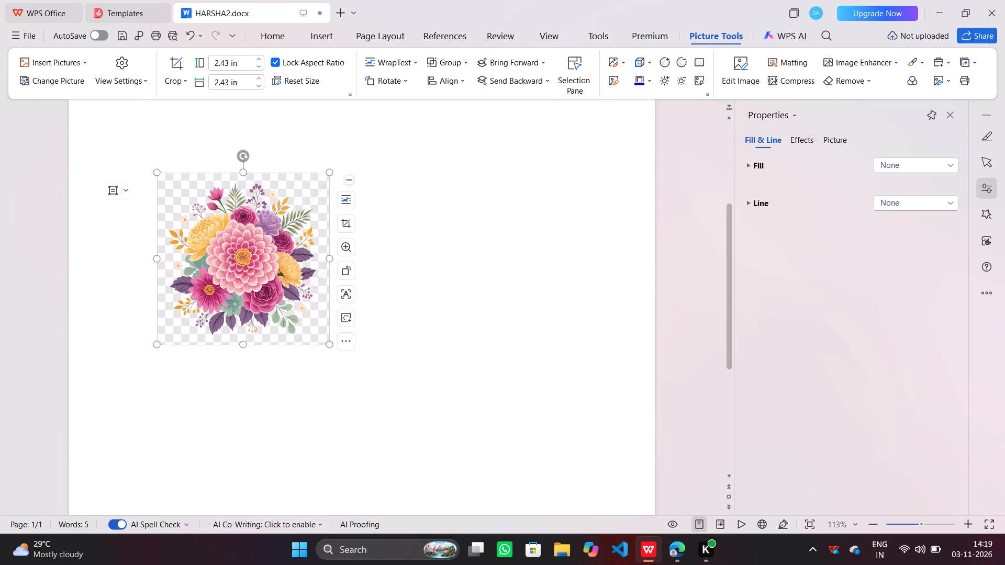
{"action": "left_click_drag", "start_coordinate": [327, 344], "coordinate": [421, 401]}
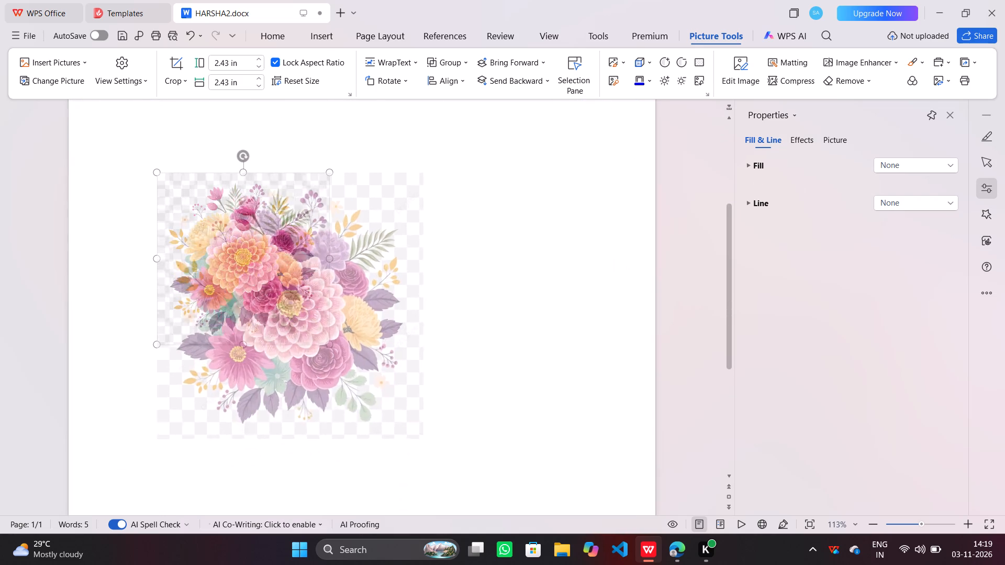
{"action": "left_click_drag", "start_coordinate": [421, 401], "coordinate": [487, 427]}
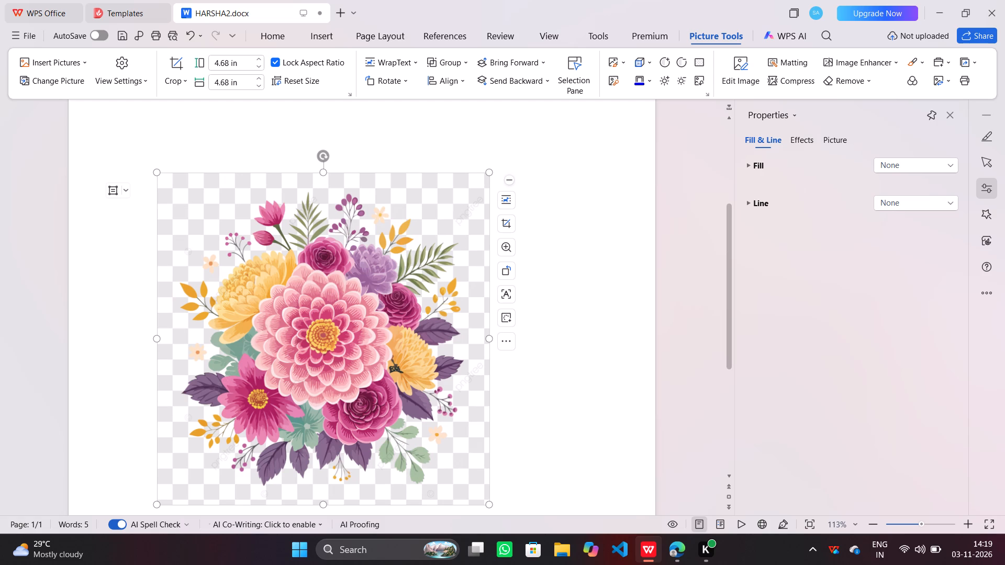
Shrink the floral picture proportionally from its upper-left corner to about 2.54 in square.
{"action": "left_click_drag", "start_coordinate": [158, 172], "coordinate": [340, 178]}
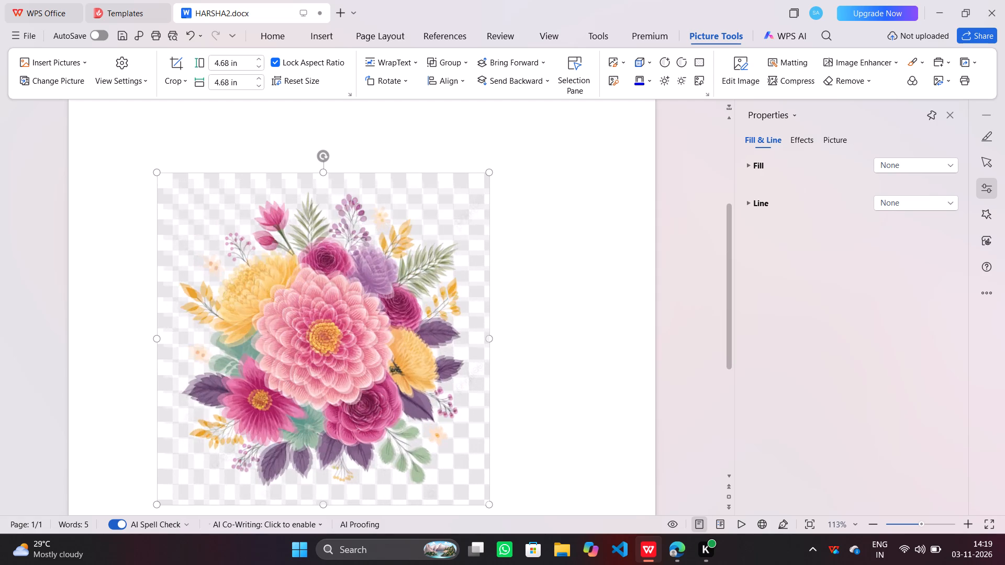
{"action": "left_click_drag", "start_coordinate": [340, 178], "coordinate": [467, 324]}
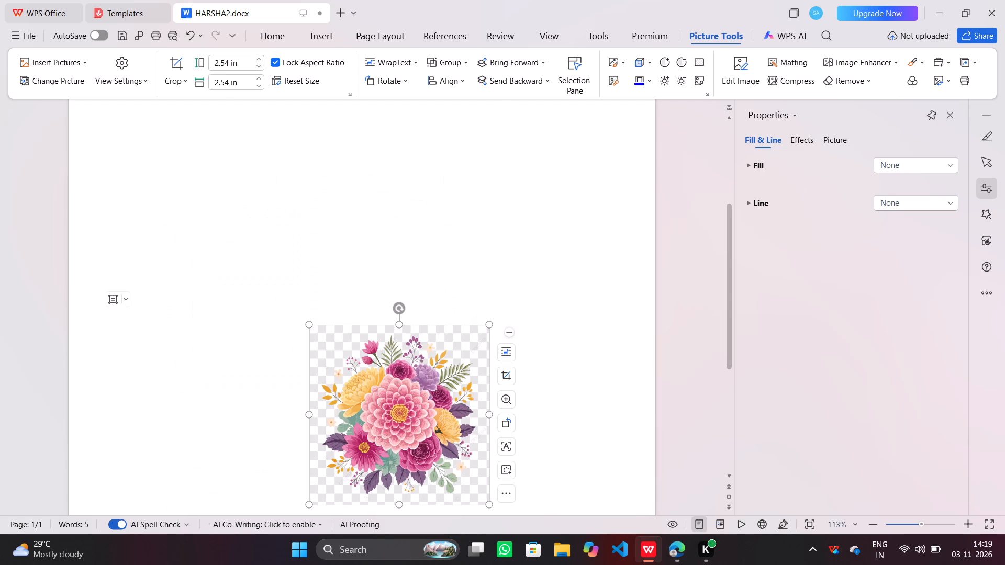
Narrow the floral picture from its left edge to about 1.43 in wide, keeping its height.
{"action": "left_click_drag", "start_coordinate": [309, 412], "coordinate": [583, 410]}
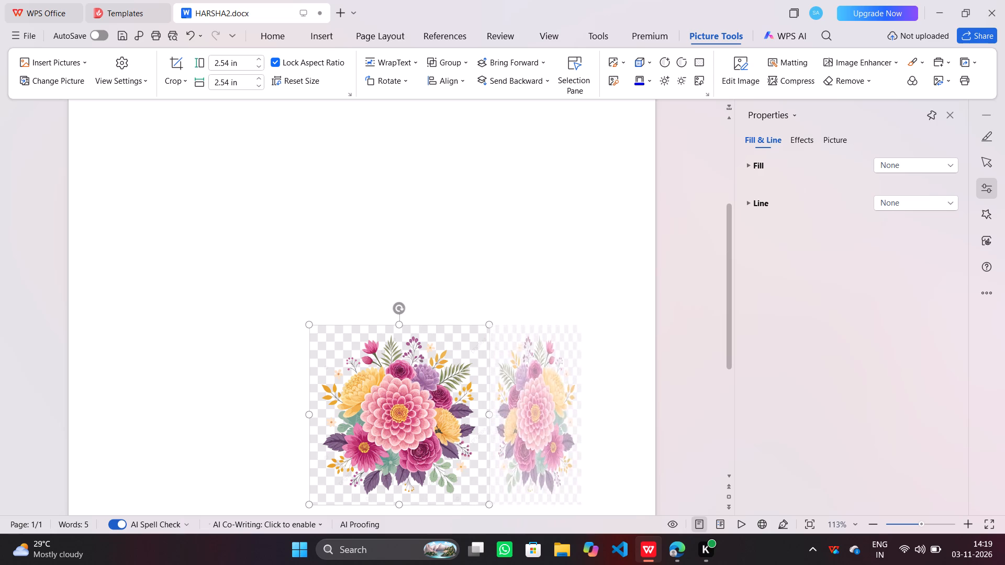
{"action": "left_click_drag", "start_coordinate": [583, 410], "coordinate": [808, 410]}
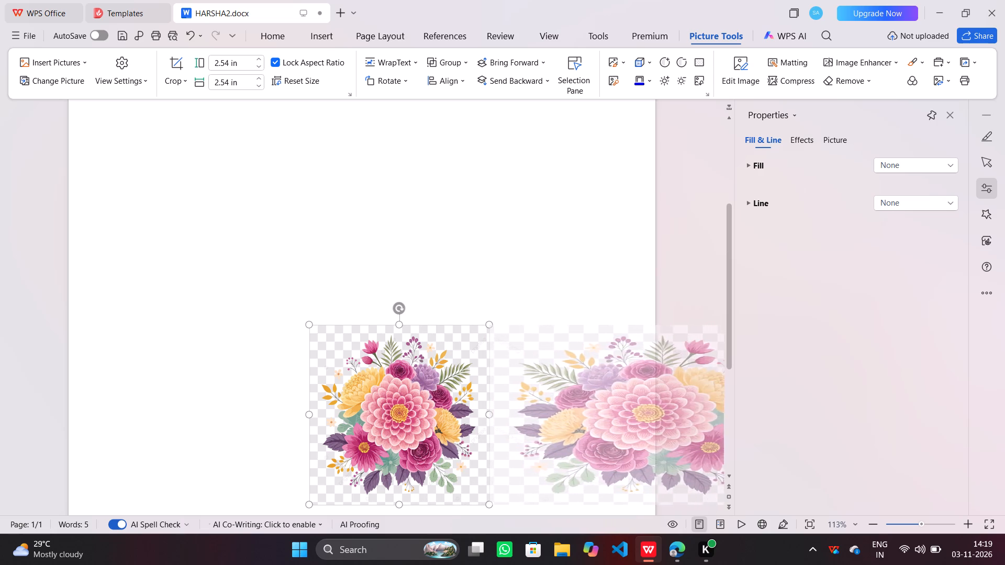
{"action": "left_click_drag", "start_coordinate": [808, 410], "coordinate": [388, 380]}
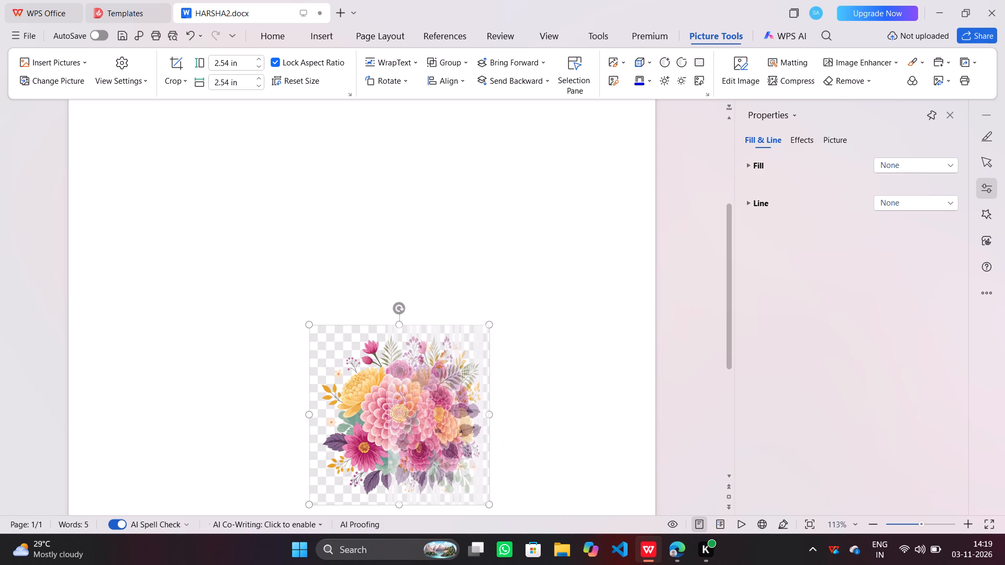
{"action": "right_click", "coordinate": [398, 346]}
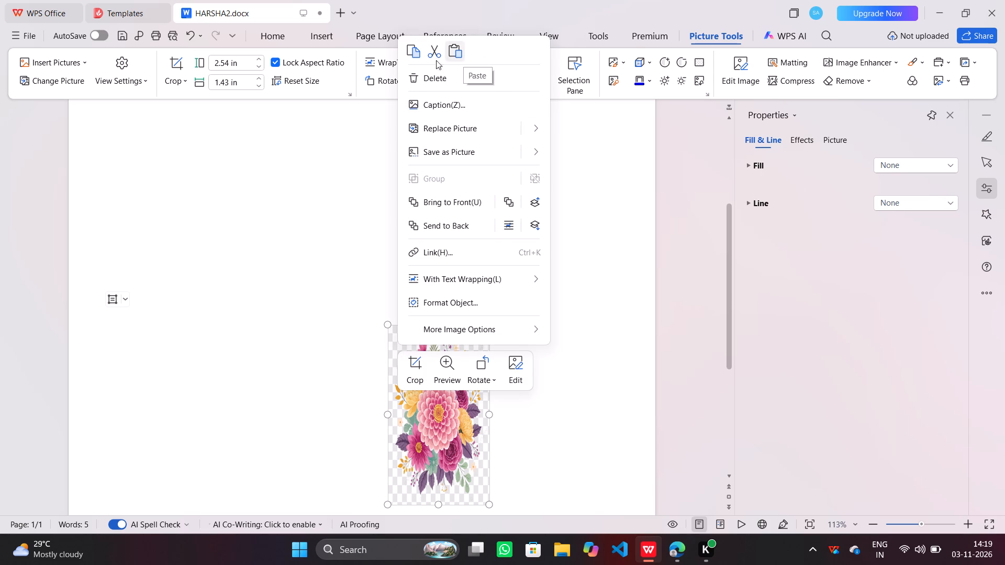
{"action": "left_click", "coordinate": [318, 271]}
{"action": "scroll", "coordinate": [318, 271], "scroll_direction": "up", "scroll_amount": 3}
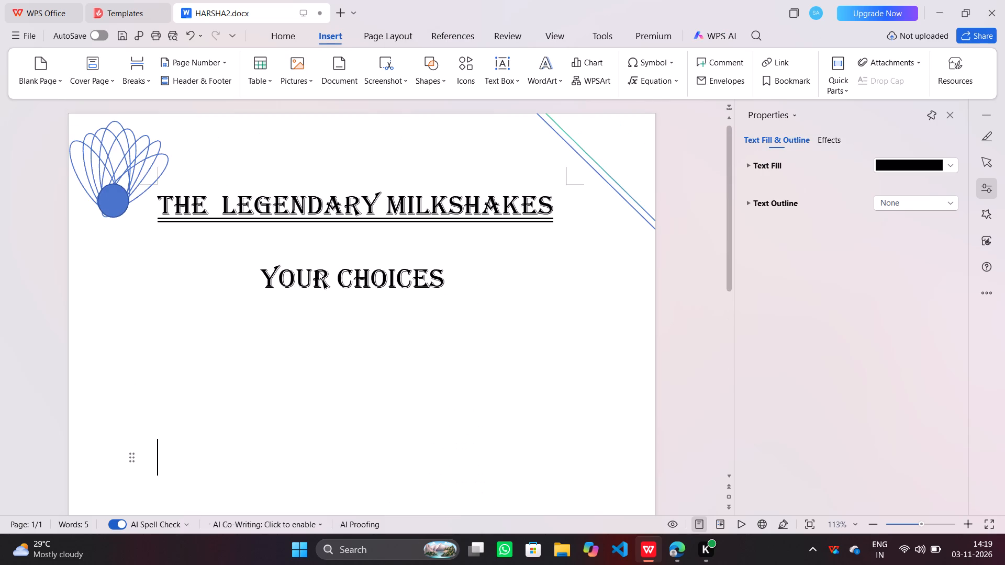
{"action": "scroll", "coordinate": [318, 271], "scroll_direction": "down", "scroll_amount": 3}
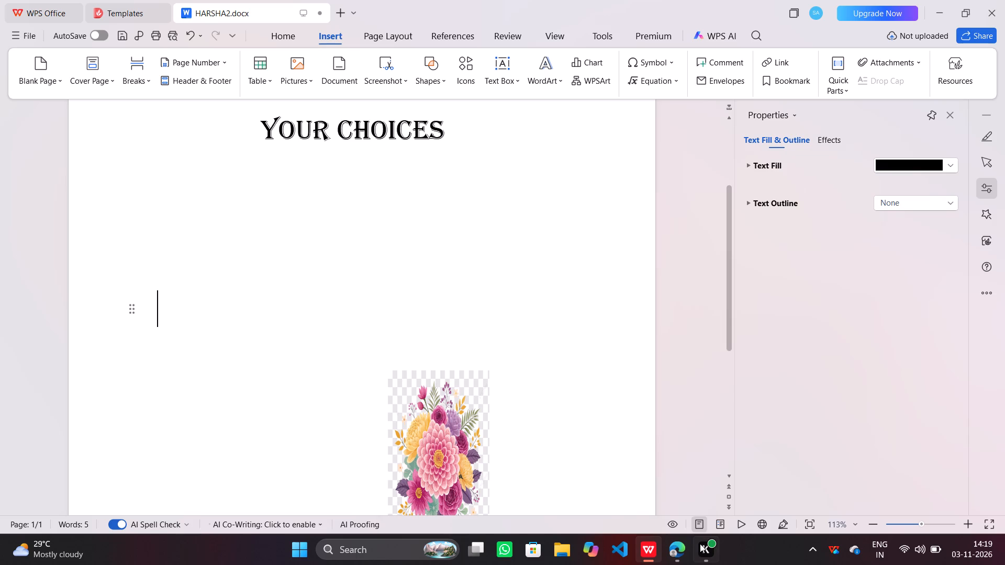
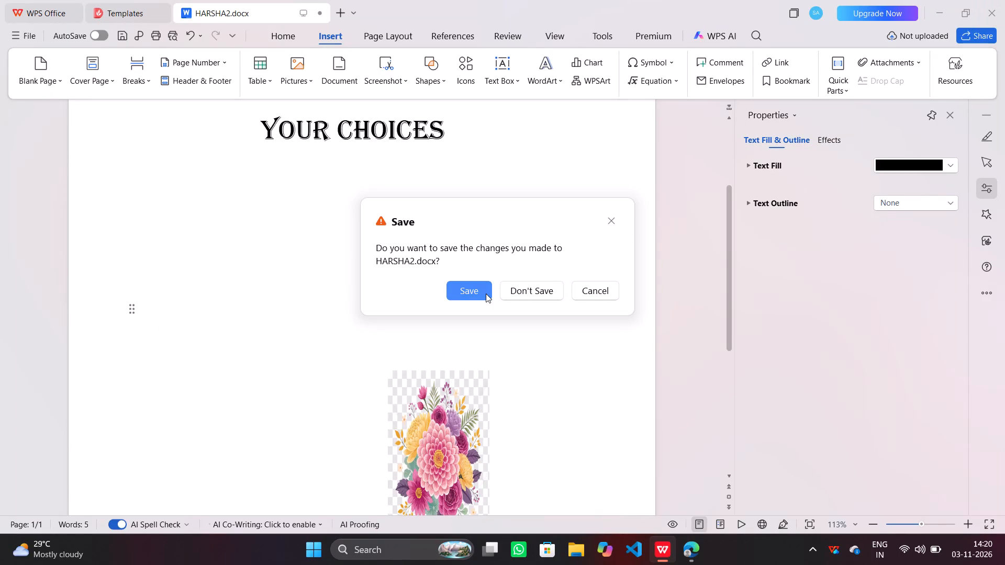
Close HARSHA2.docx without saving its changes, and close the browser window showing the flower image results.
{"action": "left_click", "coordinate": [513, 297]}
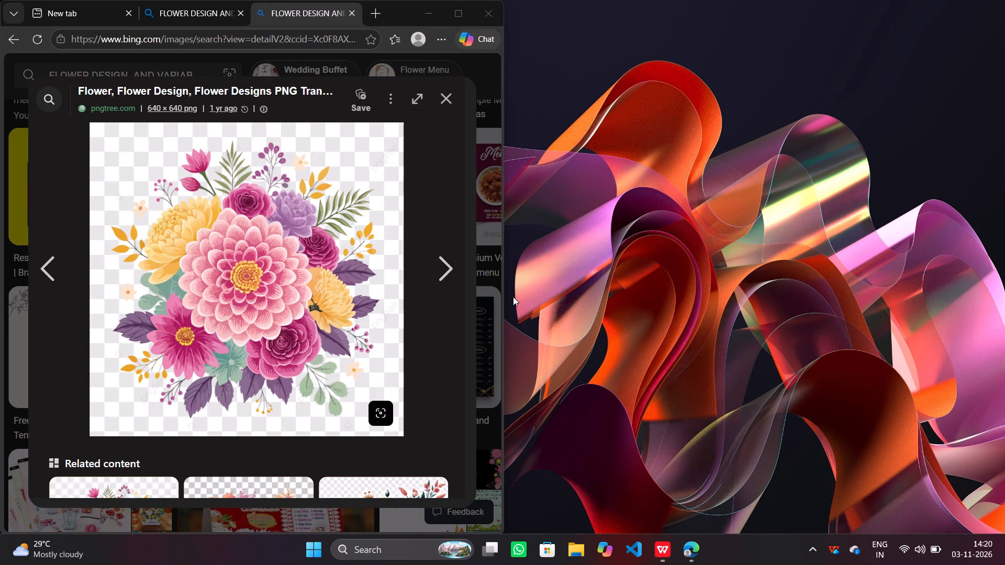
{"action": "left_click", "coordinate": [490, 18]}
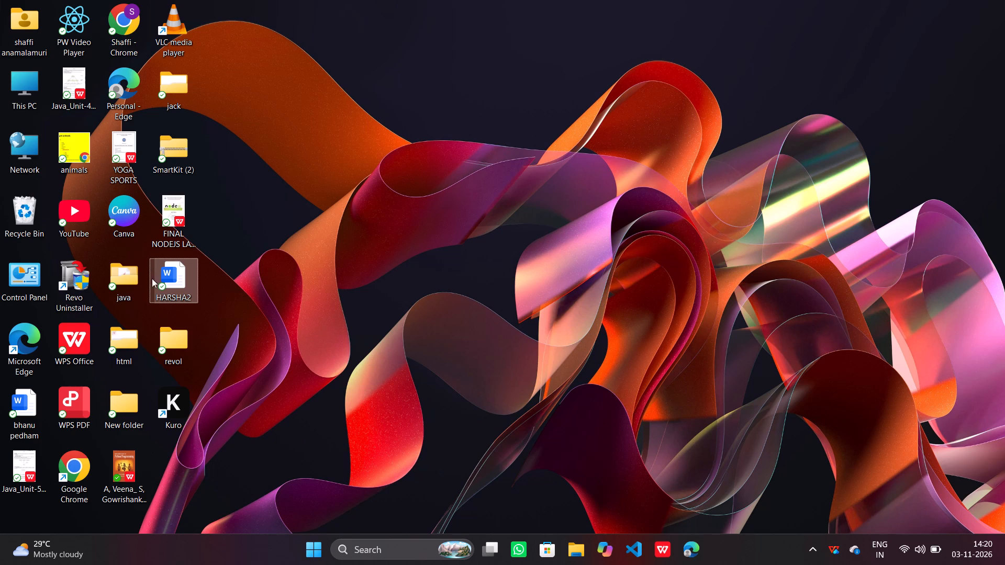
Launch the Kuro application from the desktop.
{"action": "double_click", "coordinate": [178, 414]}
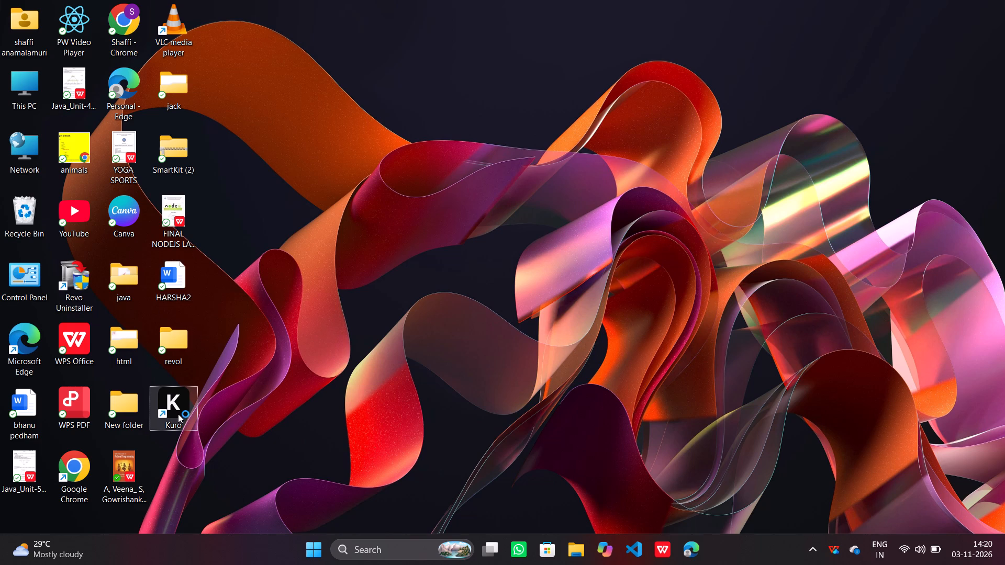